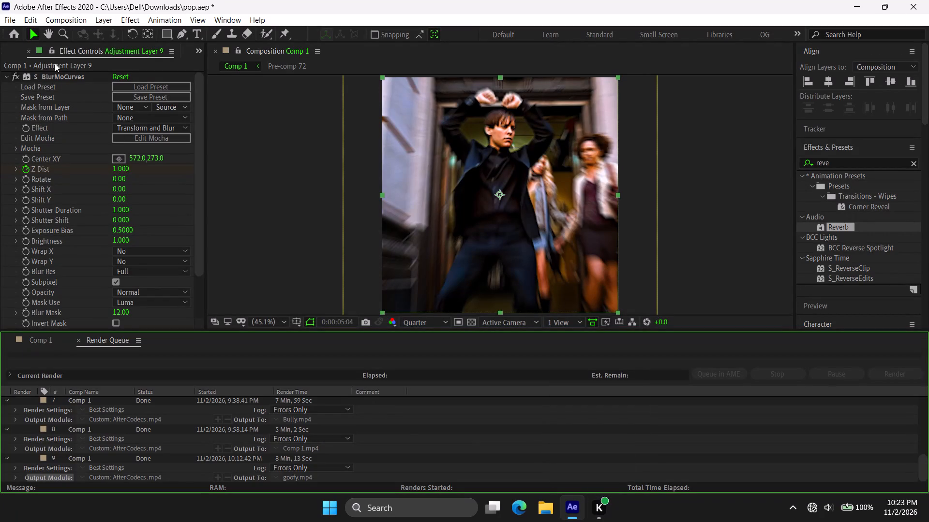
Start a new empty project in place of the open pop.aep project.
click(10, 21)
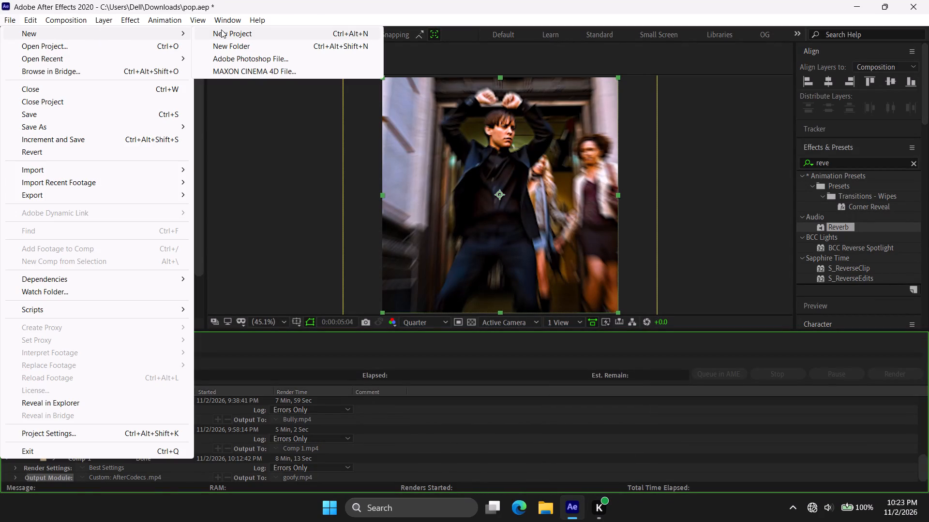
click(221, 29)
click(470, 266)
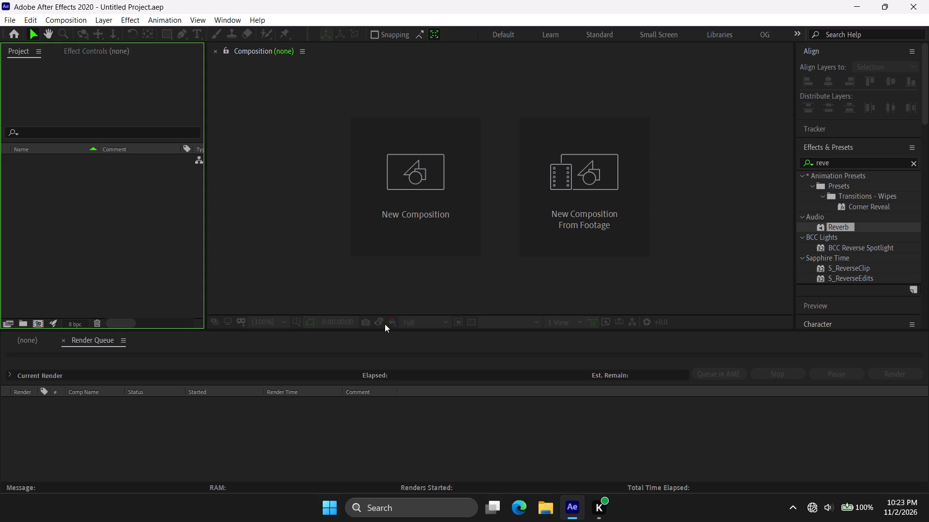
Create composition Comp 1 at 1080 x 1080 px, 59.811 fps, quarter resolution, duration 0:00:35:01, with a black background.
click(445, 151)
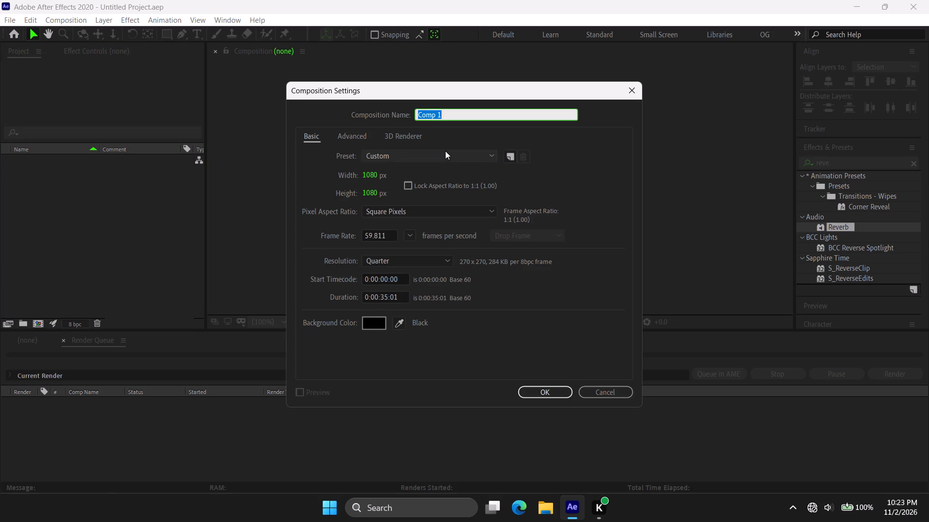
drag(543, 402, 552, 397)
click(552, 397)
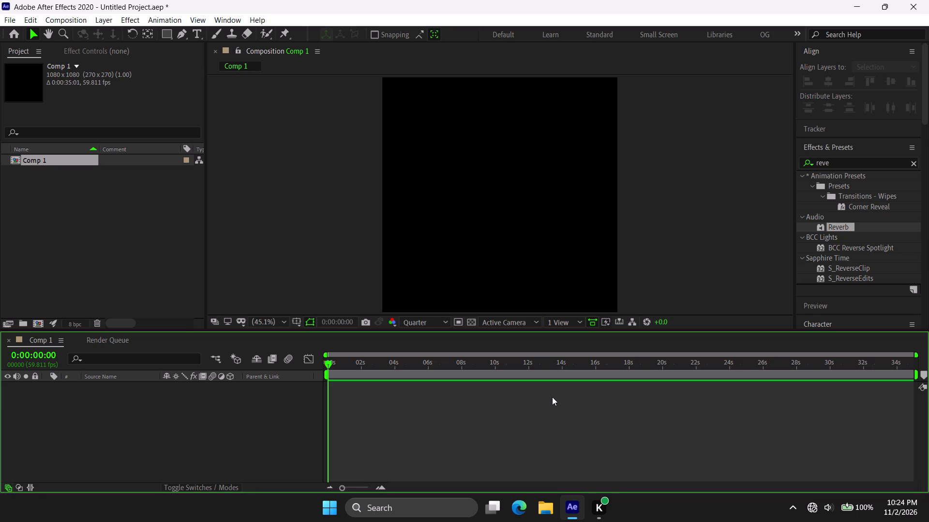
Open the file import dialog and look through the Downloads folder for footage.
key(ctrl+i)
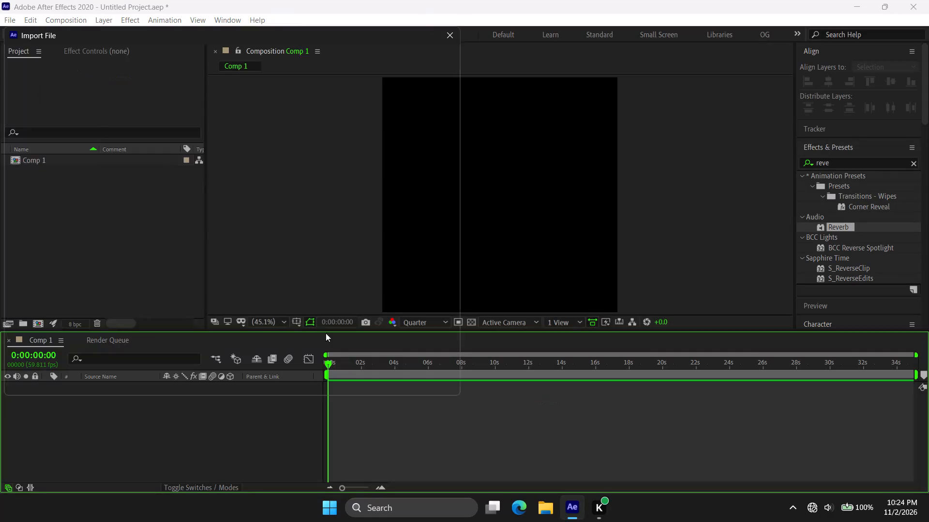
scroll(56, 153, up, 2)
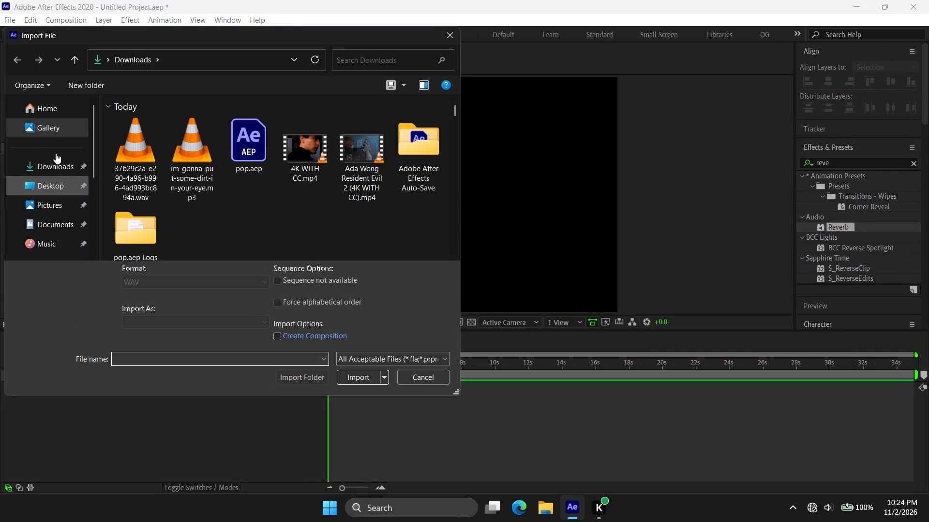
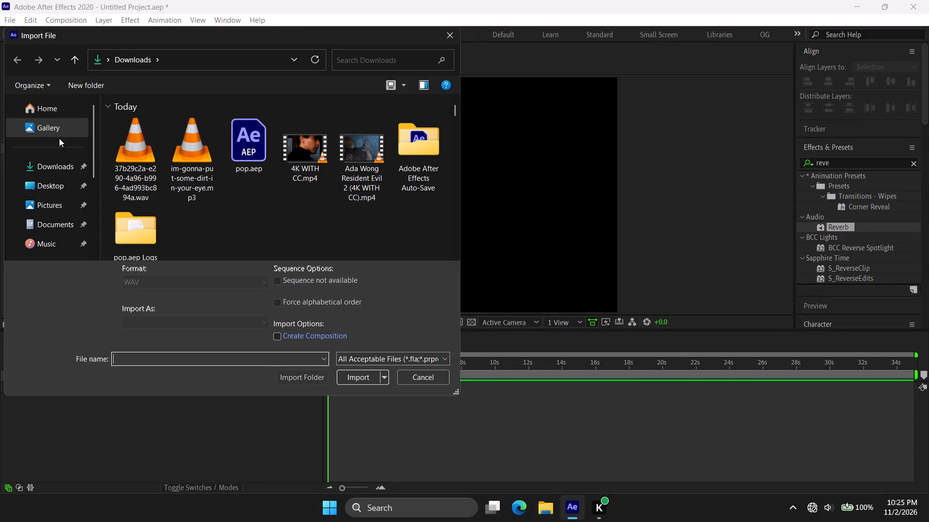
Import the video VID_20261101144251324.mp4 from the Desktop folder.
scroll(59, 138, up, 1)
click(64, 168)
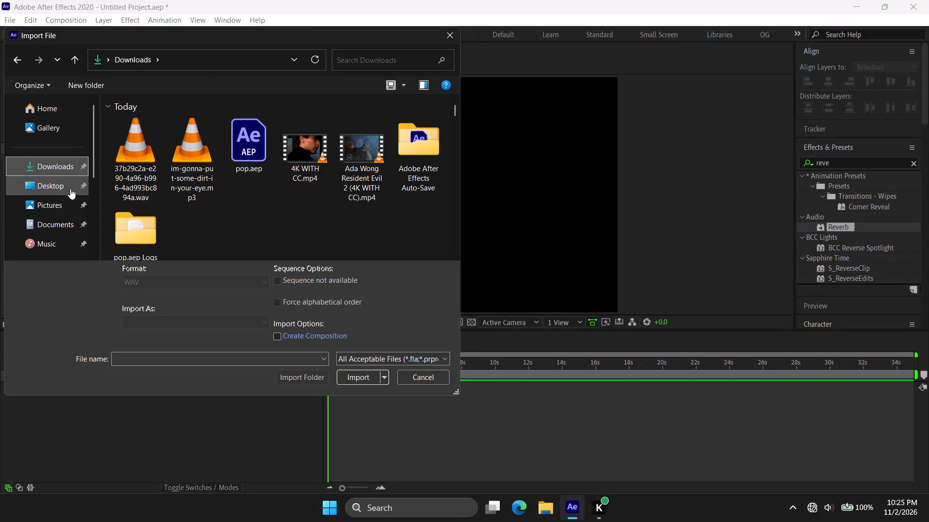
click(70, 188)
scroll(382, 201, down, 1)
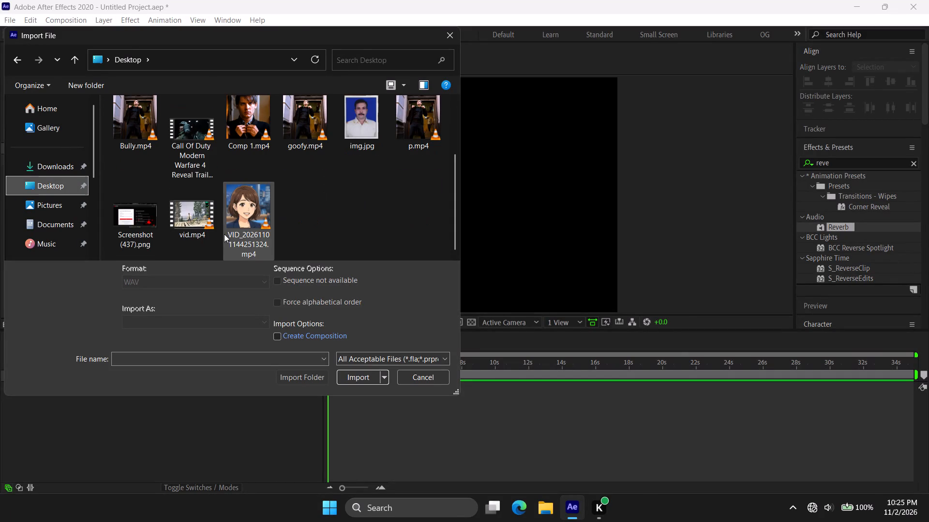
click(224, 234)
click(349, 374)
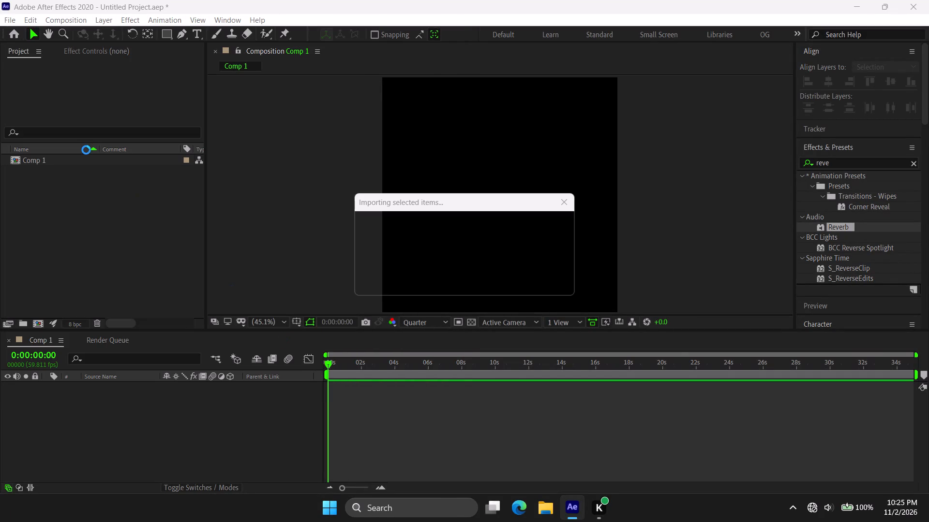
Add the imported video to Comp 1, slide it slightly earlier and trim its opening at the composition start, using its audio waveform.
drag(51, 167, 181, 385)
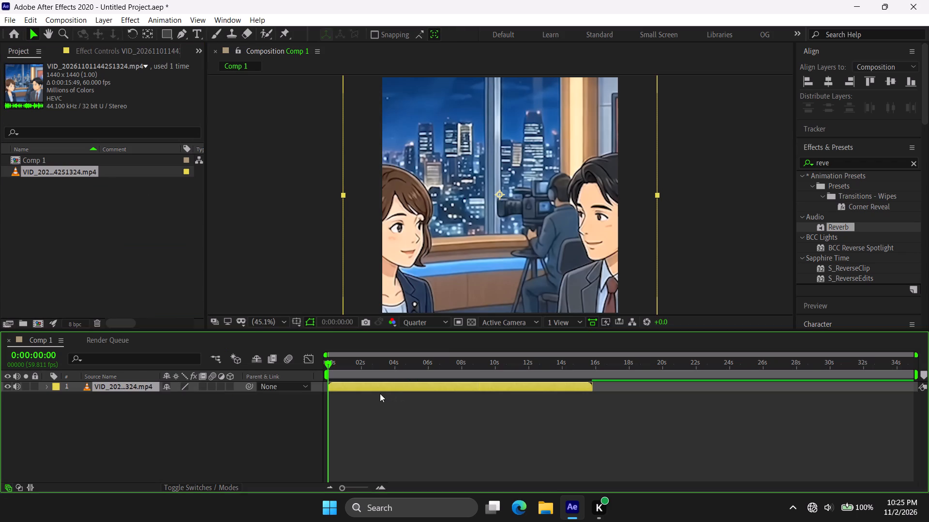
click(372, 388)
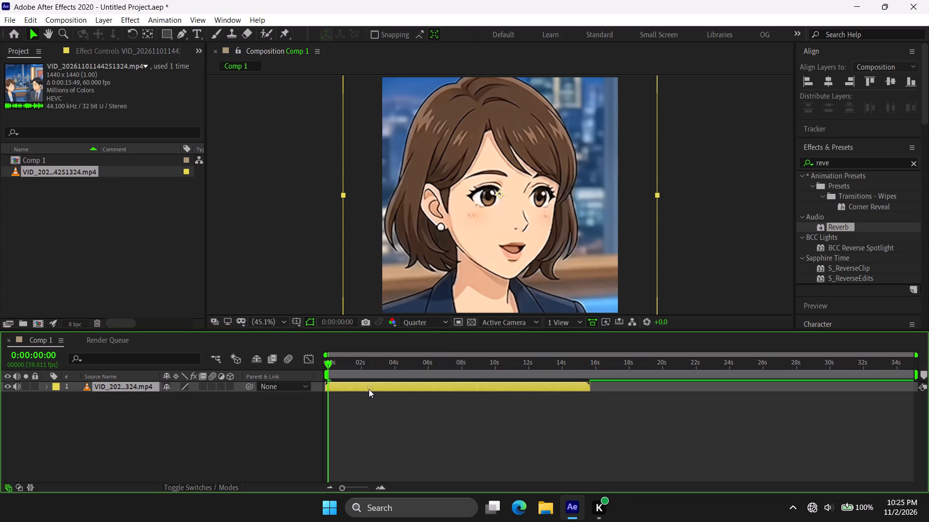
key(alt+bracketleft)
text(ll)
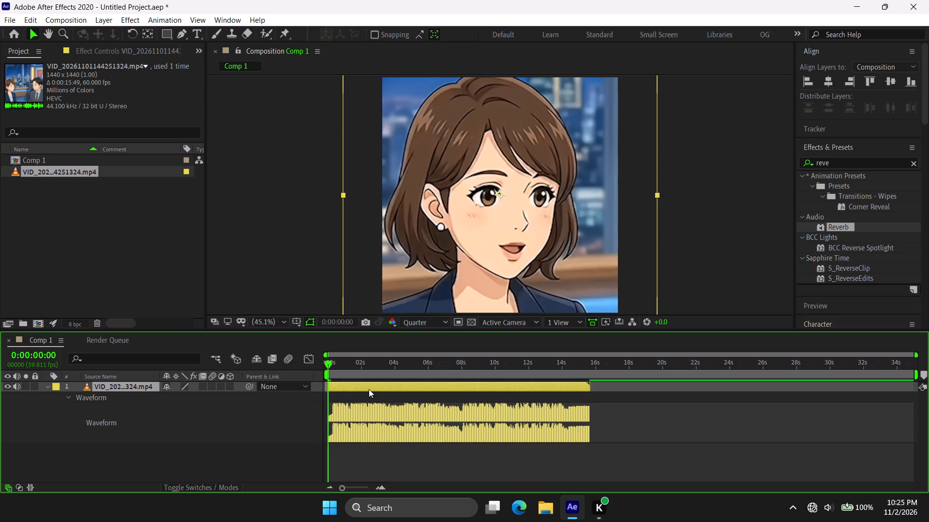
click(367, 390)
key(alt+bracketleft)
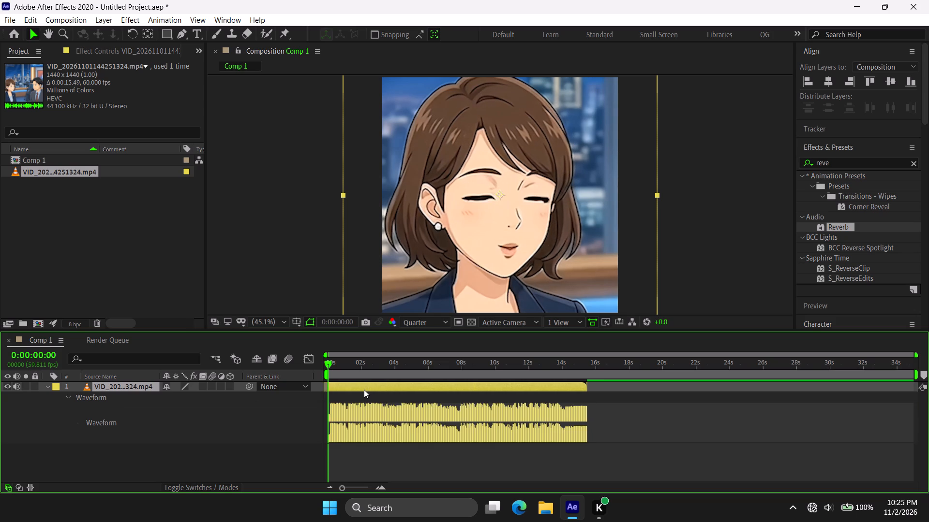
Play back the trimmed video from the start of Comp 1 to check its opening, and collapse the layer's audio properties.
key(l)
drag(330, 366, 199, 393)
key(space)
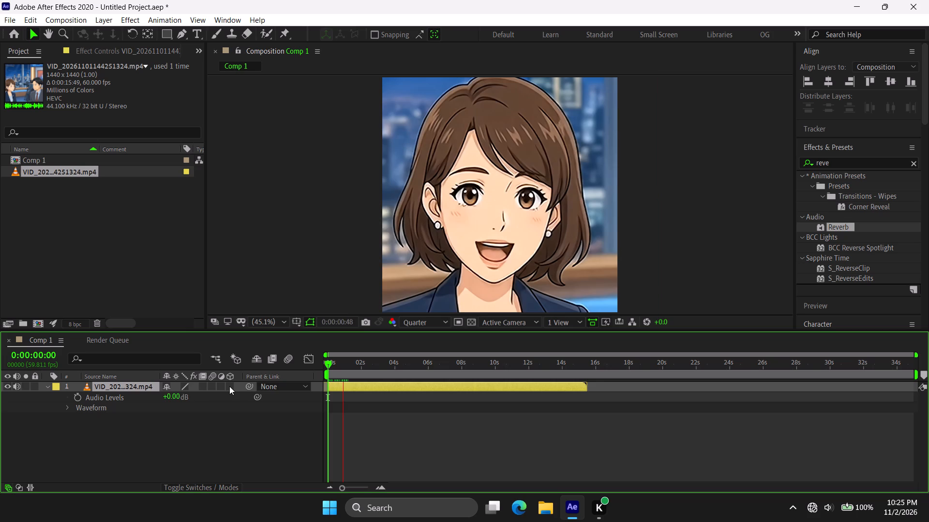
drag(343, 369, 153, 393)
key(space)
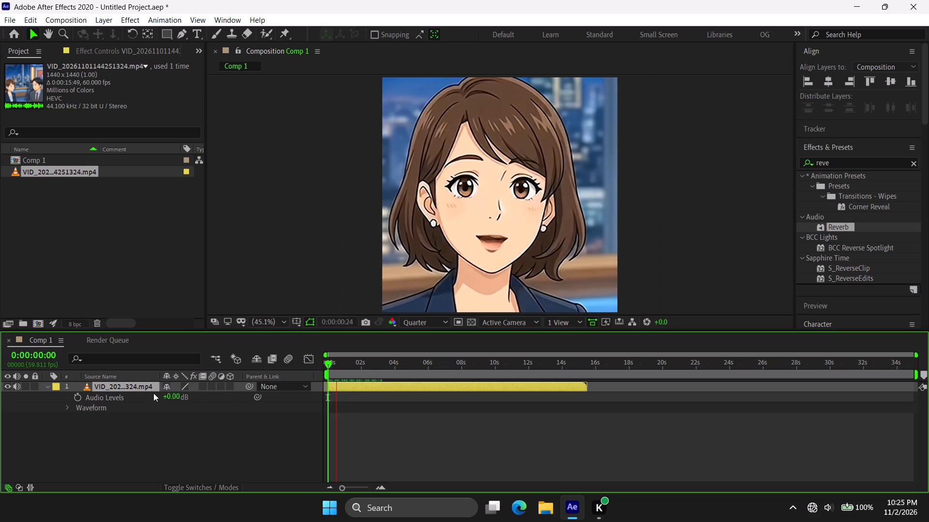
key(space)
click(47, 386)
Import Sohaib's text animation pack.aep from the Downloads folder as a project, accepting the font substitutions.
key(ctrl+i)
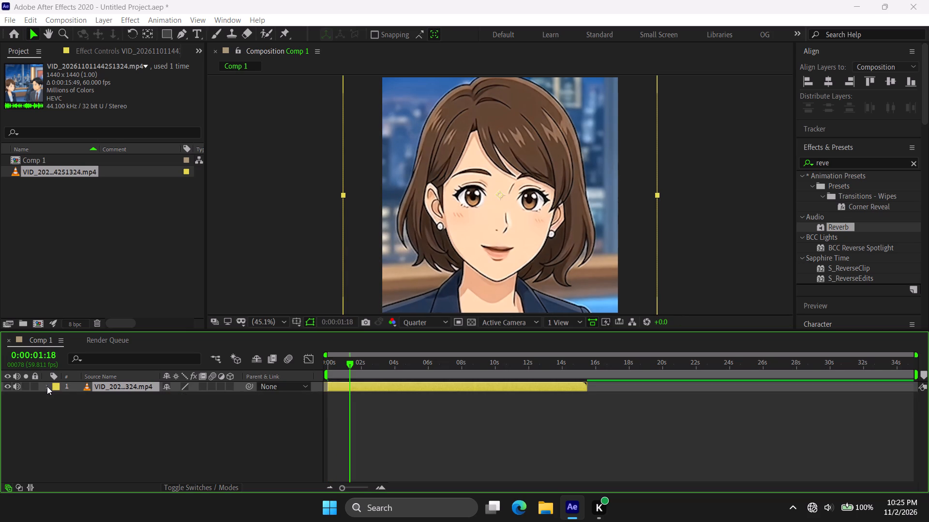
scroll(69, 230, down, 3)
scroll(69, 184, up, 2)
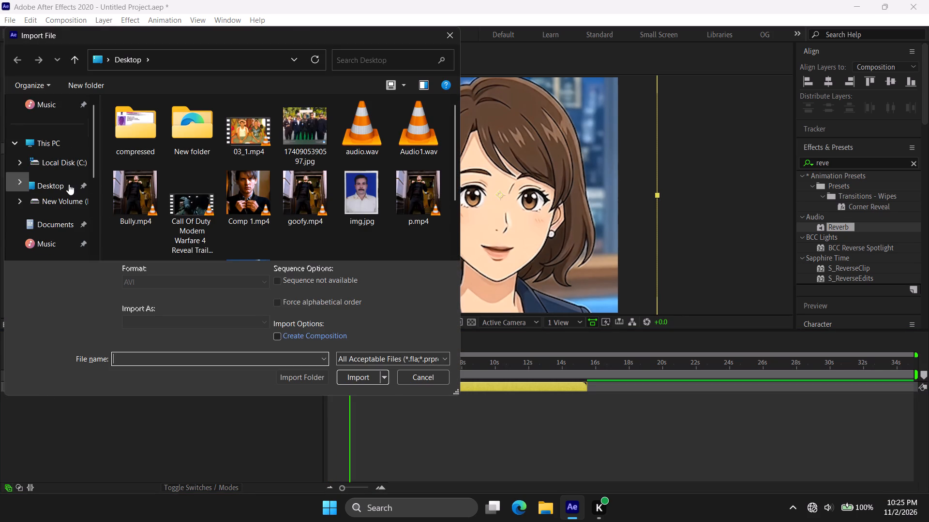
click(69, 165)
scroll(235, 156, down, 2)
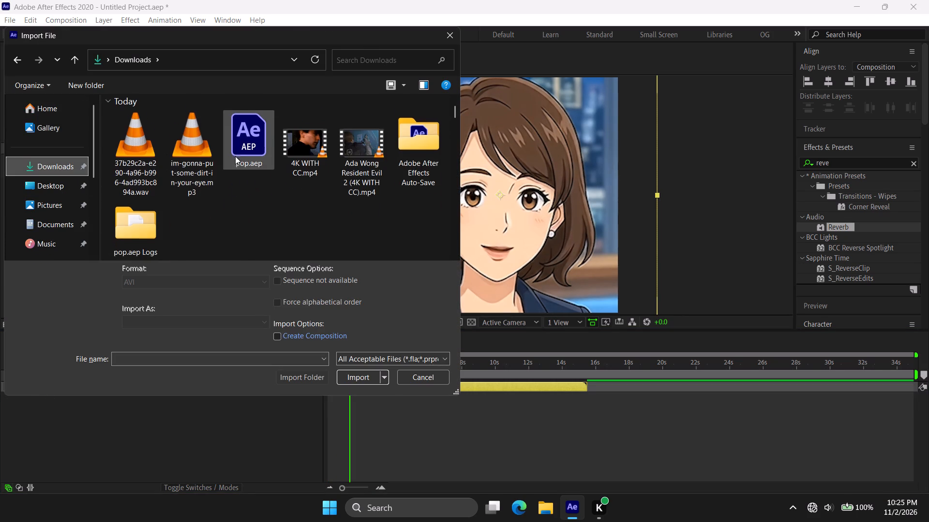
scroll(235, 156, down, 3)
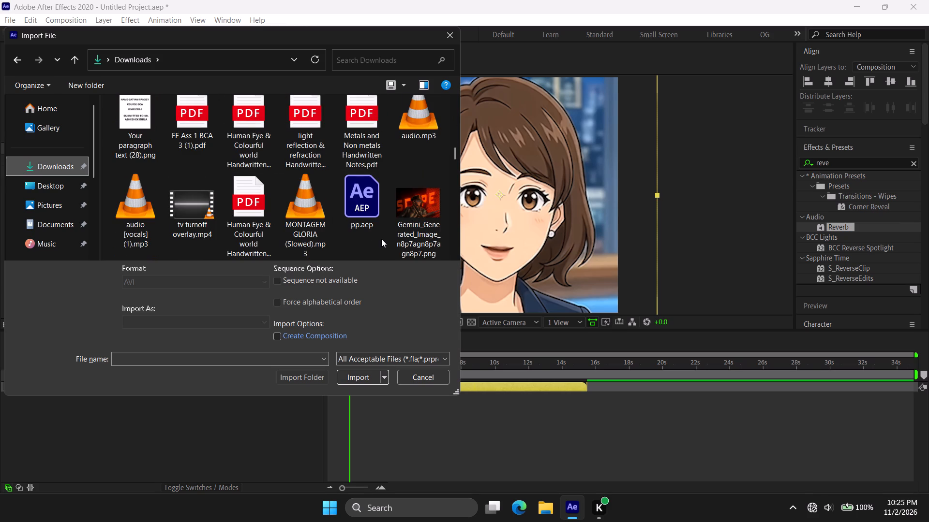
scroll(369, 179, down, 3)
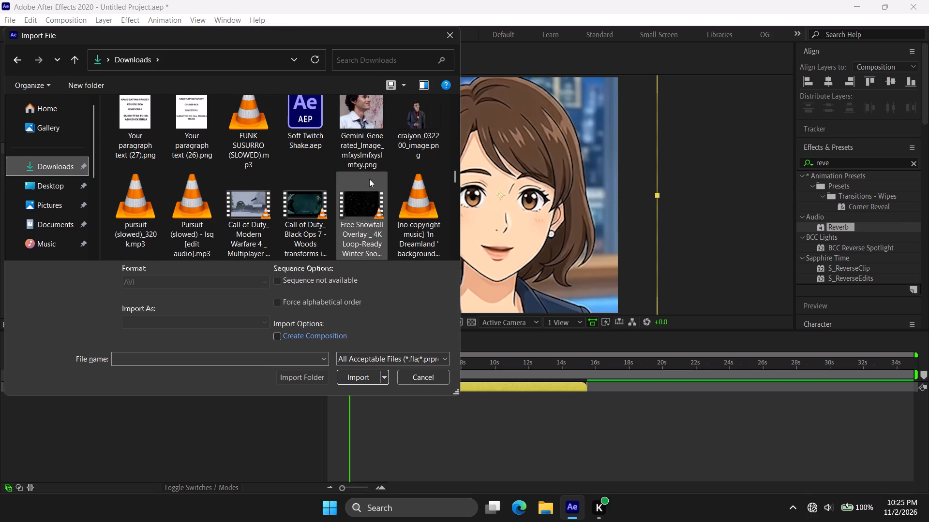
scroll(332, 135, down, 1)
click(365, 202)
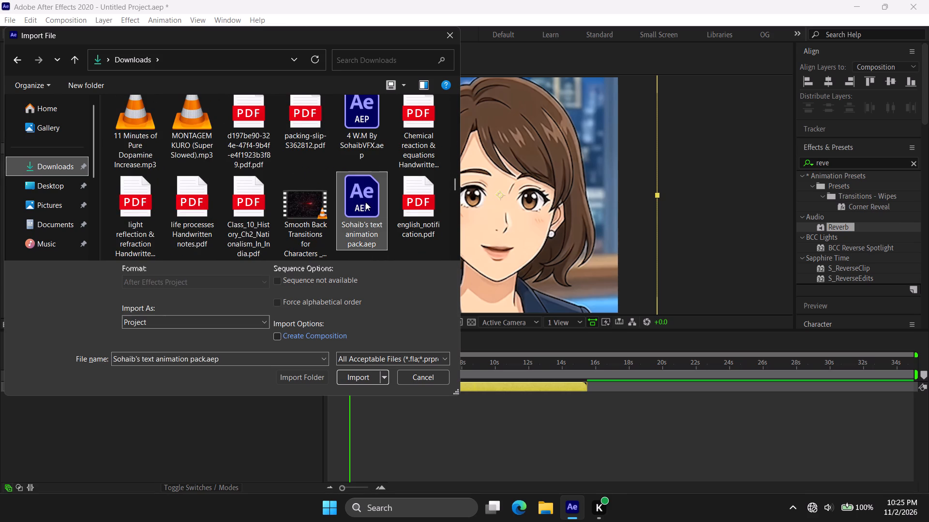
click(372, 375)
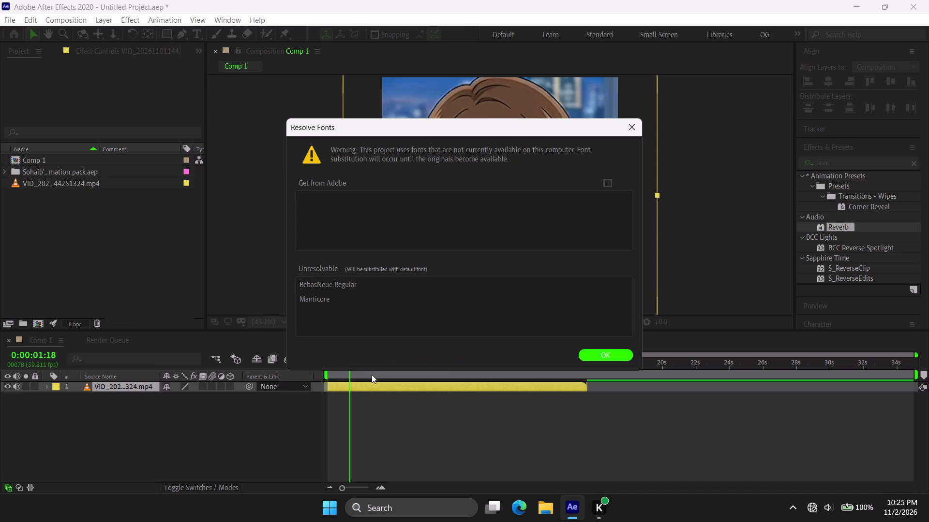
key(Return)
key(Return)
key(Return)
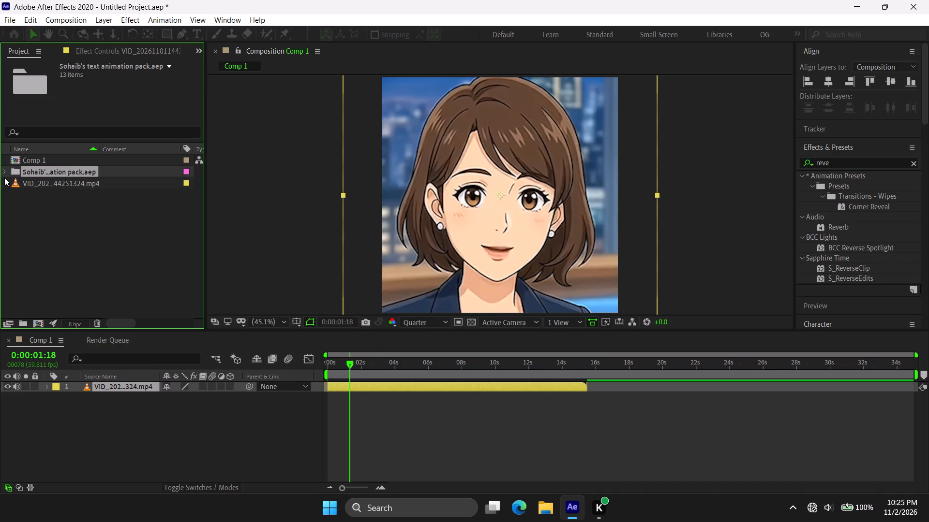
Import ALL MY TEXT.aep and MEGA TEXT PACK for All version.aep together from EDITING > aeps on New Volume (E:), accepting the font substitutions.
key(ctrl+i)
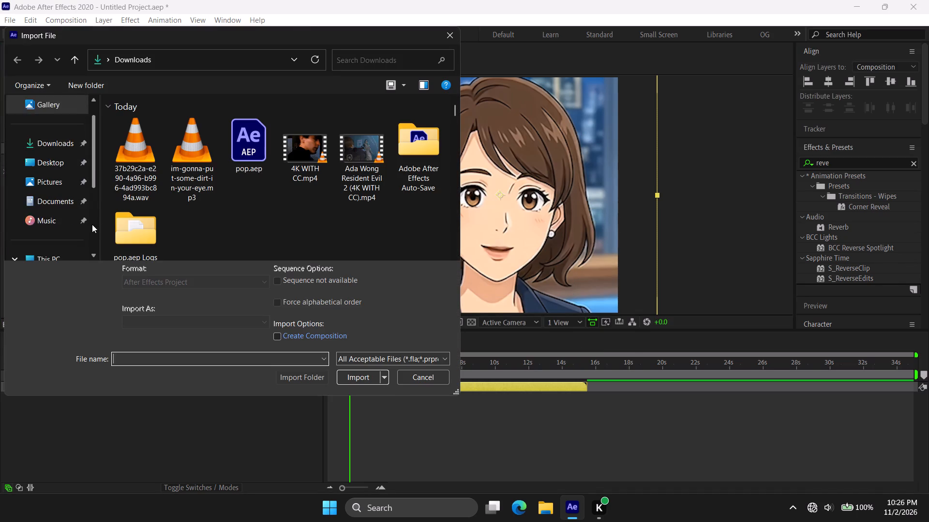
scroll(92, 224, down, 1)
click(72, 185)
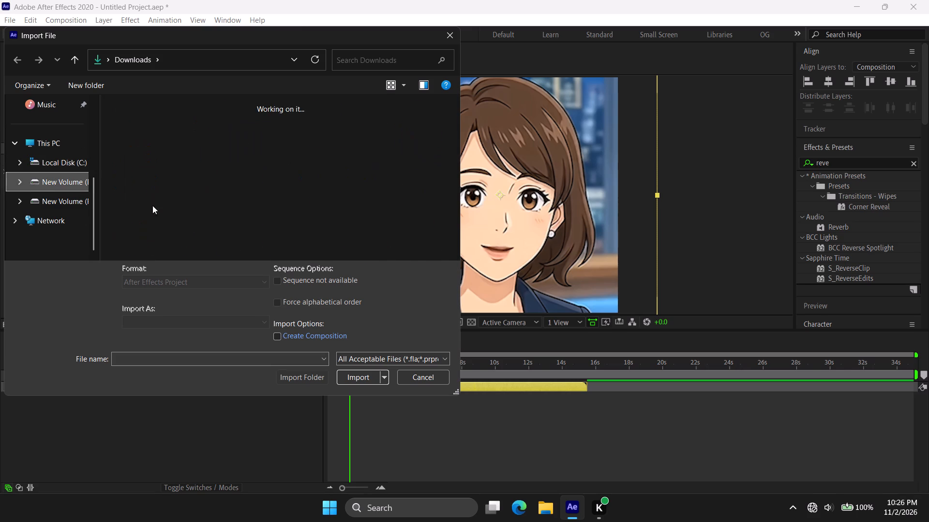
click(125, 129)
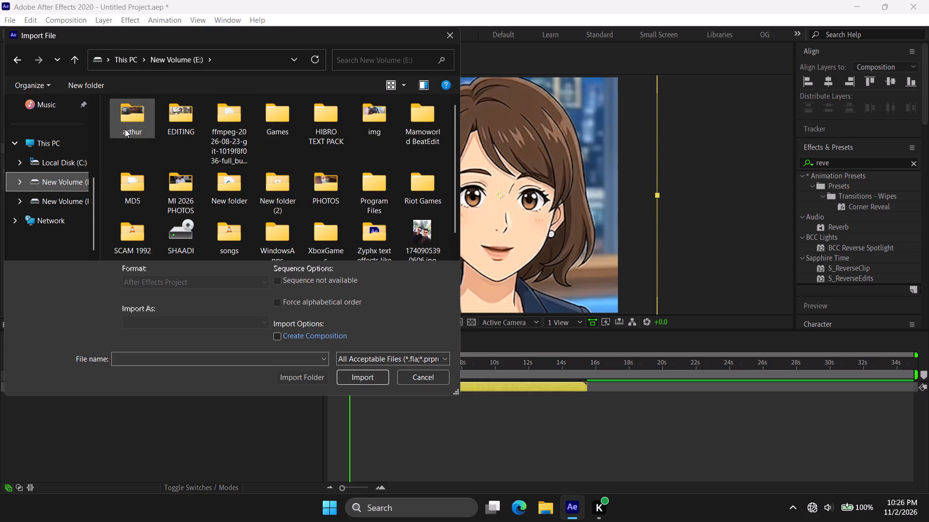
double_click(185, 130)
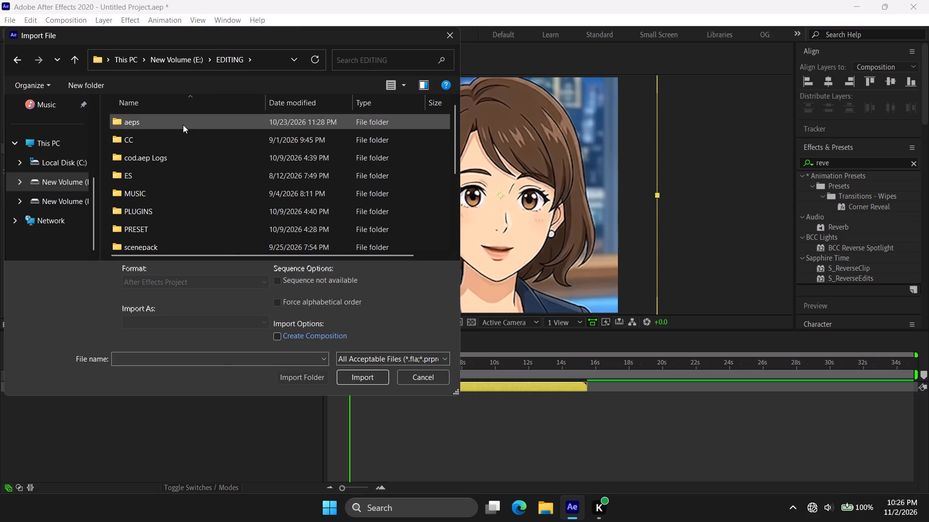
click(178, 134)
key(Up)
key(Return)
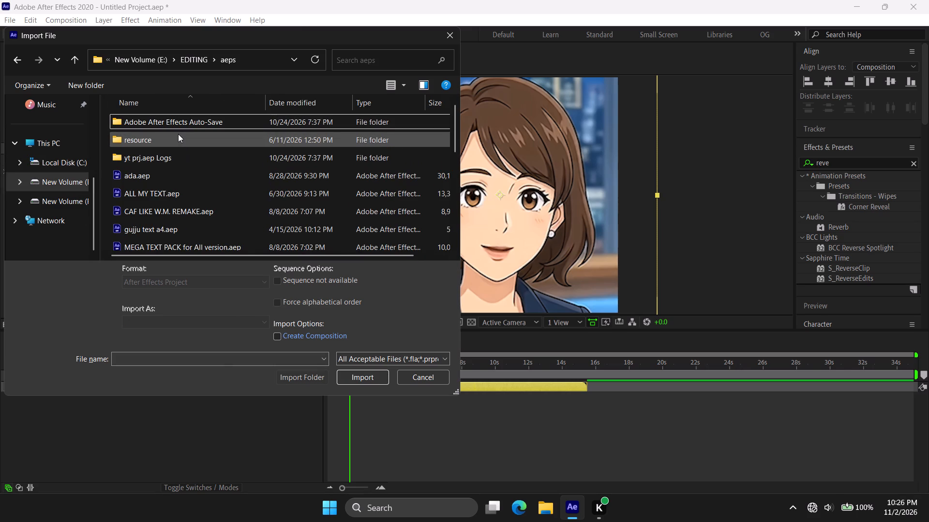
scroll(170, 183, down, 1)
scroll(170, 183, up, 1)
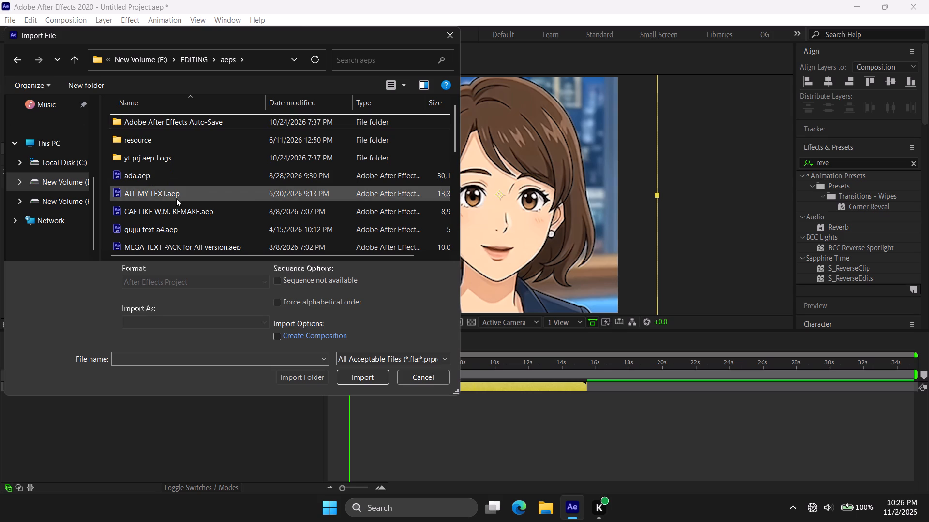
click(187, 201)
click(198, 191)
scroll(198, 191, down, 1)
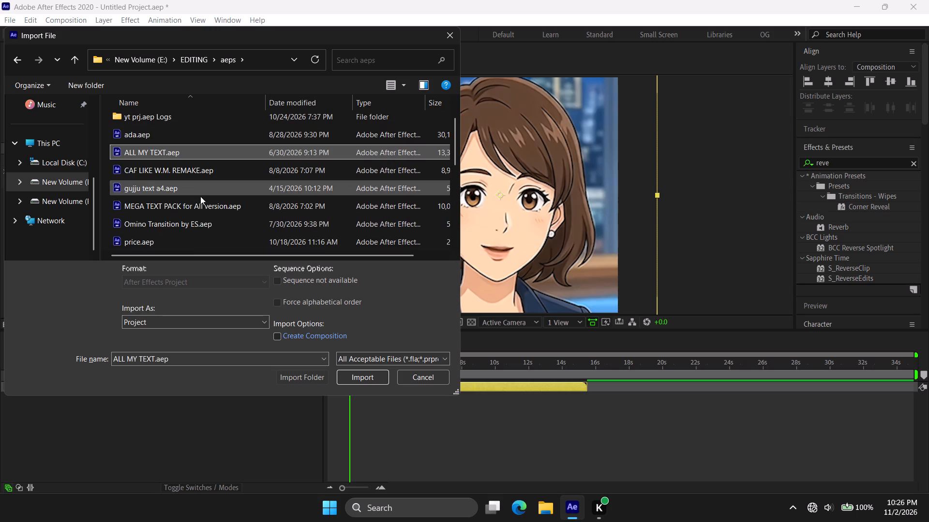
ctrl+click(206, 202)
scroll(206, 202, down, 1)
click(354, 370)
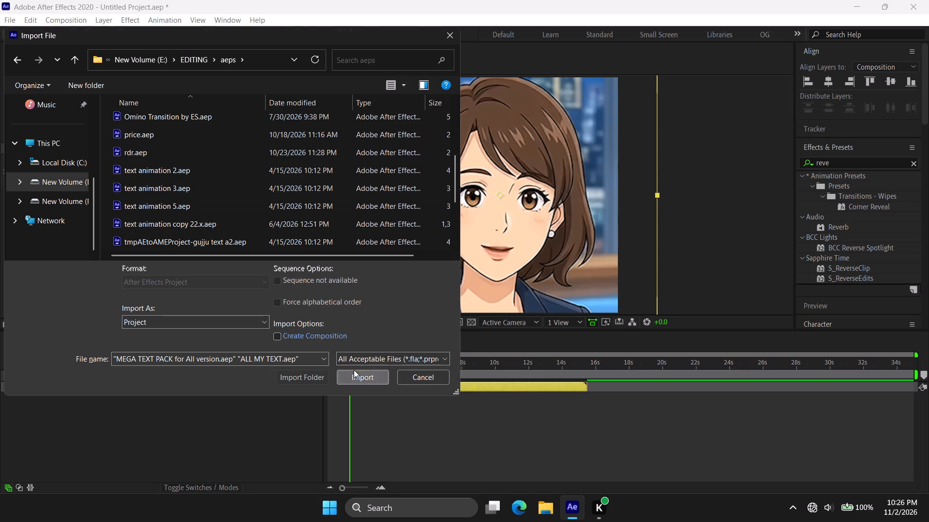
key(Return)
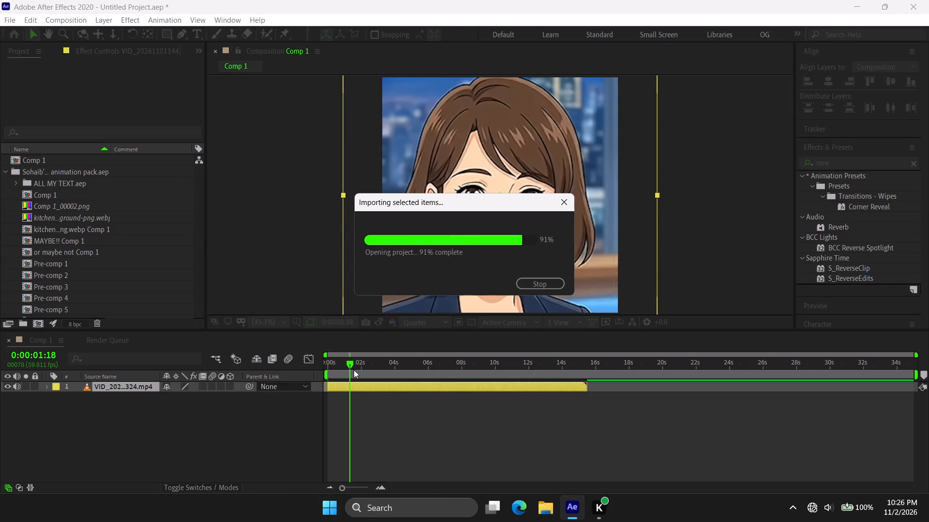
key(Return)
key(Return)
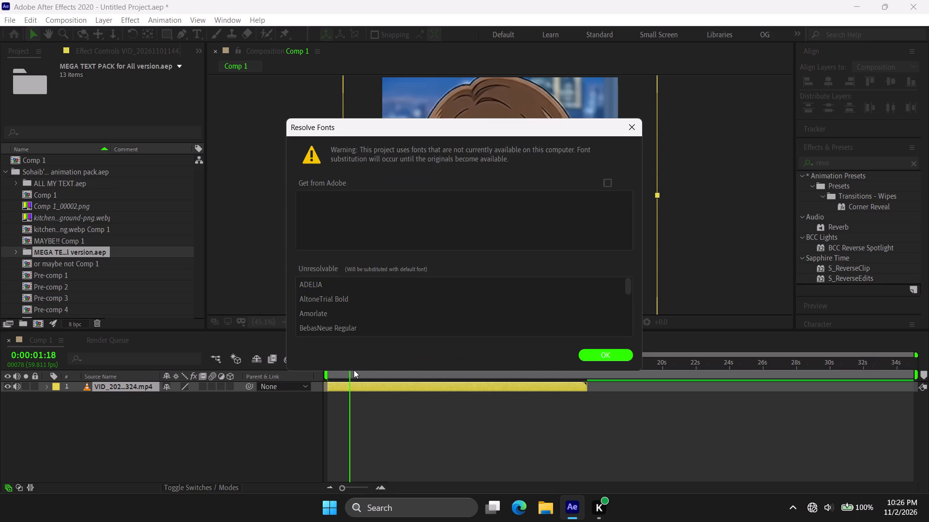
key(Return)
key(Return)
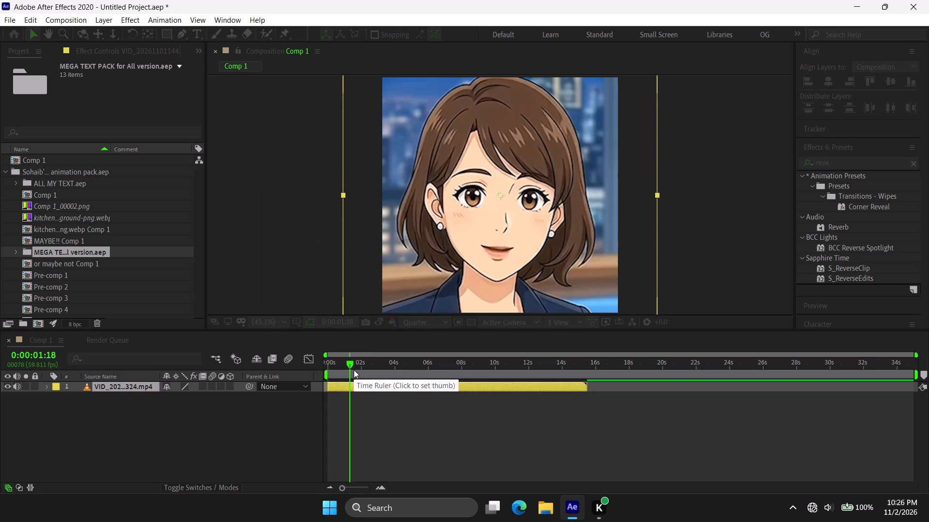
Import Zireael Text Pack.aep from the aeps folder as a project, accepting the font substitutions.
key(ctrl+i)
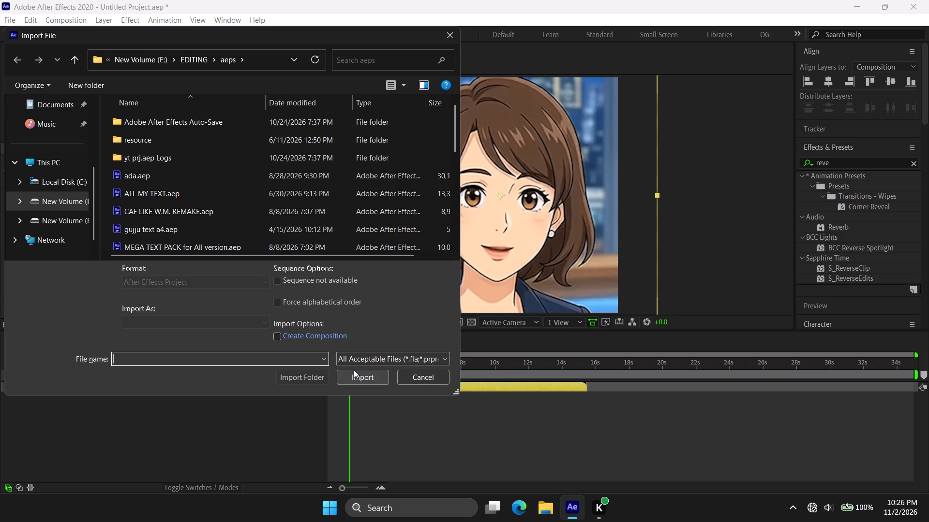
scroll(309, 226, down, 4)
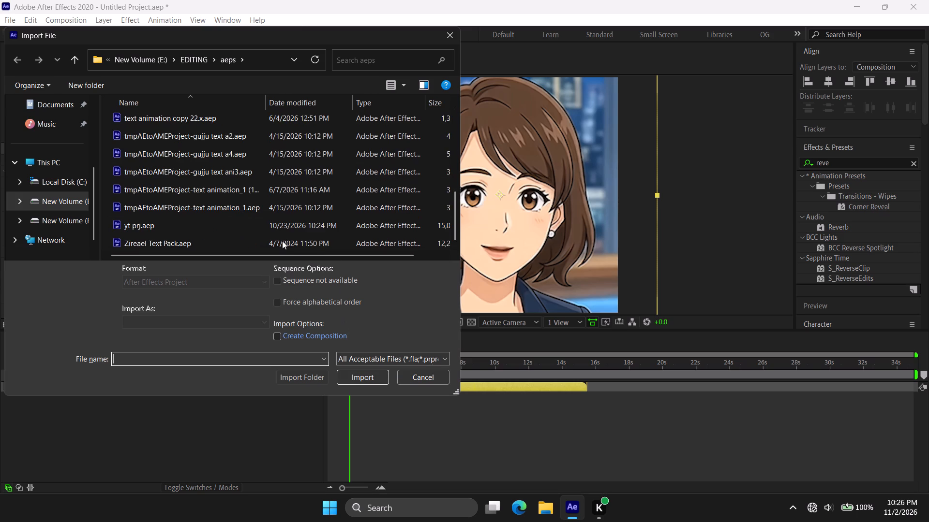
click(282, 241)
click(352, 369)
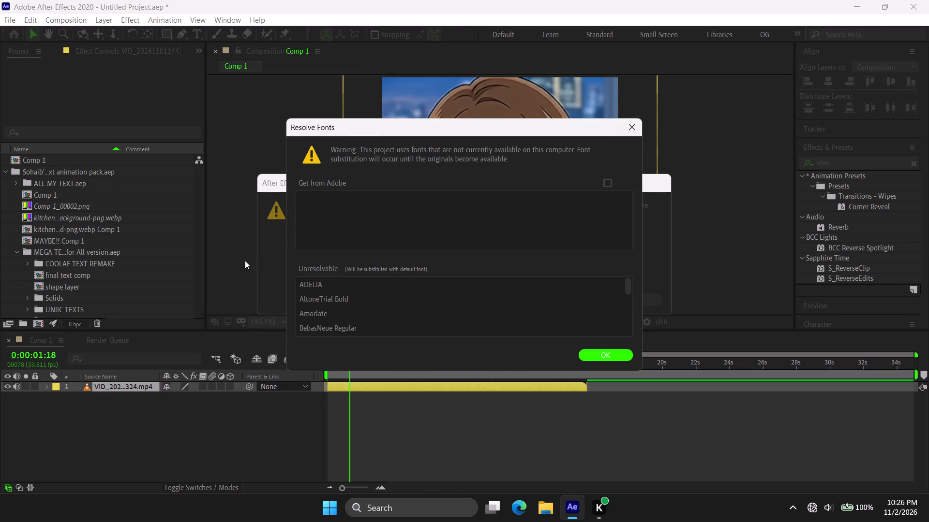
key(Return)
key(Return)
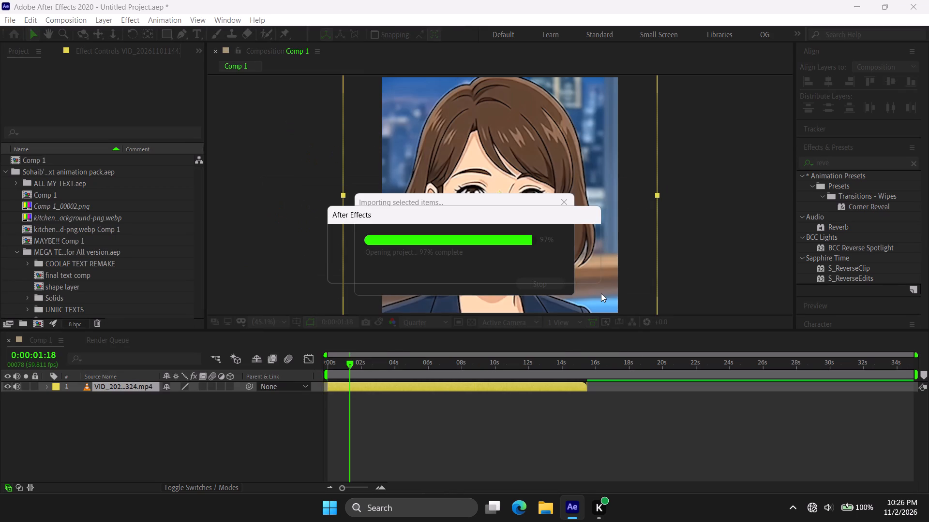
key(Return)
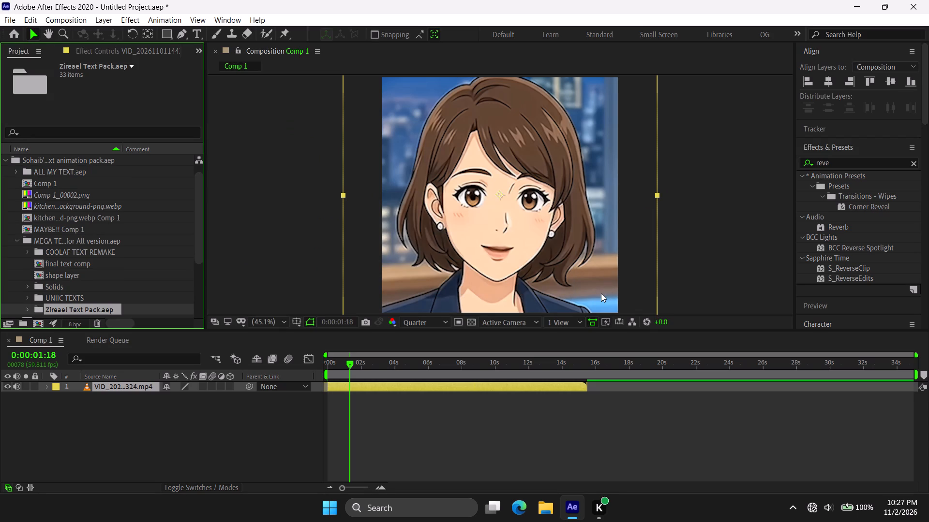
Add the Text 1 composition from the Zireael Text pack folder to Comp 1 as a layer above the video.
click(23, 310)
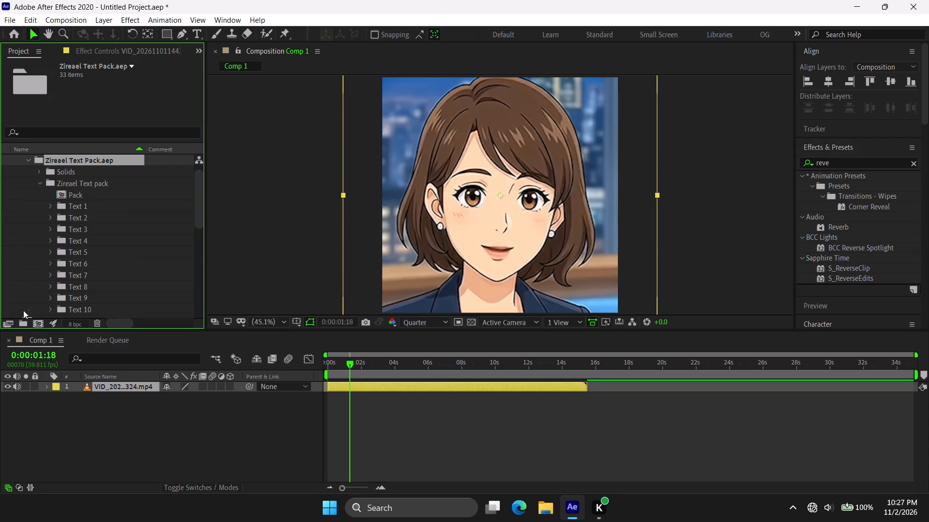
scroll(88, 290, down, 1)
scroll(47, 222, up, 1)
scroll(46, 255, down, 1)
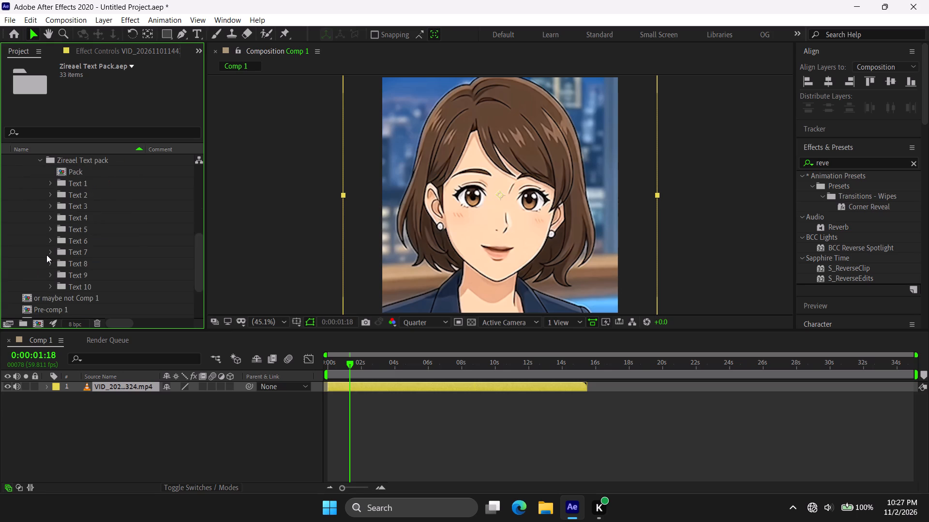
scroll(55, 232, up, 1)
click(53, 188)
drag(77, 196, 323, 382)
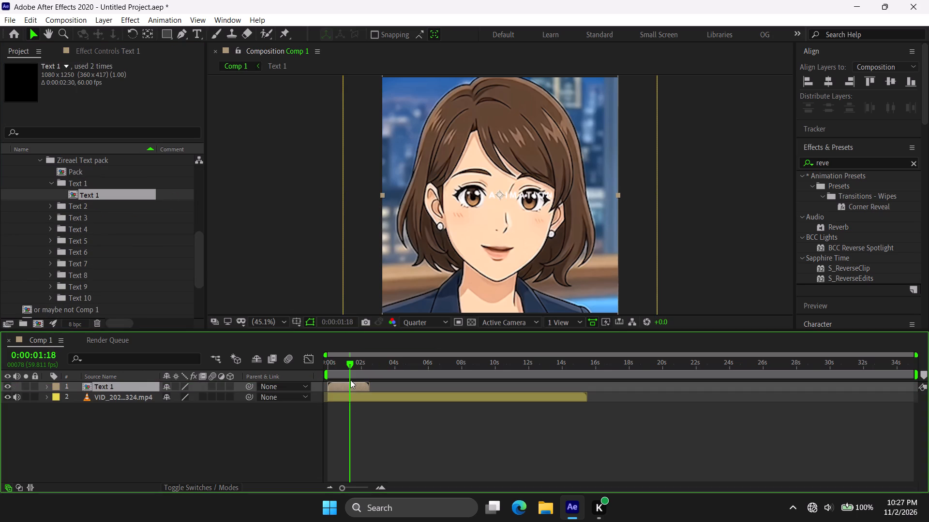
Show the video layer's audio waveform and play back the opening from the start to time the first spoken phrase.
drag(345, 375, 268, 377)
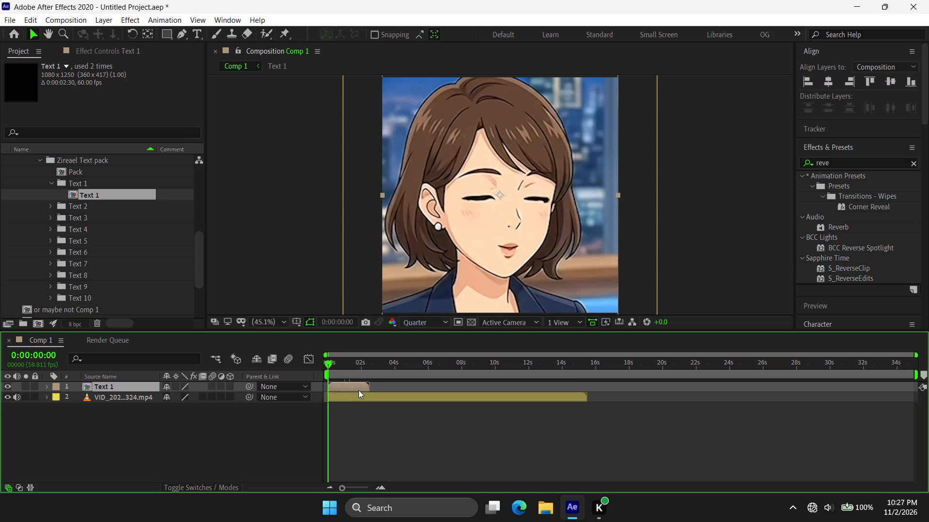
click(364, 398)
text(ll)
key(space)
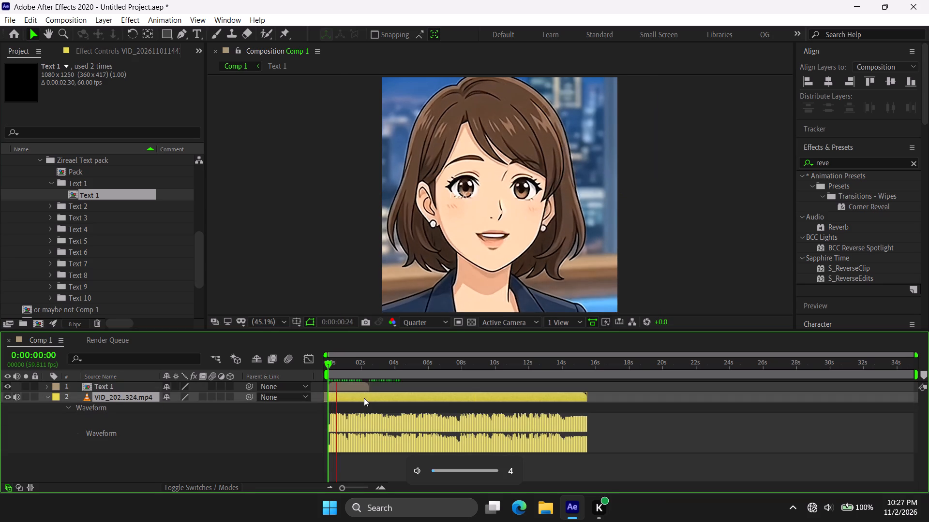
key(space)
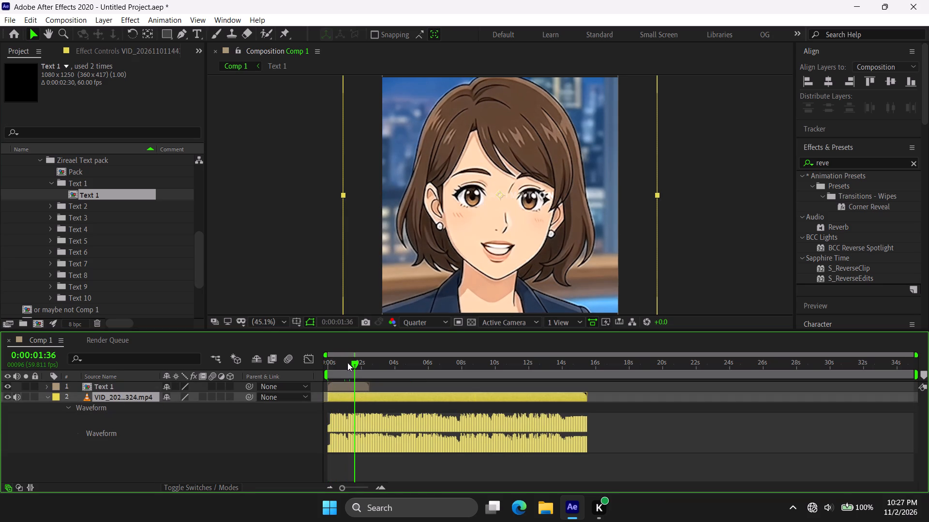
drag(345, 362, 273, 364)
key(space)
key(space)
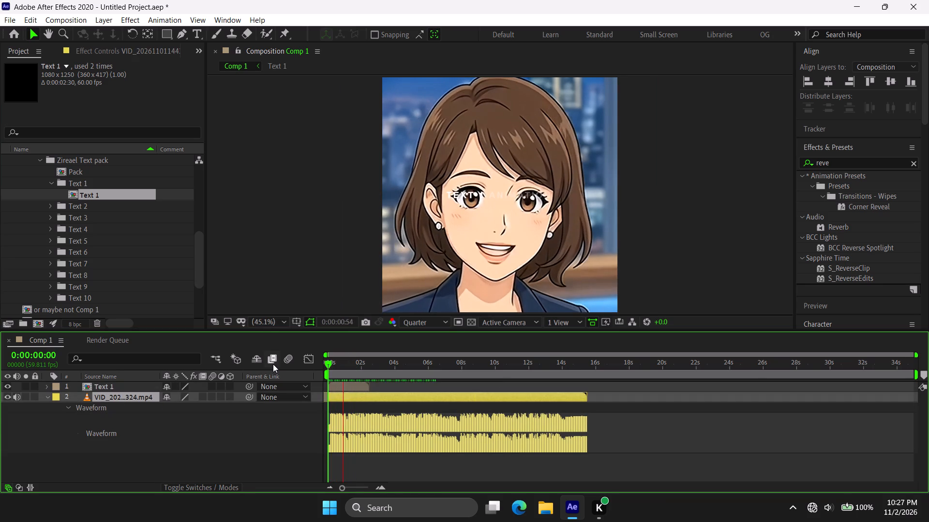
key(space)
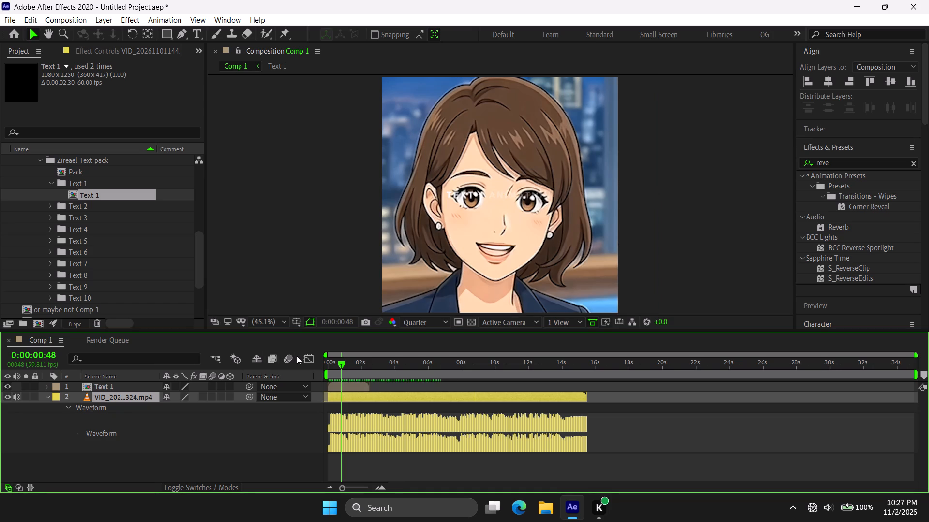
key(space)
key(space)
key(space)
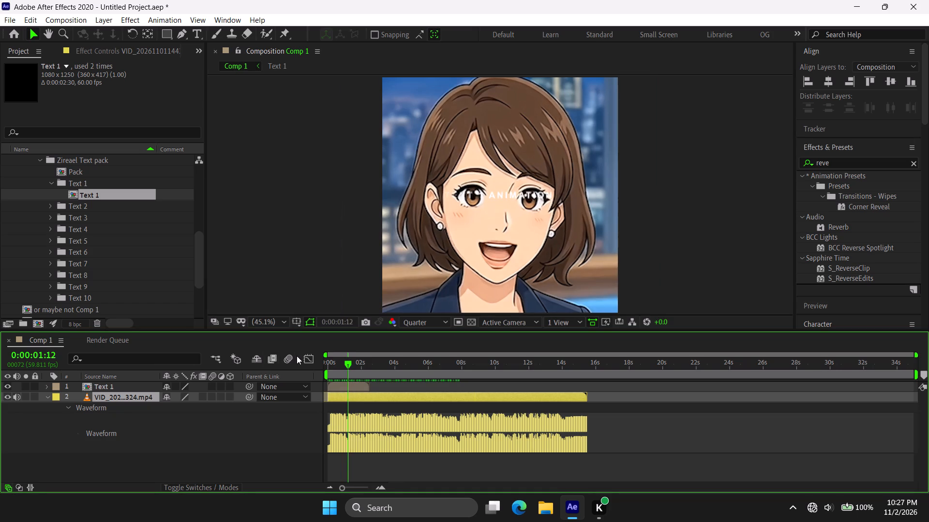
Trim the Text 1 layer's end to 0:00:01:26, shift it slightly earlier, and cut its start at the composition's beginning.
click(351, 368)
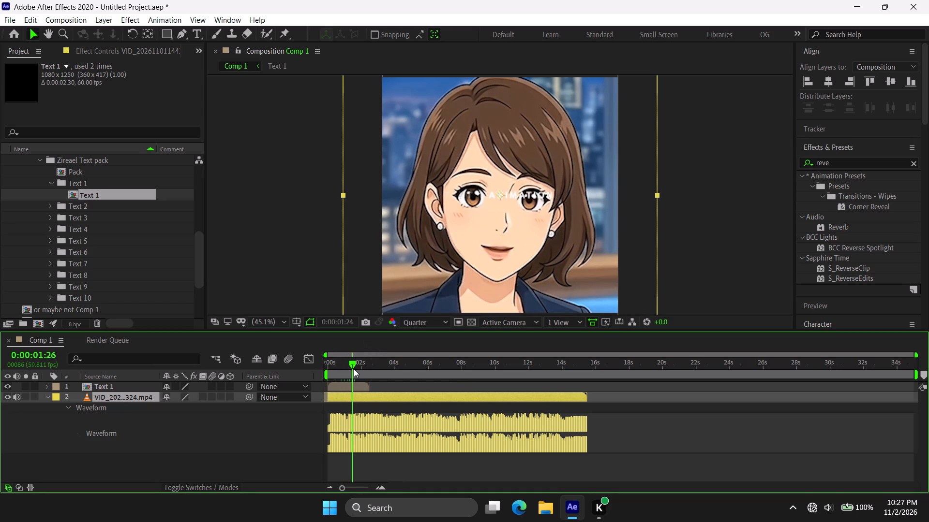
alt+drag(368, 390, 351, 391)
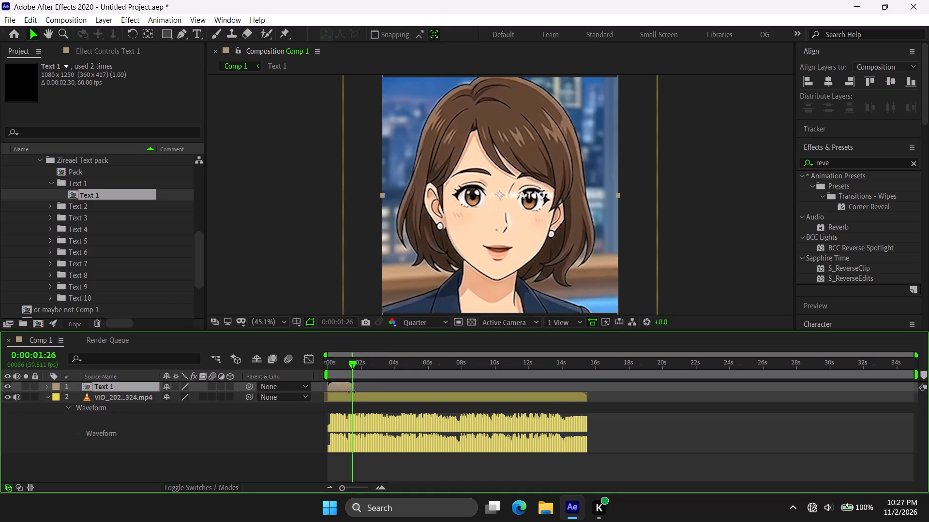
alt+drag(351, 391, 350, 391)
drag(338, 362, 267, 374)
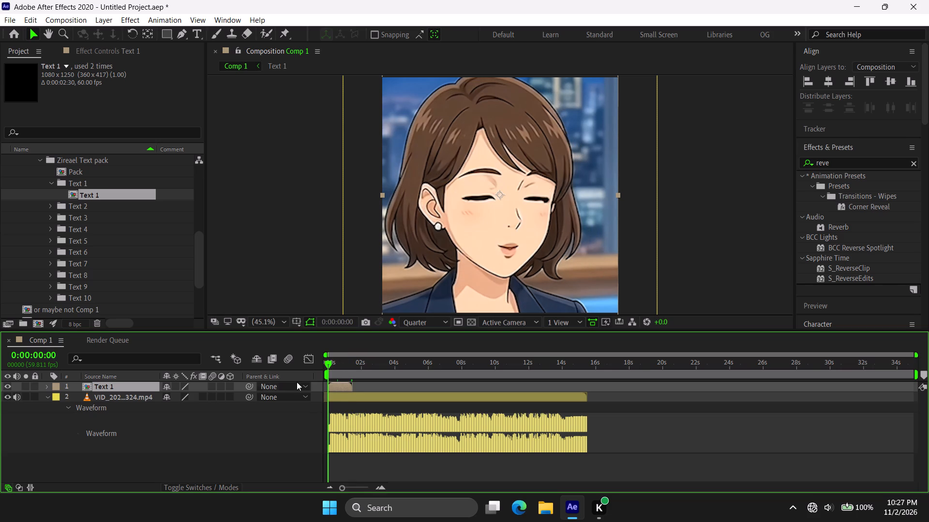
click(336, 387)
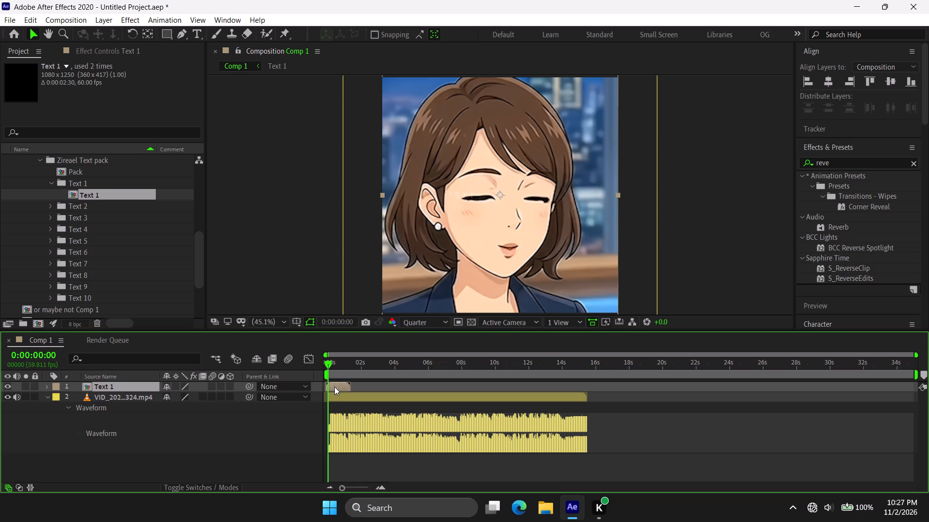
key(alt+bracketleft)
Replace the text inside the Text 1 composition with "WE HAVE A MASSIVE" and return to Comp 1.
click(334, 387)
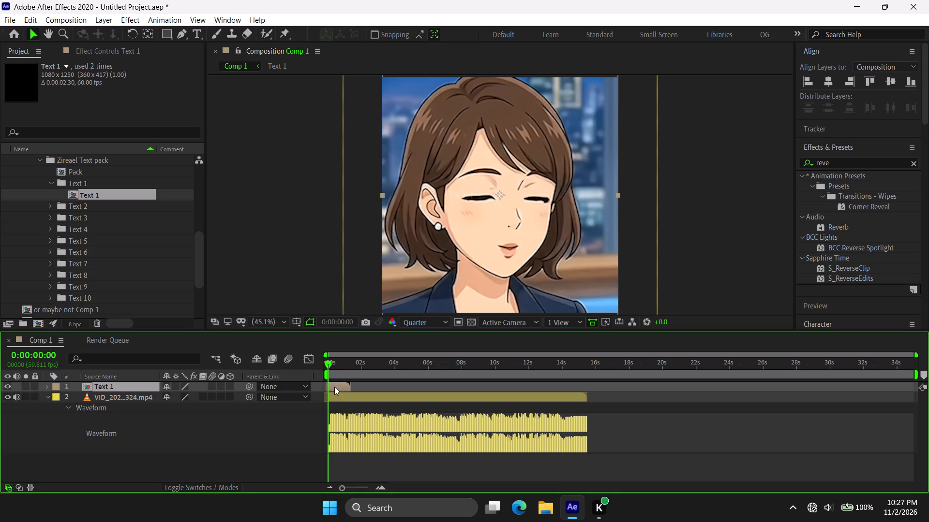
click(334, 387)
double_click(334, 387)
double_click(374, 386)
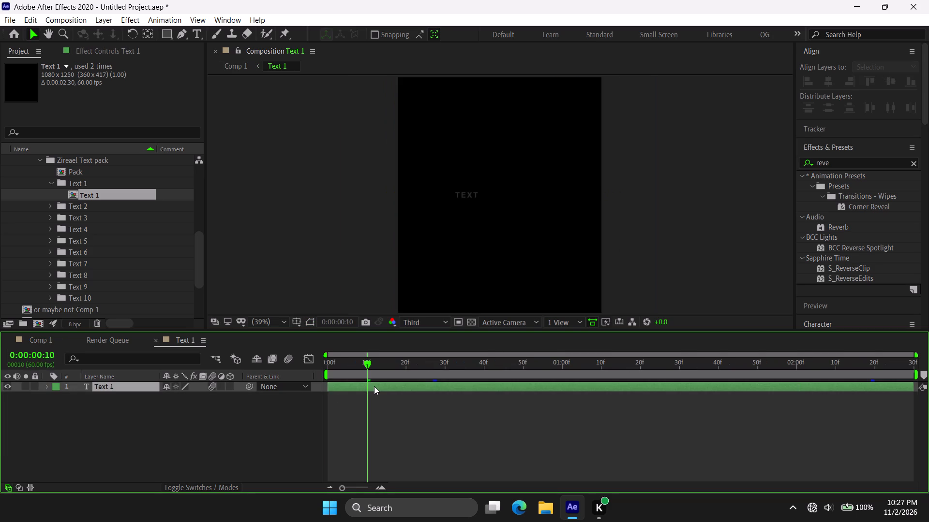
text(WE HAVE A M)
text(ASSIVE)
click(416, 412)
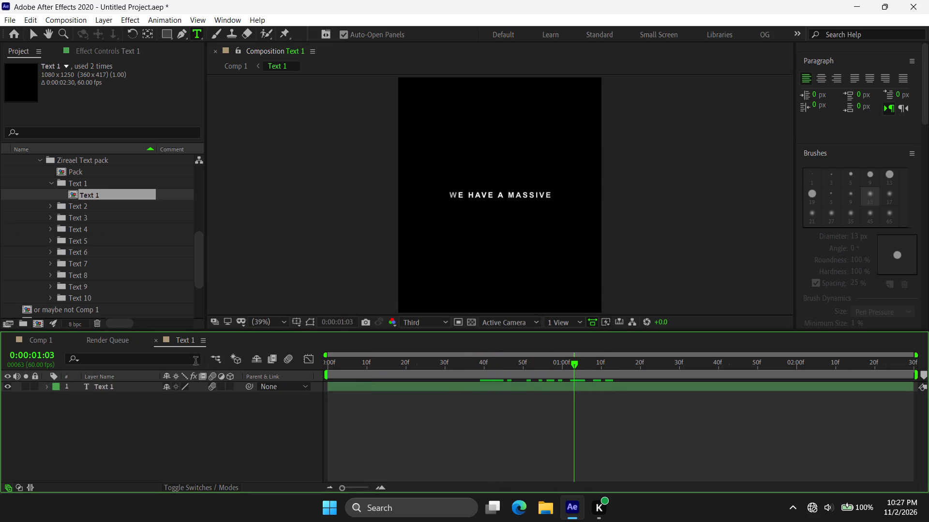
click(91, 51)
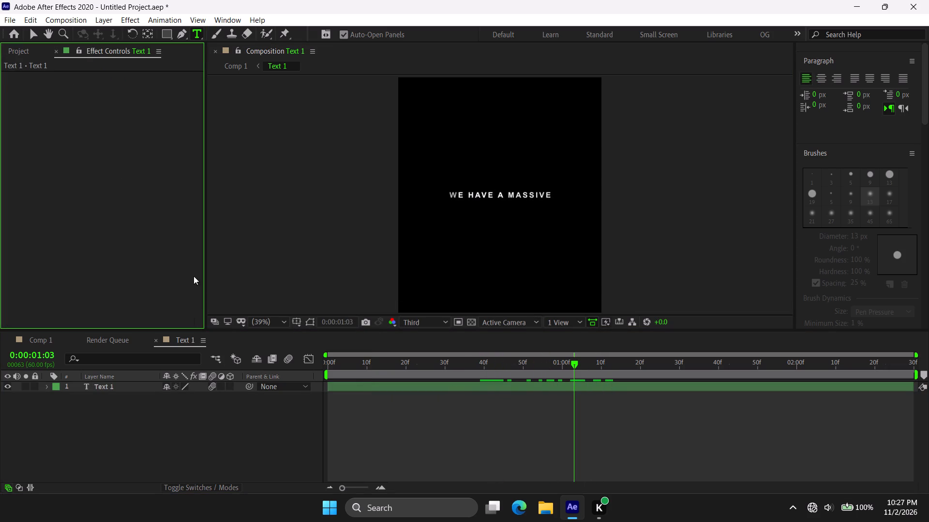
click(78, 340)
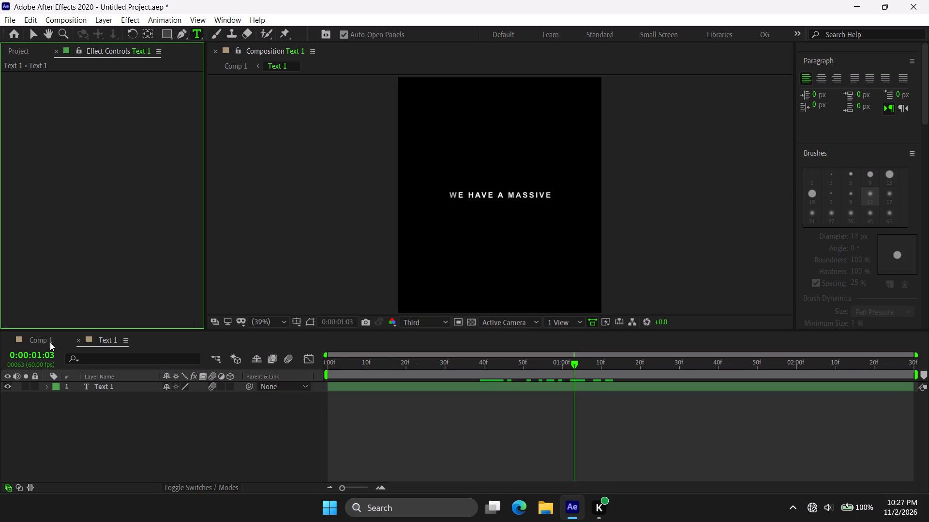
click(46, 343)
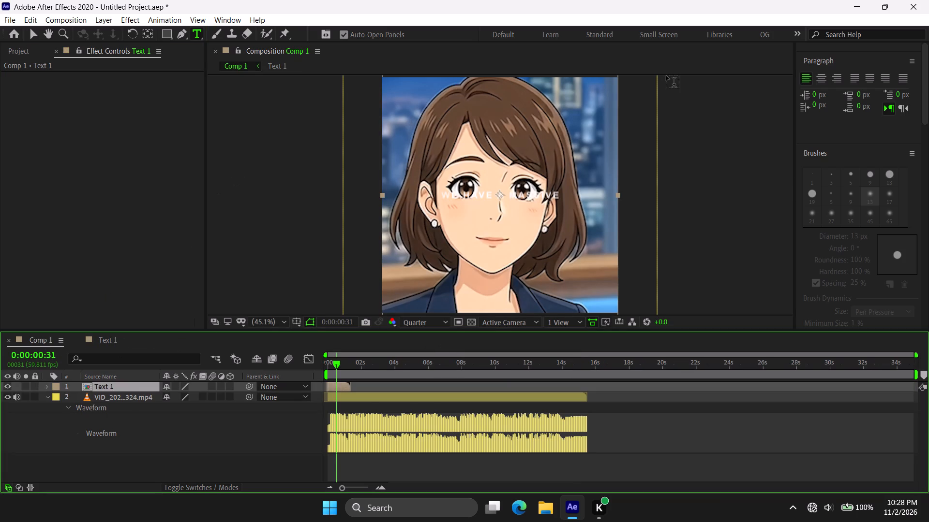
Tidy the workspace by closing Brushes and Paragraph and collapsing Character, Paint and Effects & Presets.
click(821, 65)
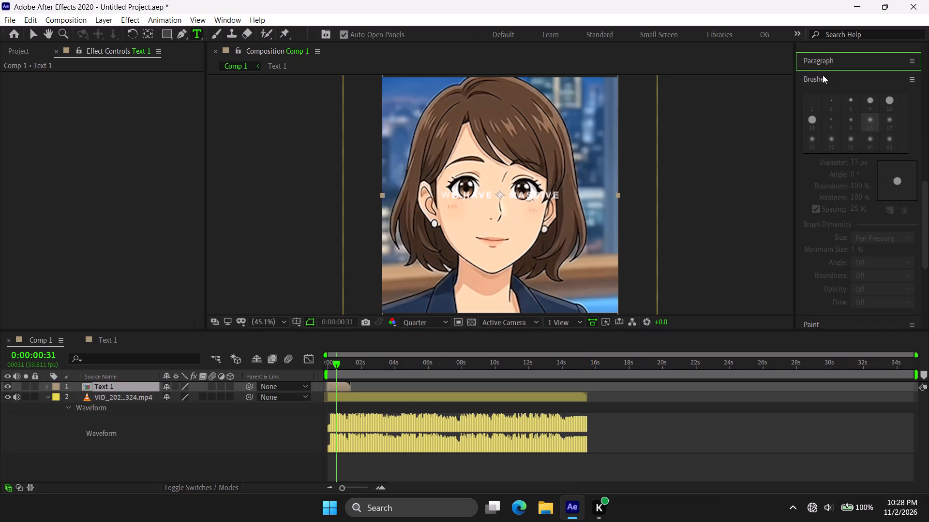
right_click(817, 85)
click(825, 90)
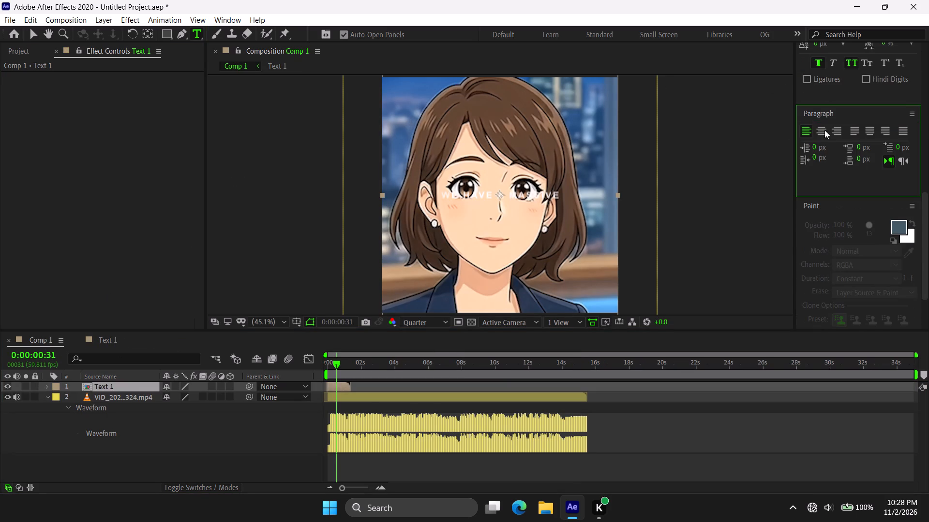
right_click(823, 117)
click(827, 123)
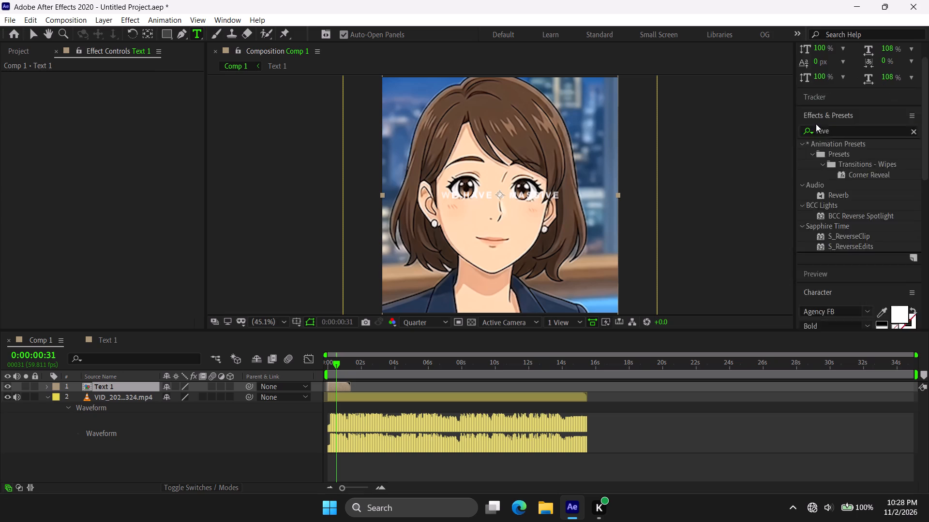
scroll(818, 194, down, 3)
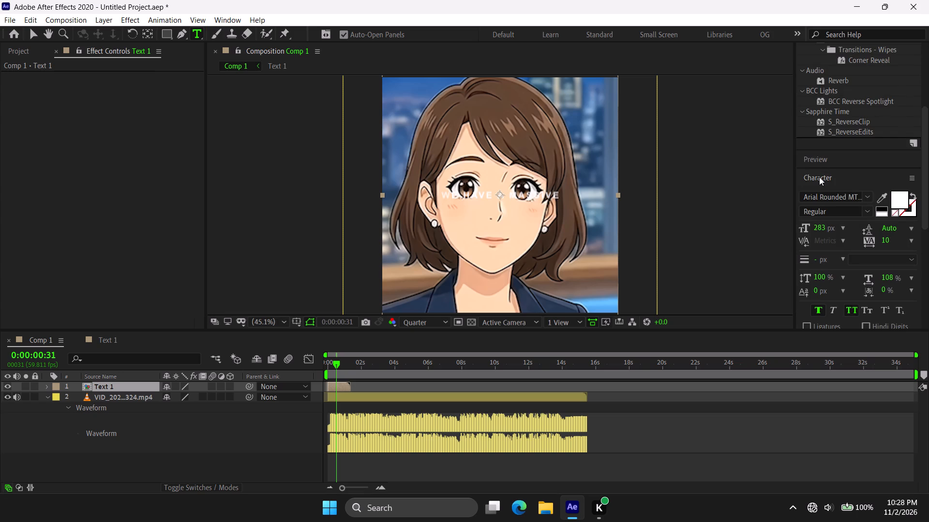
click(819, 177)
click(807, 190)
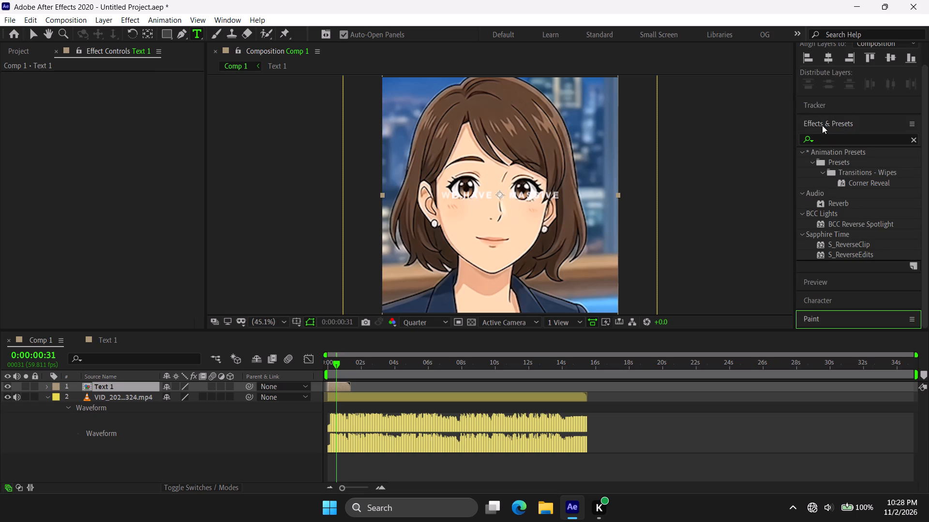
click(822, 124)
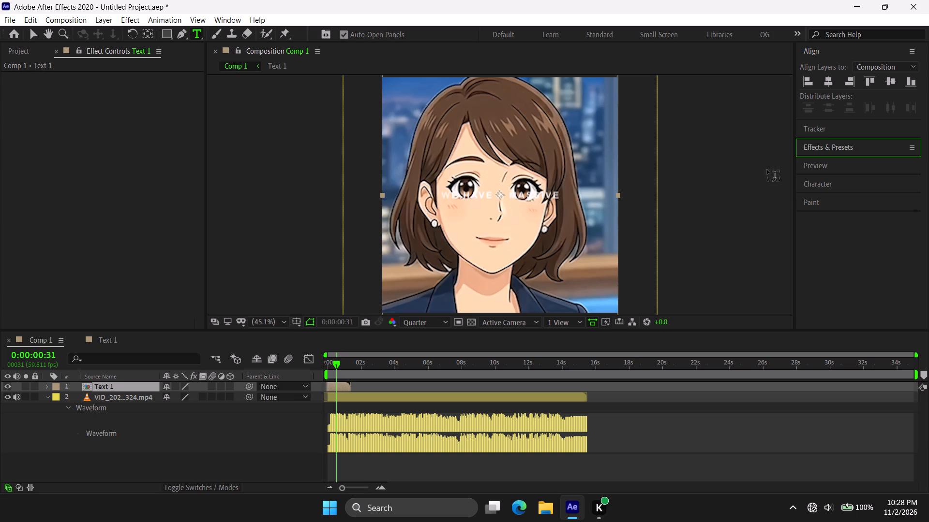
Apply the recent animation preset ES_DeepGlow_DropShadow to the Text 1 layer in Comp 1.
click(45, 386)
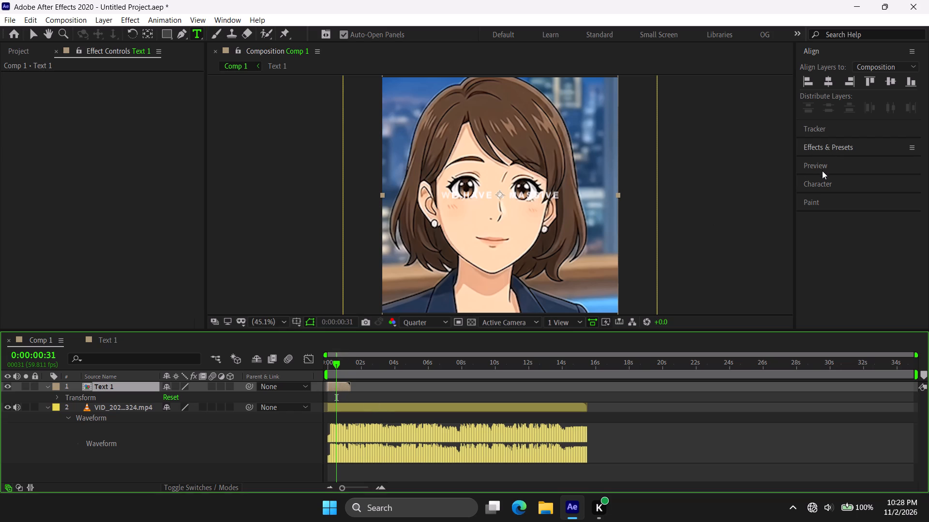
click(33, 32)
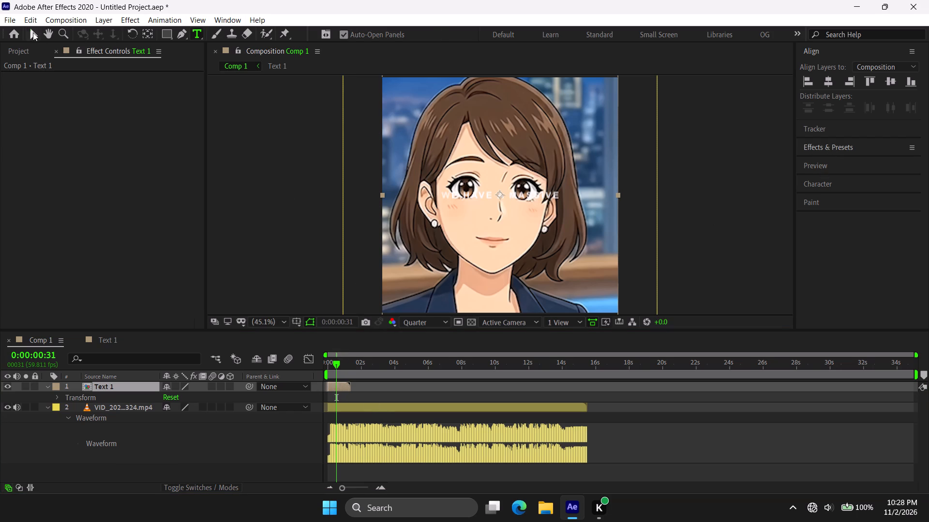
click(161, 22)
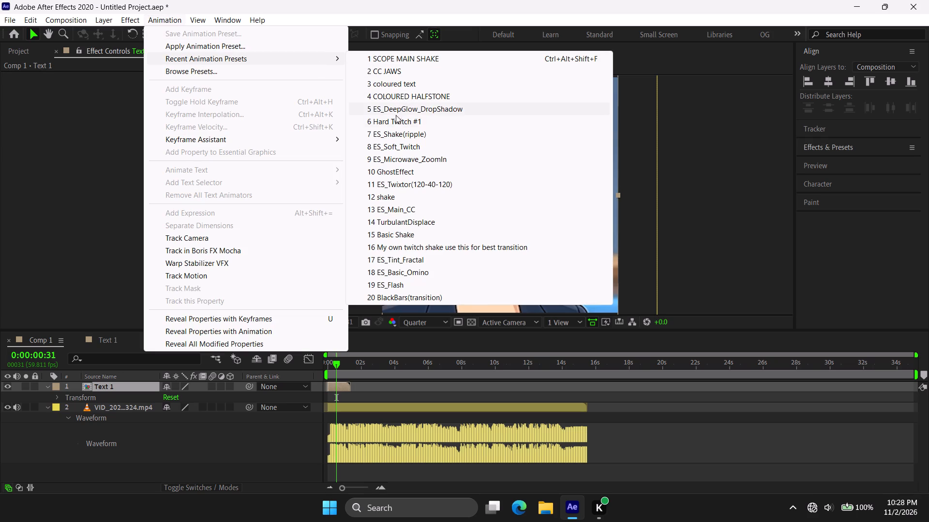
click(426, 107)
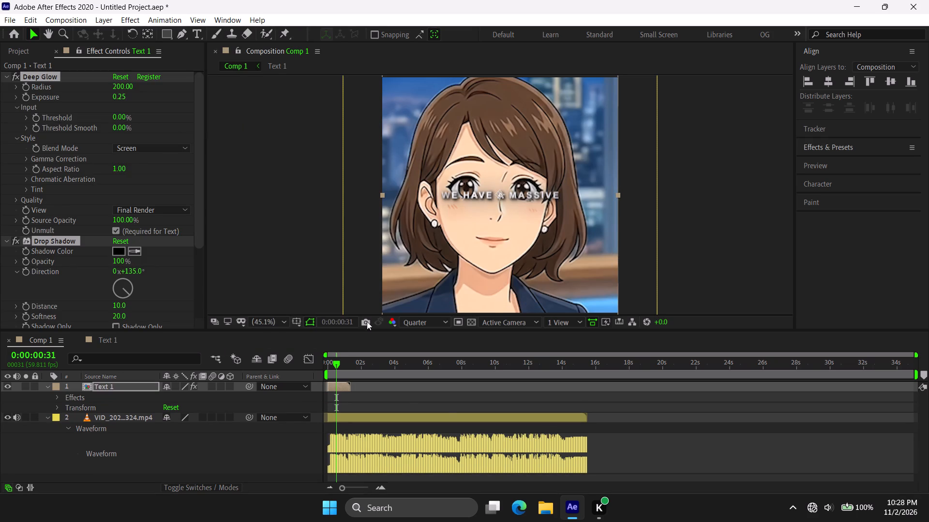
Set Comp 1's preview resolution to Full.
click(413, 324)
click(424, 346)
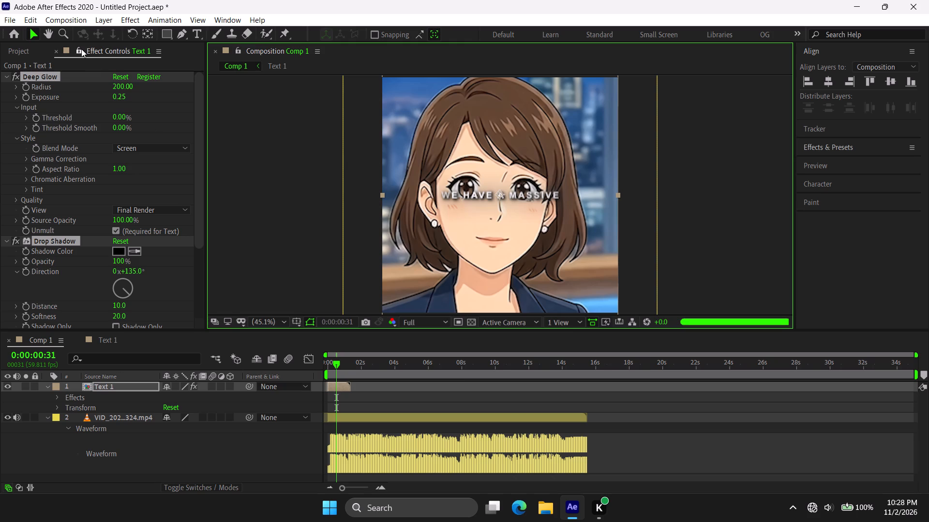
Set the Deep Glow exposure on the Text 1 layer to 0.75.
click(121, 101)
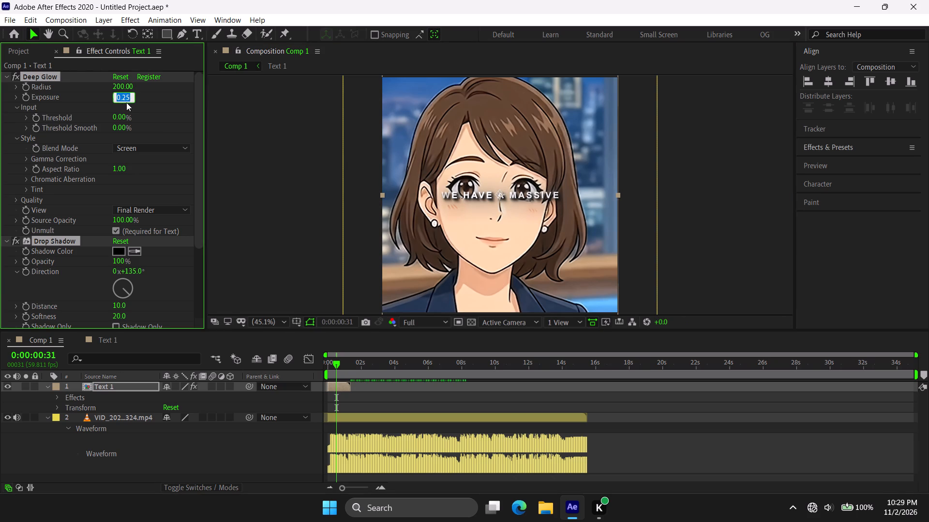
text(0.75)
key(Return)
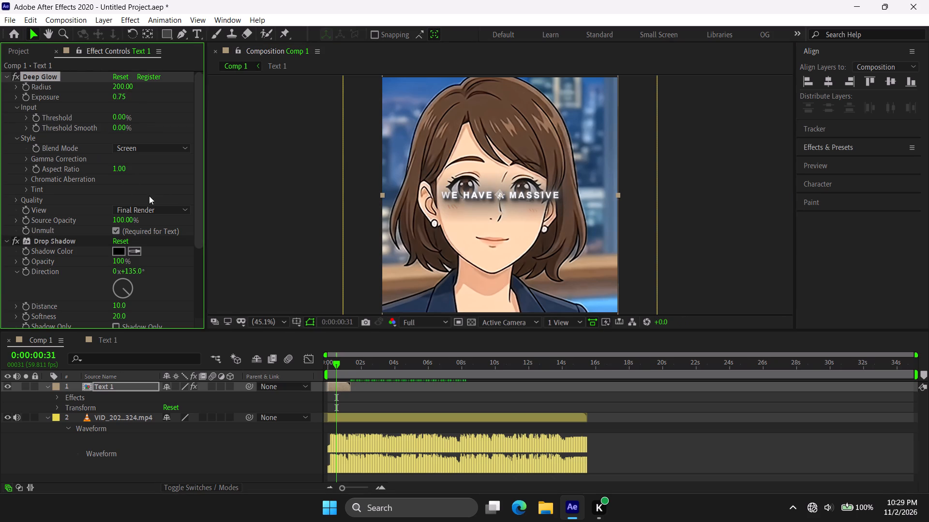
Enable the Deep Glow tint on the Text 1 layer and colour it blue with hue 215 (006AFF).
click(27, 188)
click(113, 197)
click(118, 207)
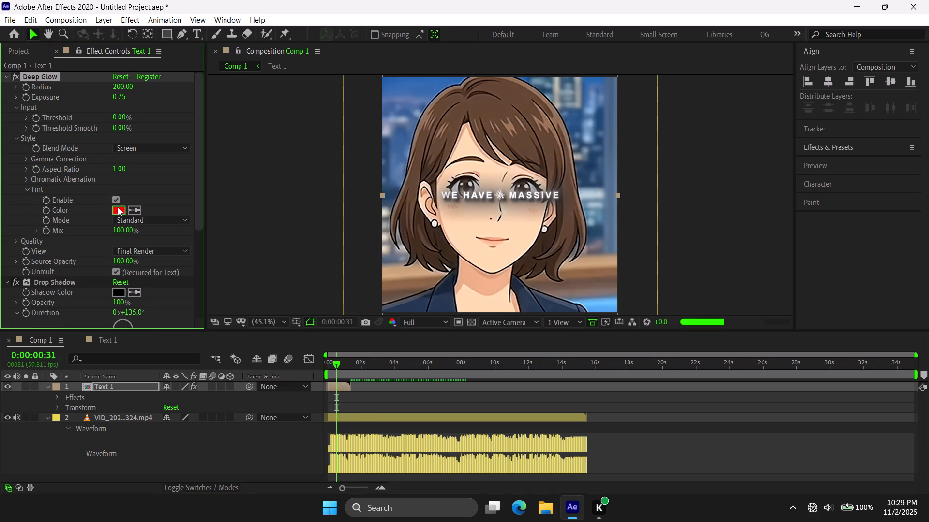
click(271, 312)
text(215)
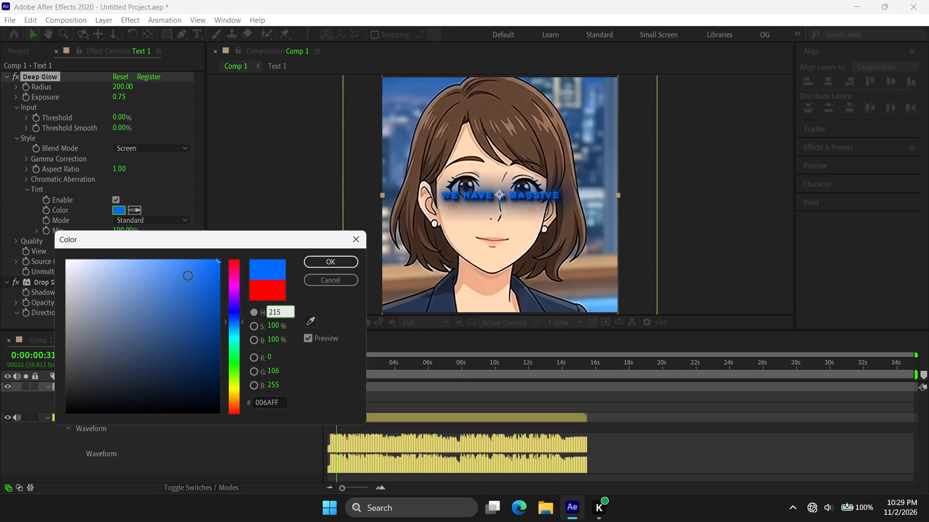
click(187, 276)
drag(187, 276, 276, 229)
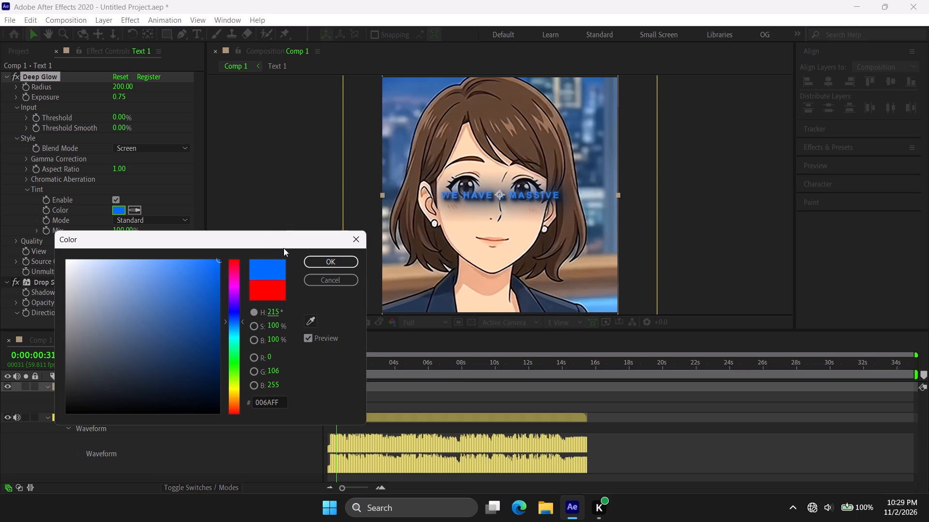
click(326, 266)
Set the Deep Glow tint on the Text 1 layer to Soft Light mode with a 50% mix.
click(147, 220)
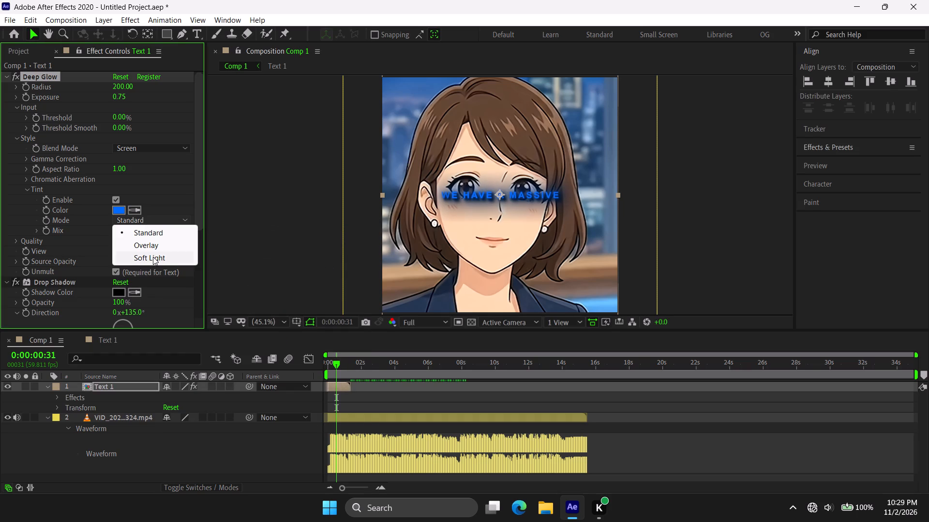
click(153, 258)
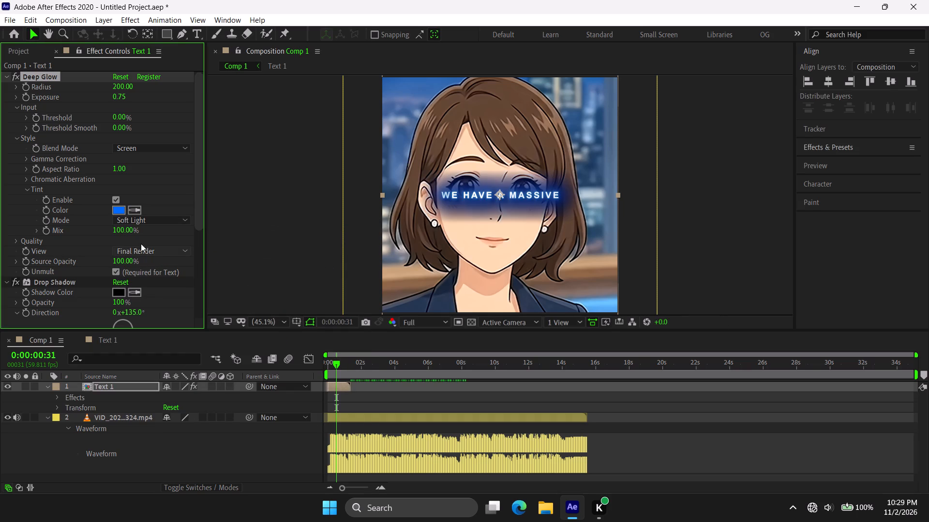
click(126, 232)
text(50)
key(Return)
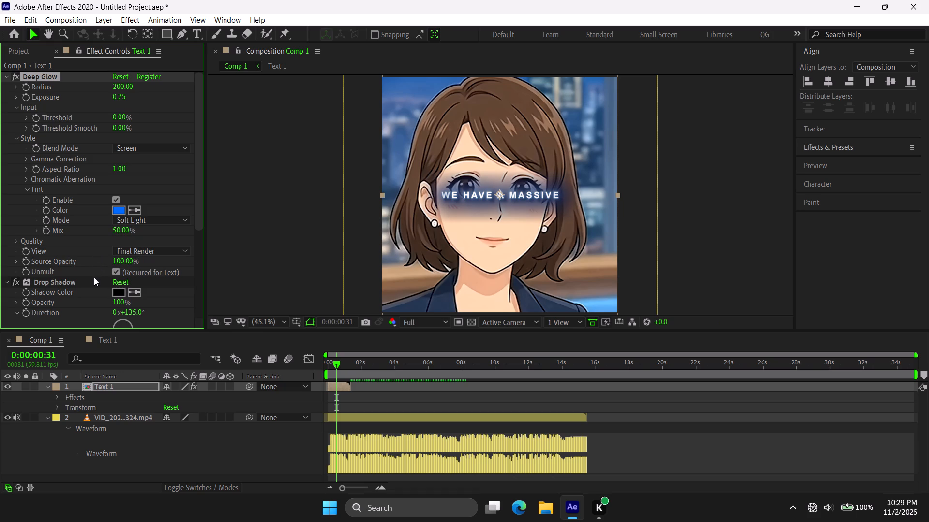
Delete the Drop Shadow 2 effect from the Text 1 layer and collapse the remaining effects.
click(69, 284)
click(7, 280)
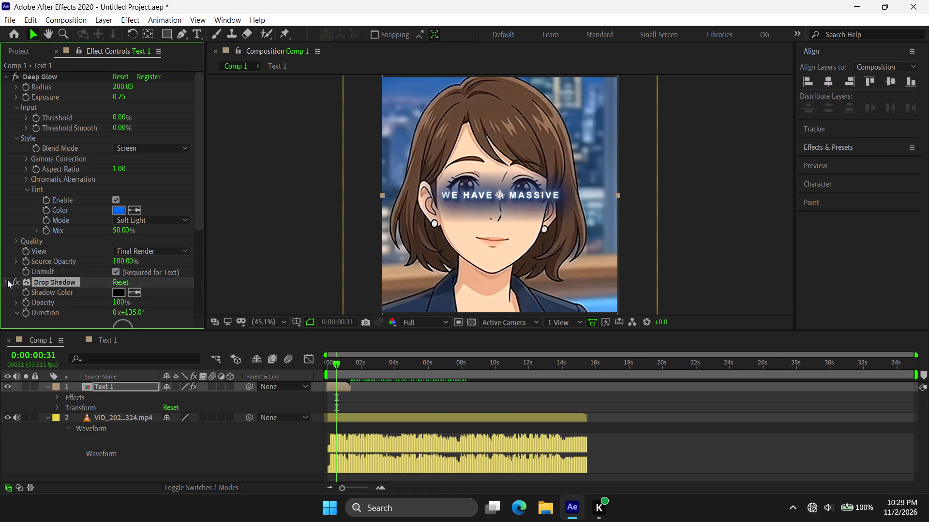
click(7, 294)
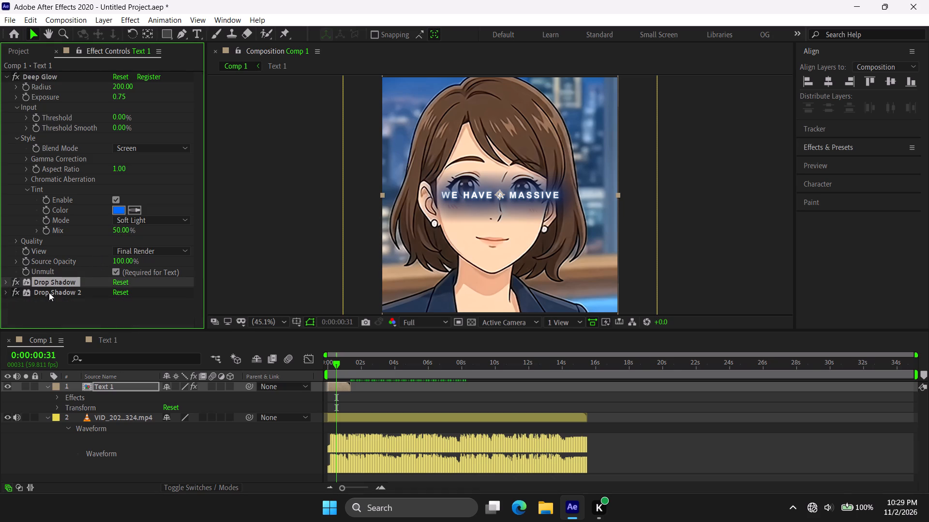
click(63, 293)
key(Delete)
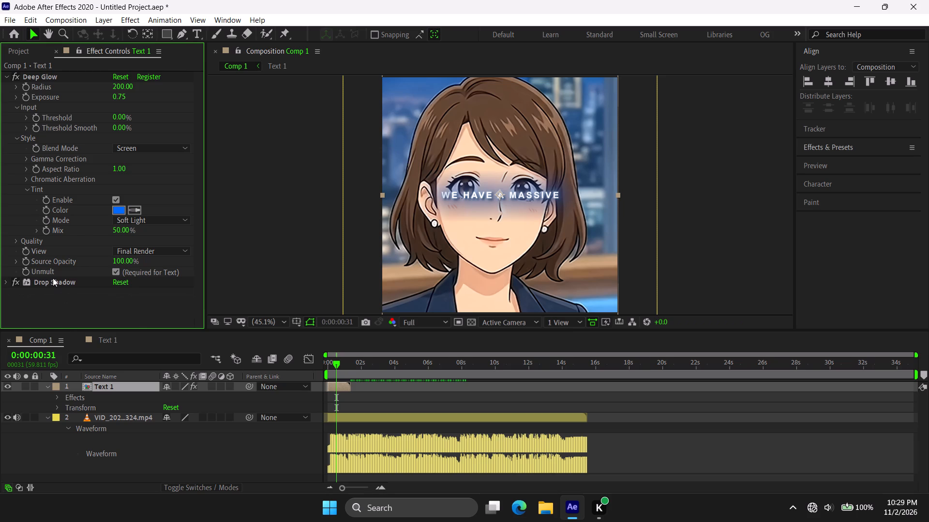
key(ctrl+z)
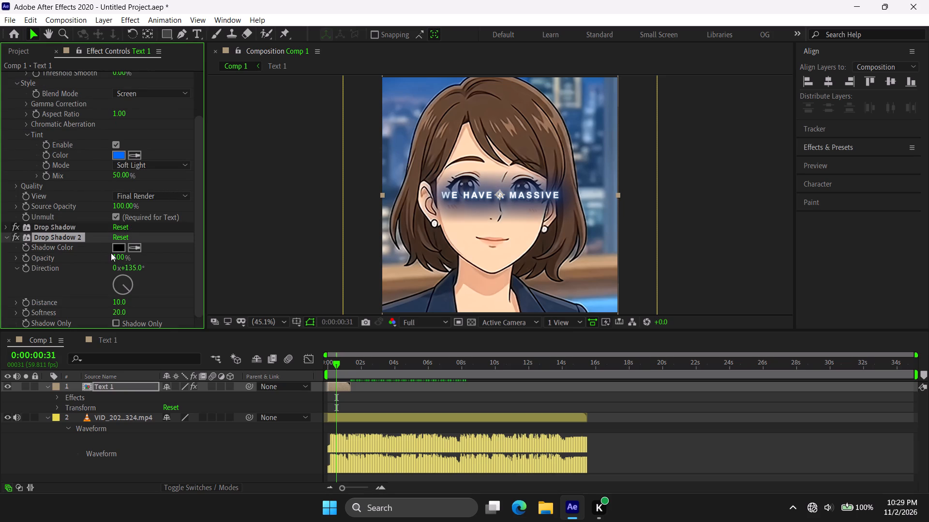
key(Delete)
scroll(60, 238, up, 1)
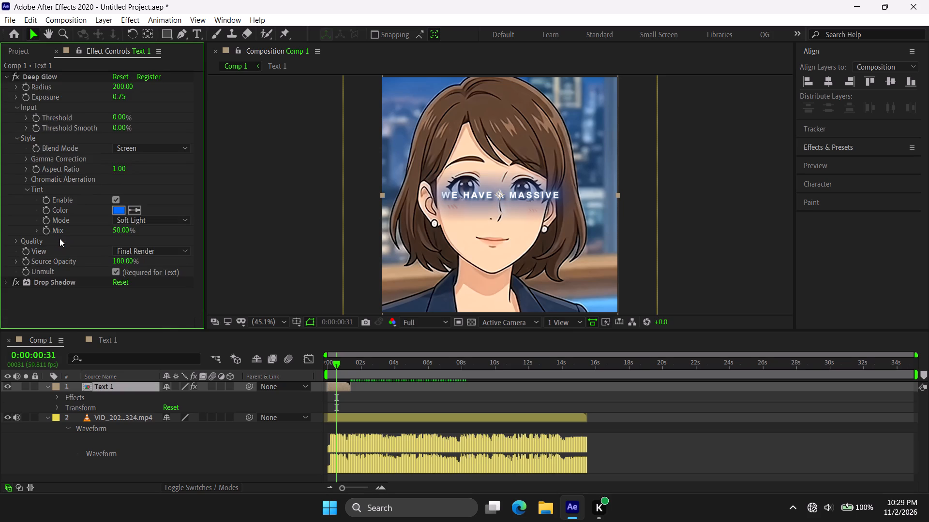
scroll(60, 238, up, 1)
click(7, 75)
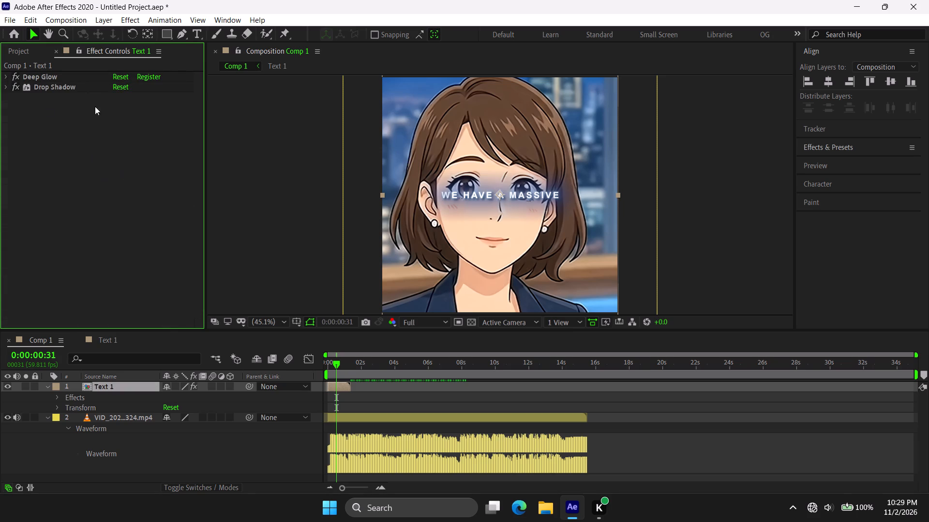
click(65, 80)
Move the Text 1 caption layer down to position 540, 850 in Comp 1.
click(346, 385)
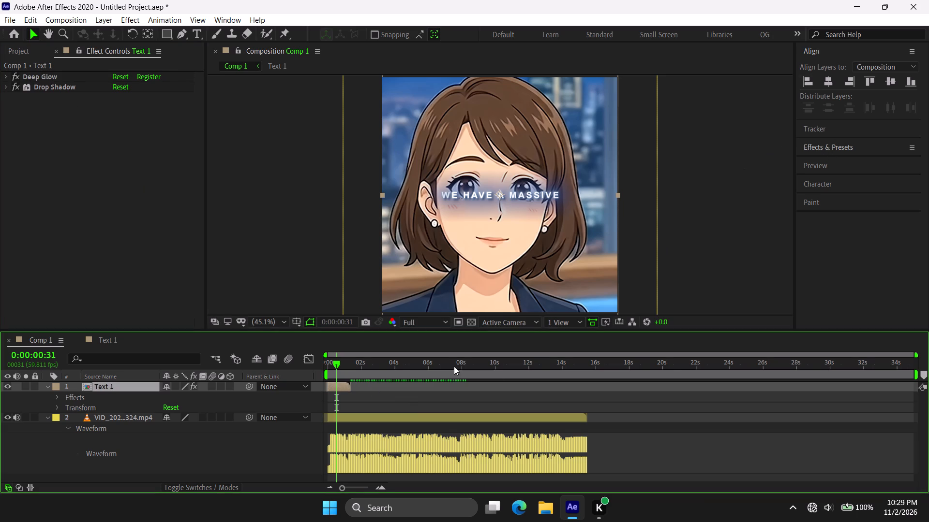
key(p)
drag(167, 395, 152, 398)
key(ctrl+z)
drag(195, 397, 220, 397)
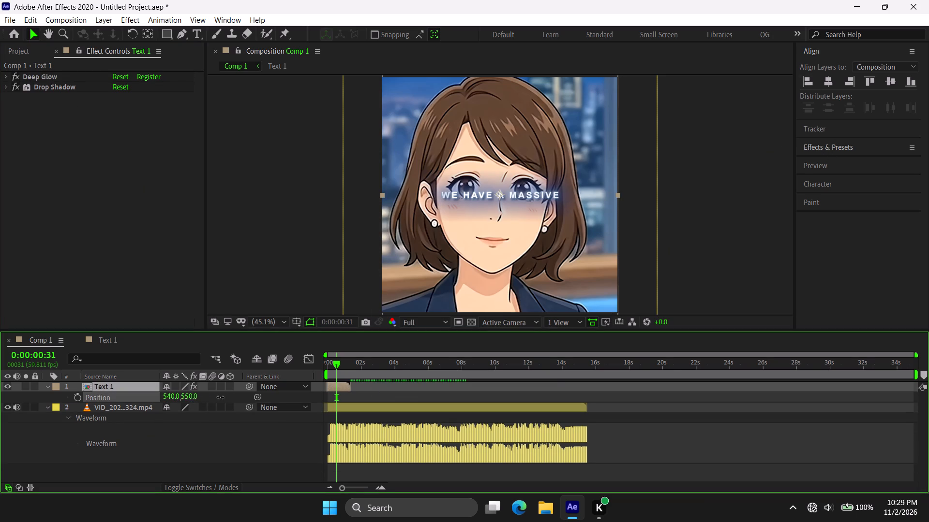
drag(220, 397, 362, 424)
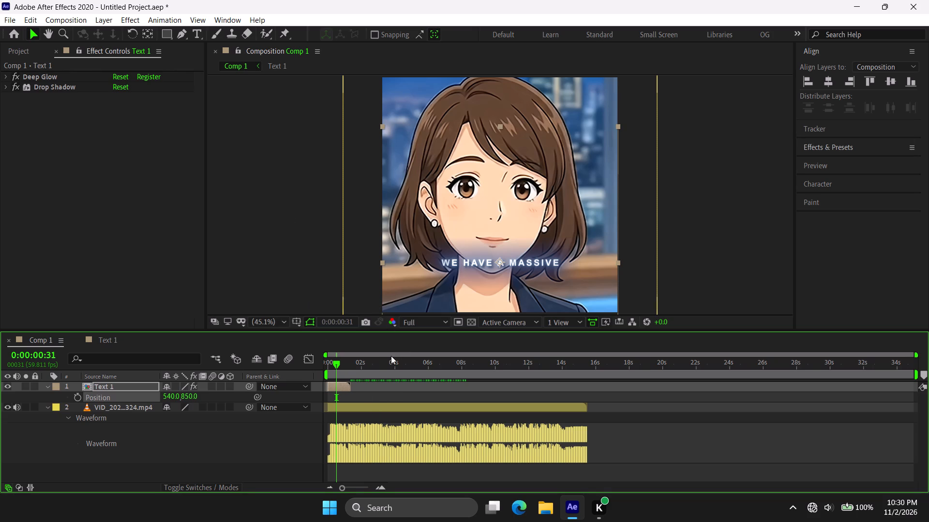
Change the caption inside the Text 1 composition to read "We Have a Massive" and return to Comp 1.
double_click(347, 389)
double_click(390, 385)
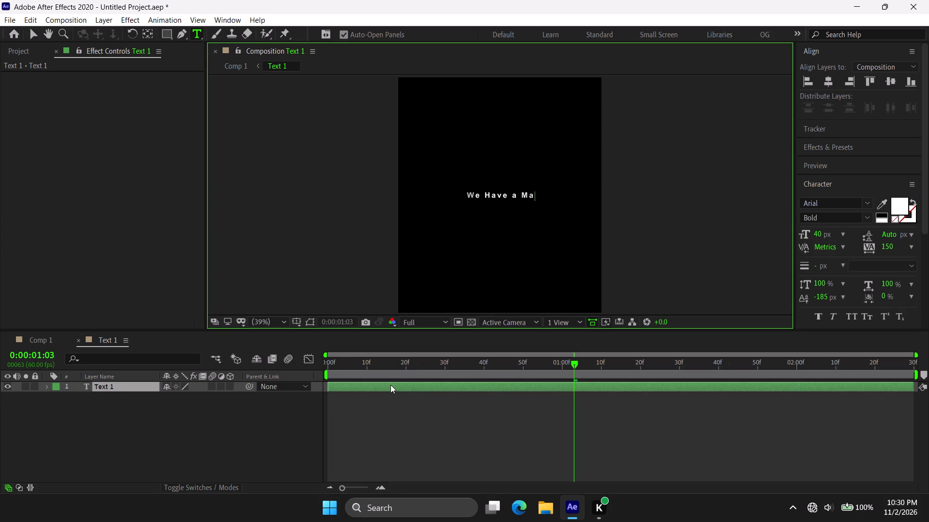
click(47, 340)
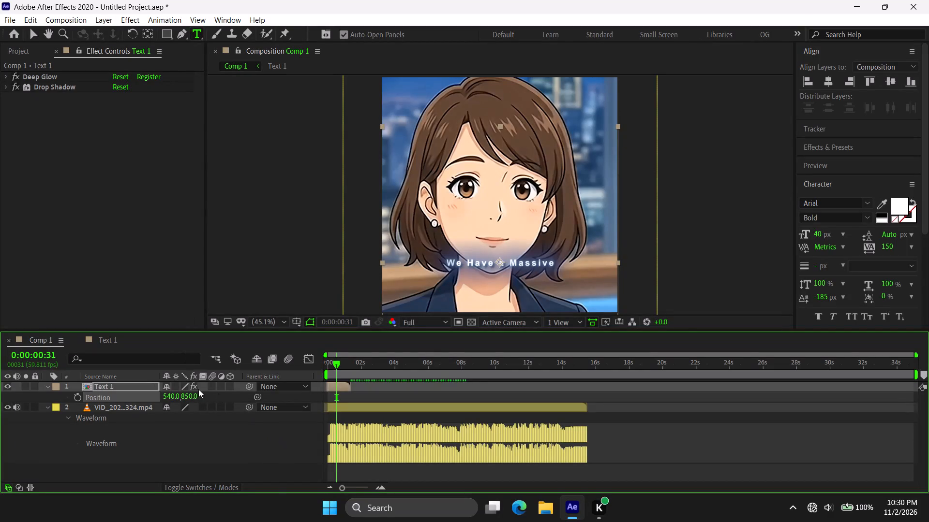
Increase the caption's font size inside the Text 1 composition to 49 px and return to Comp 1.
double_click(342, 382)
double_click(347, 383)
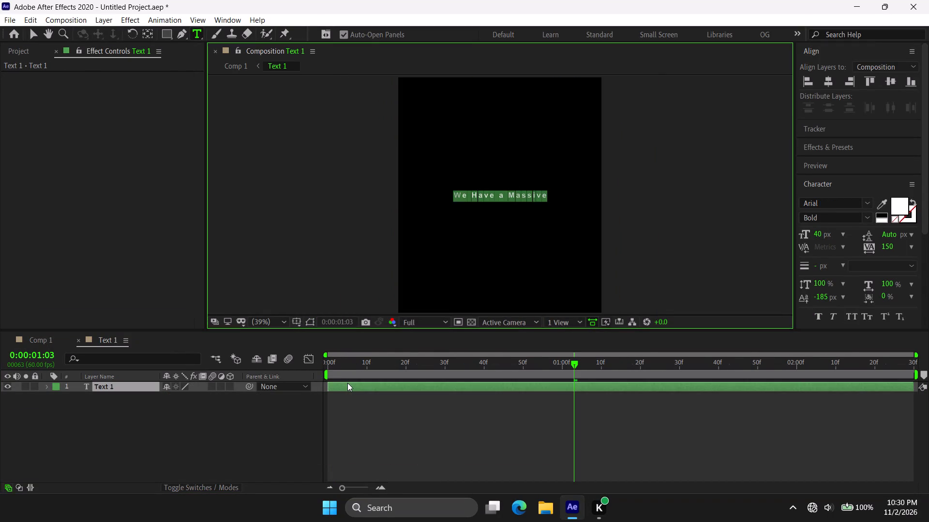
key(s)
key(ctrl+z)
drag(821, 234, 829, 234)
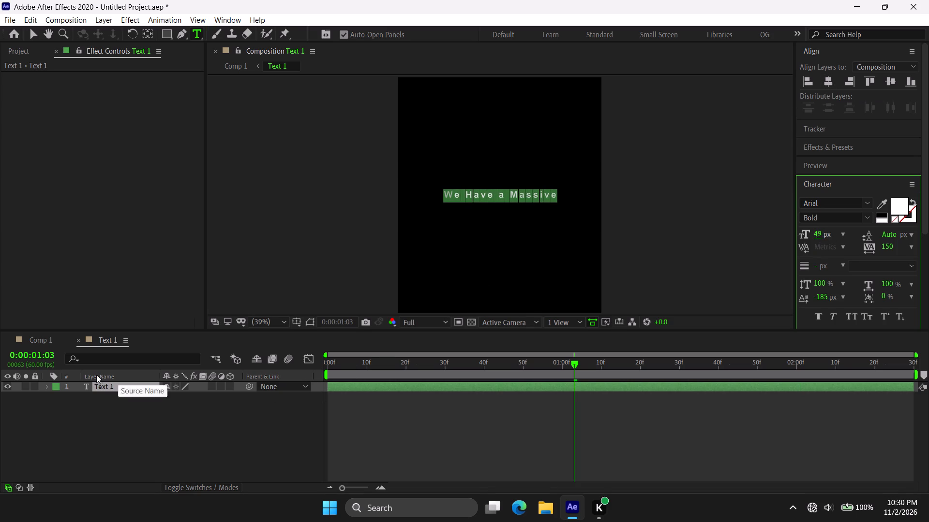
click(47, 346)
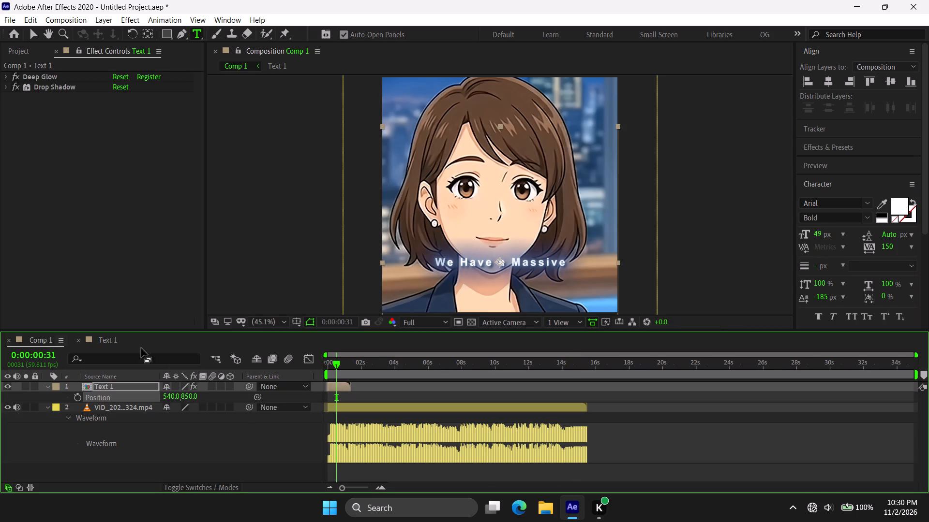
Play Comp 1 from the beginning to check the caption's timing against the speech.
click(249, 431)
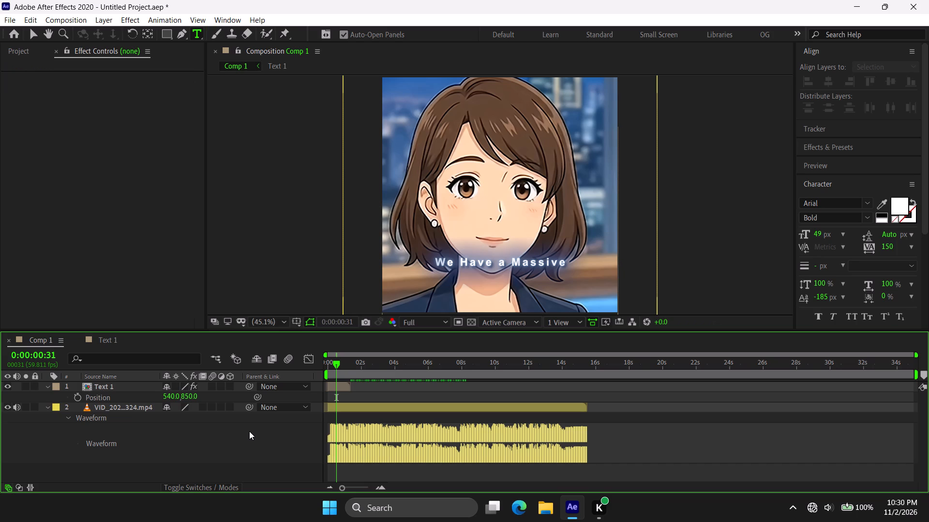
click(302, 440)
drag(332, 366, 270, 375)
key(space)
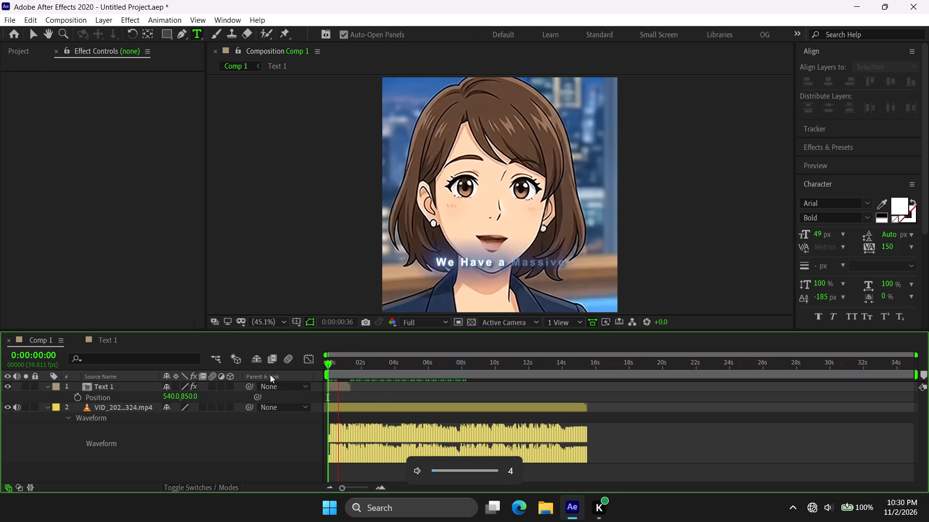
key(space)
drag(341, 372, 269, 364)
key(space)
key(space)
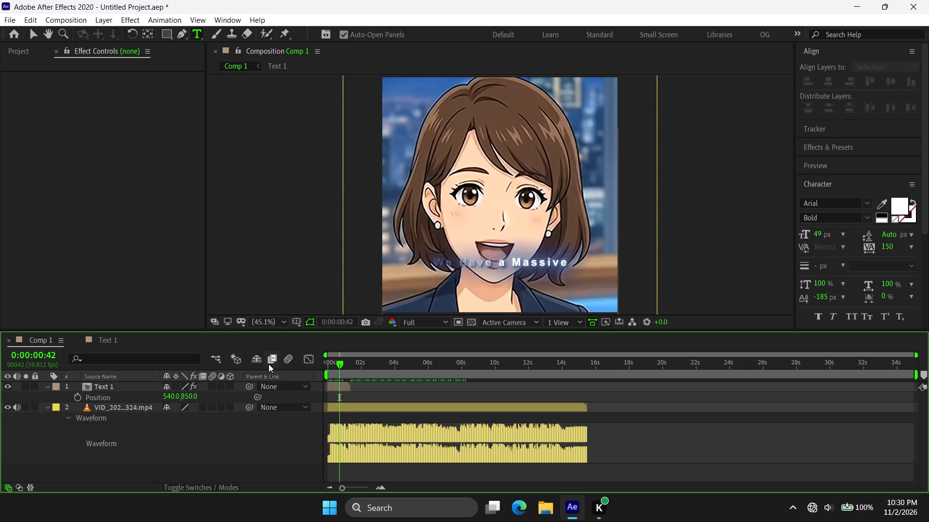
key(space)
key(space)
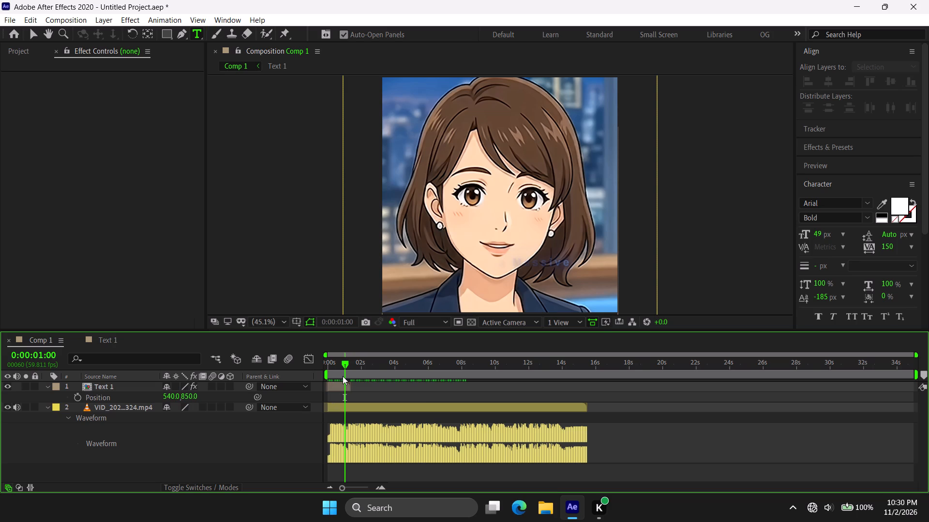
Set the Text 1 composition's duration to 0:00:05:30.
double_click(338, 385)
right_click(264, 216)
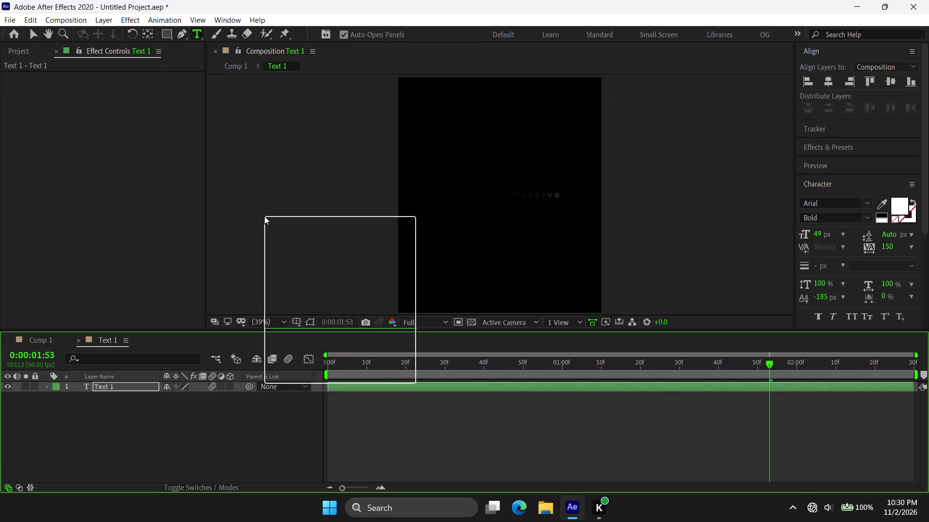
click(32, 34)
right_click(280, 186)
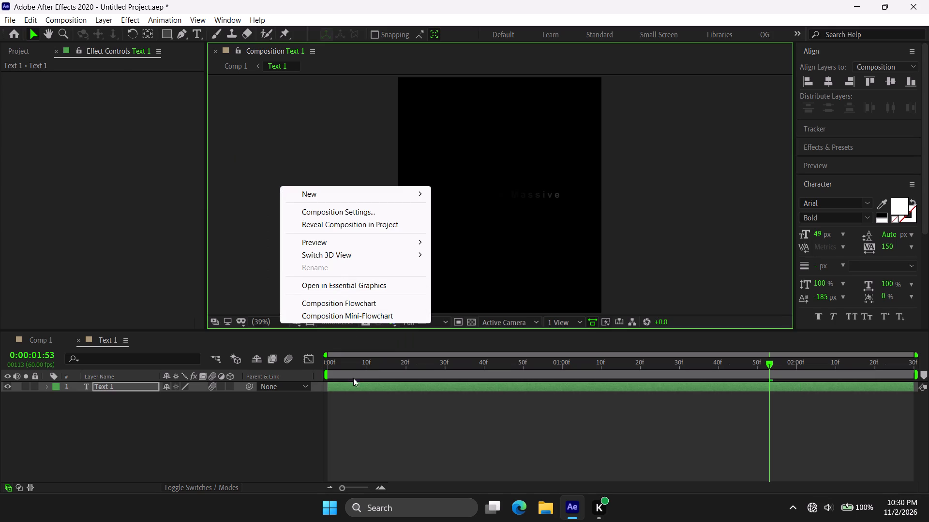
click(341, 215)
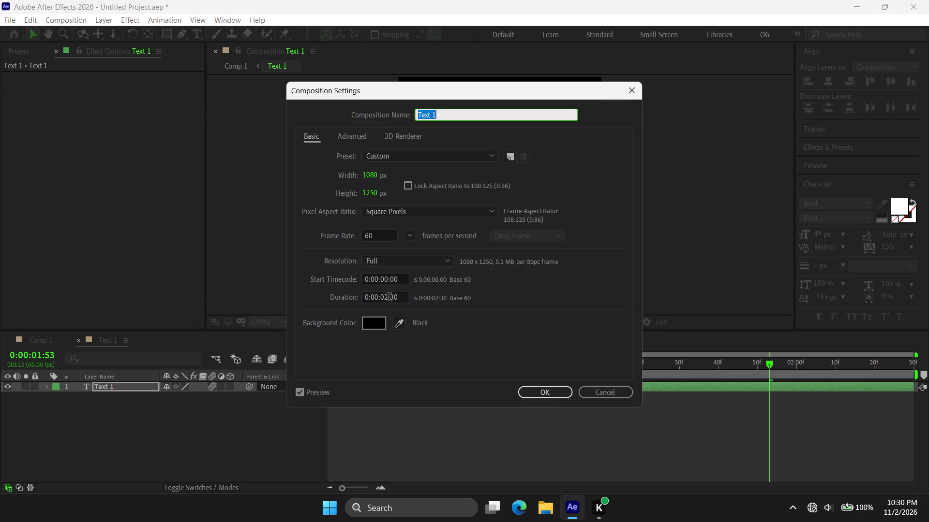
click(387, 299)
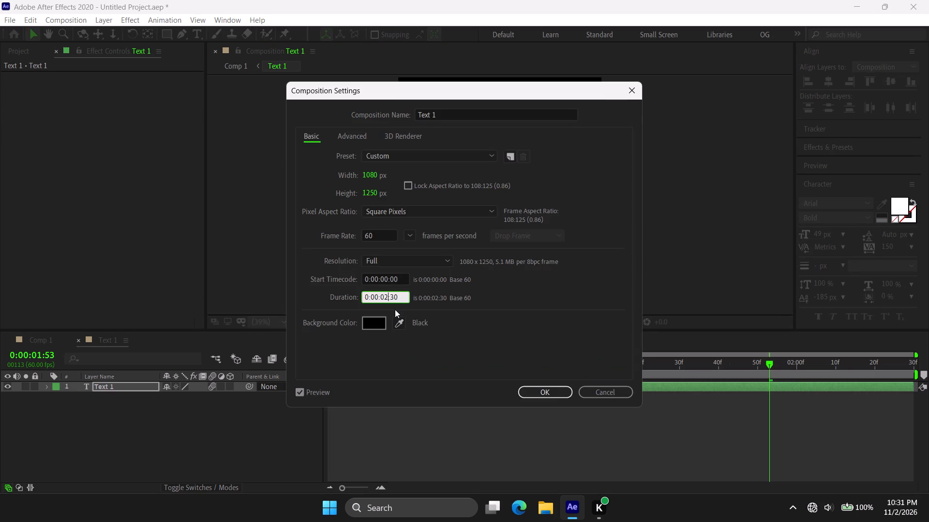
key(BackSpace)
key(5)
key(Return)
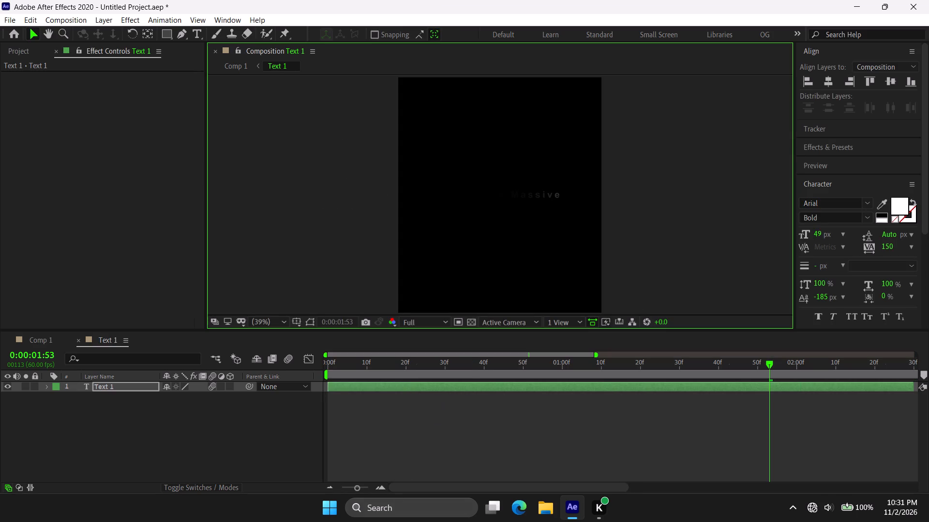
Extend the end of the text layer in the Text 1 composition to about 3:25 and return to Comp 1.
click(356, 488)
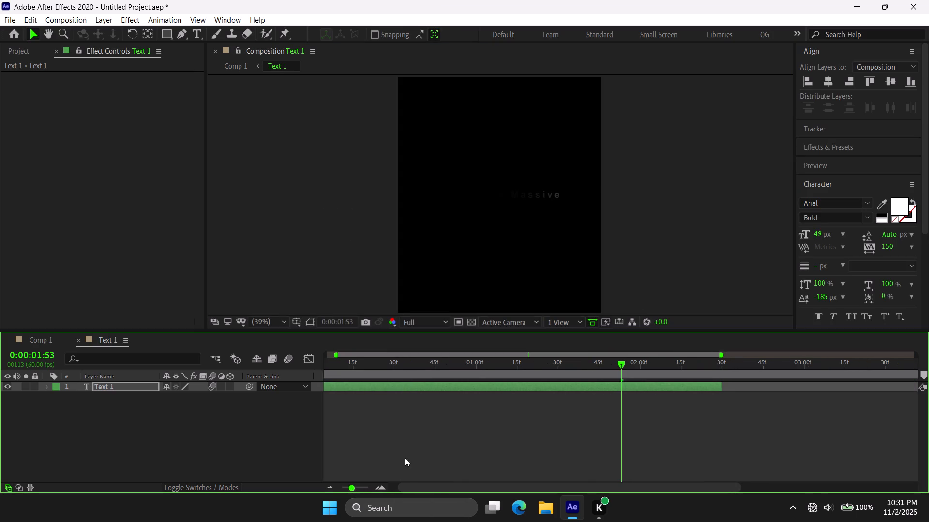
alt+drag(721, 387, 860, 389)
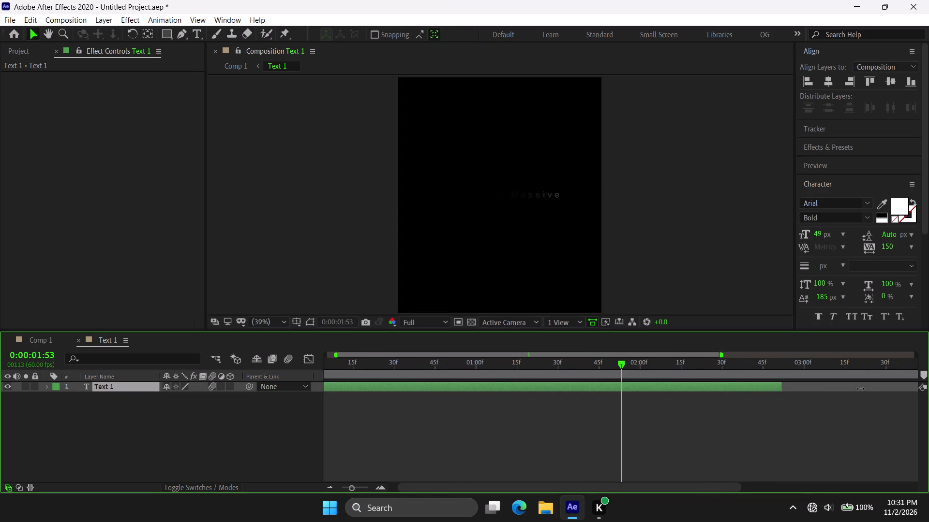
alt+drag(860, 389, 871, 386)
click(55, 347)
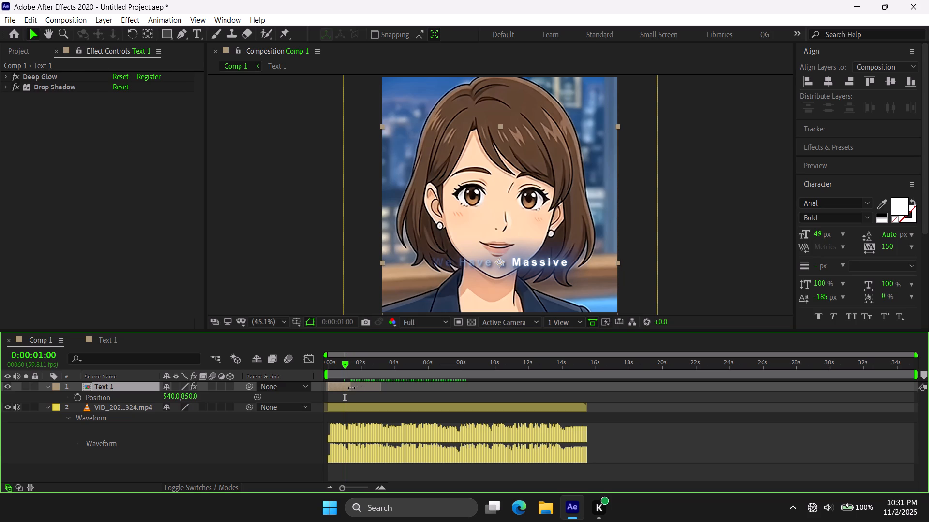
Extend the end of the Text 1 layer in Comp 1 to about 2.5 seconds.
drag(351, 388, 369, 390)
Play Comp 1 repeatedly from the beginning to check the extended caption's timing against the speech.
drag(348, 371, 243, 376)
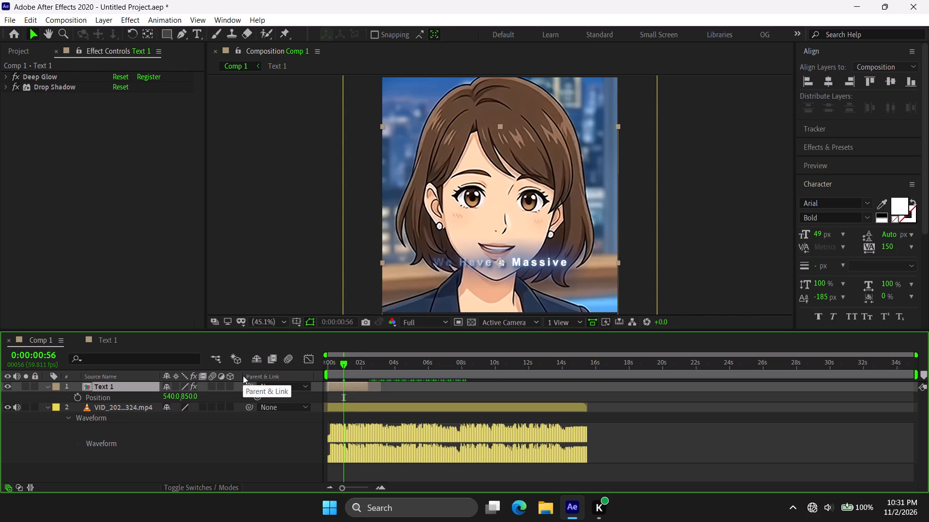
drag(334, 365, 231, 364)
key(space)
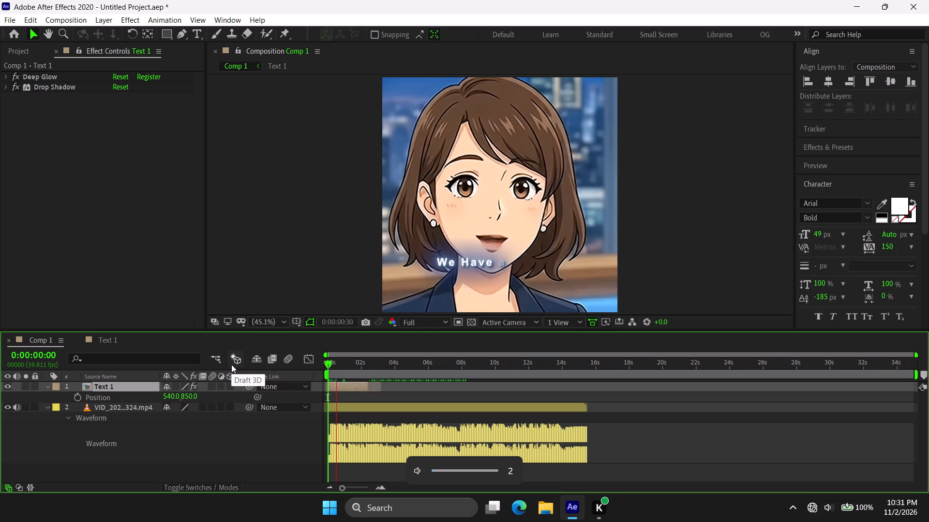
key(space)
key(space)
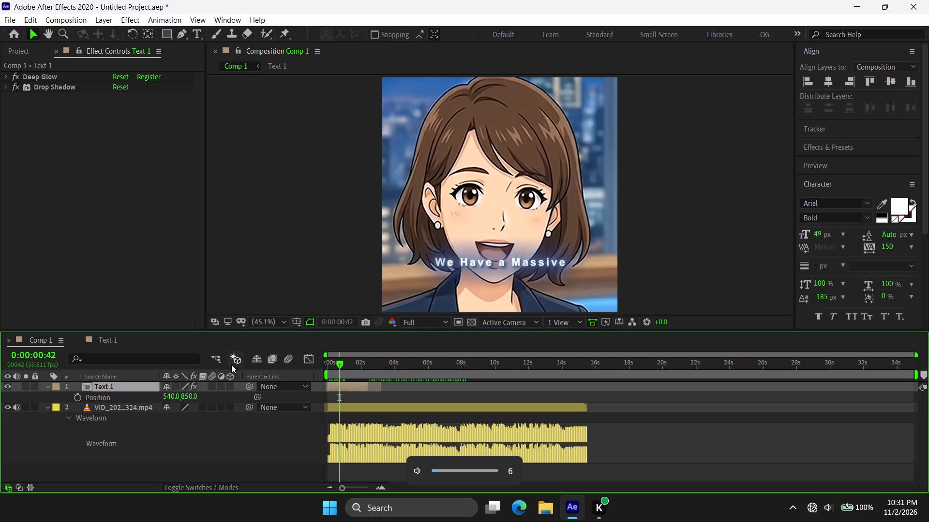
key(space)
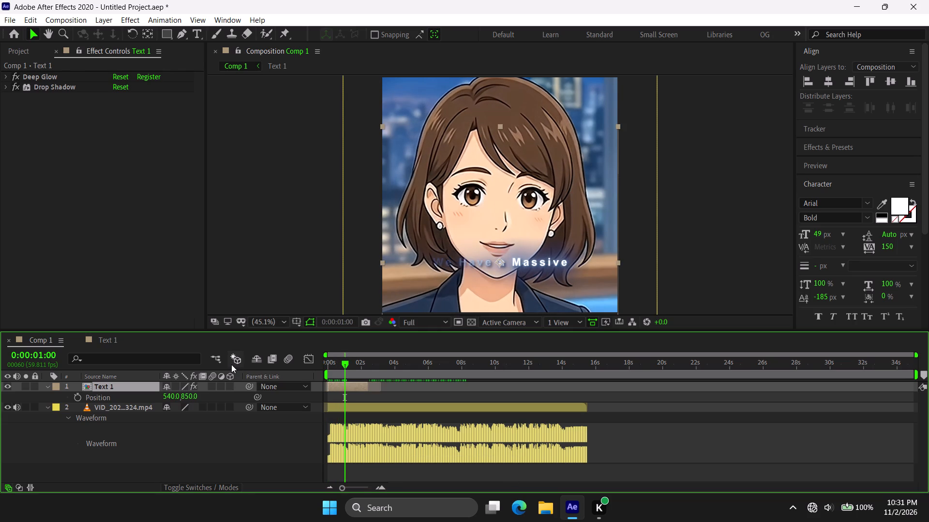
drag(341, 368, 174, 355)
key(space)
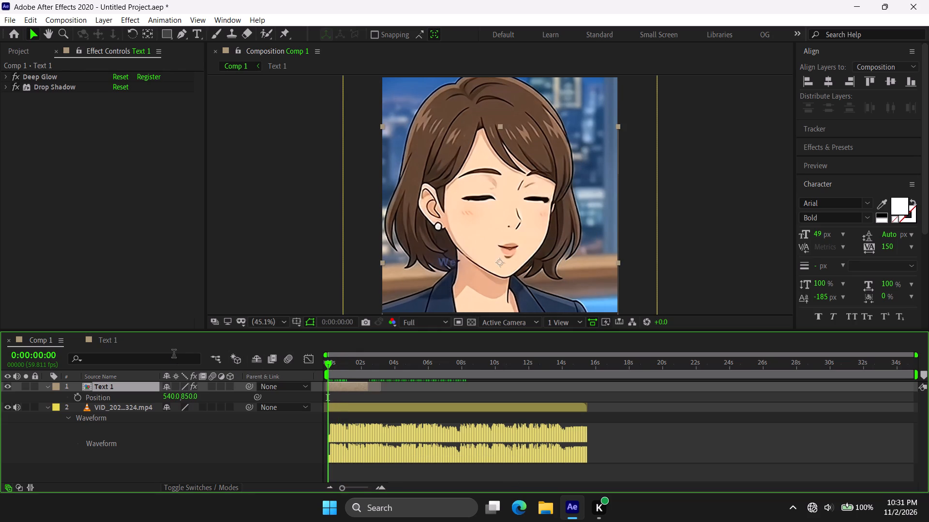
key(space)
key(space)
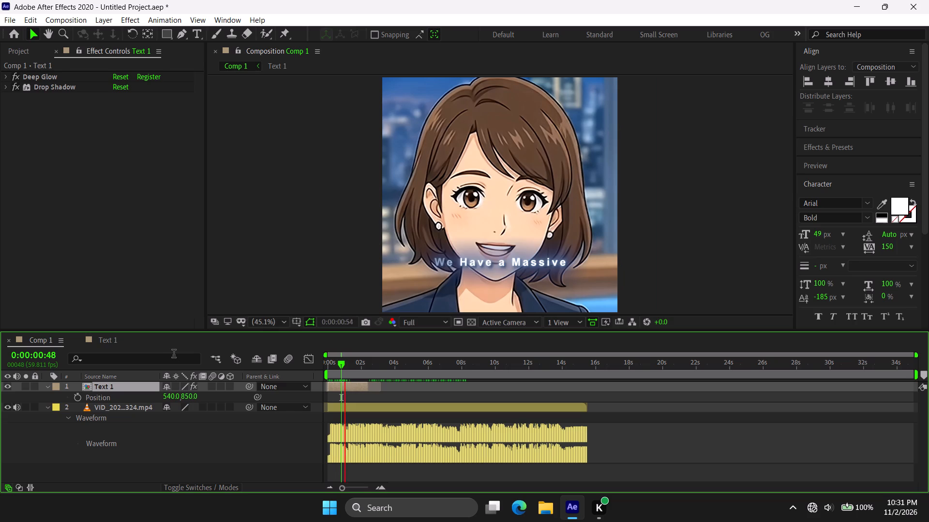
key(space)
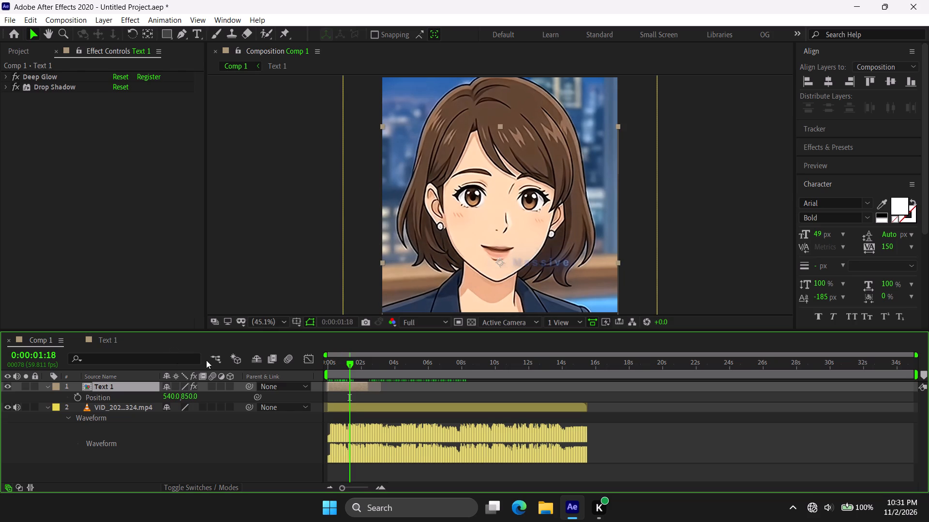
drag(342, 365, 96, 360)
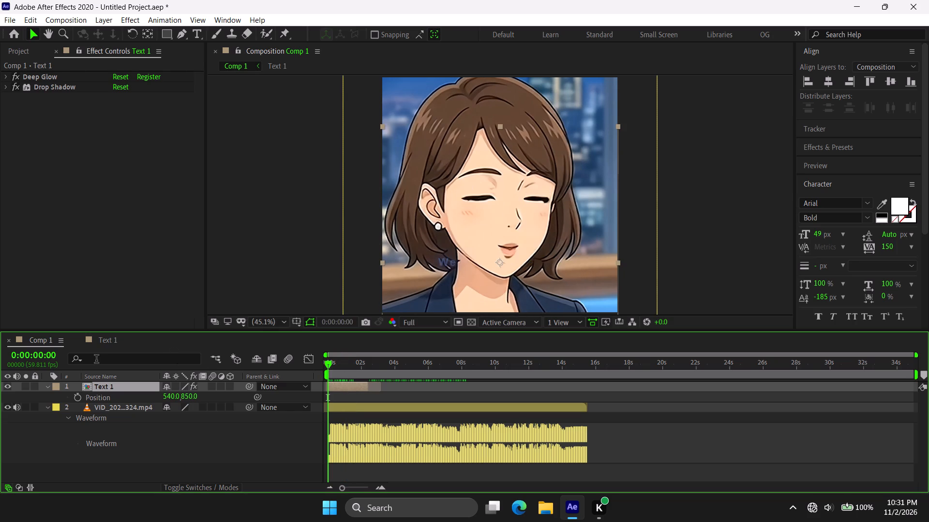
key(space)
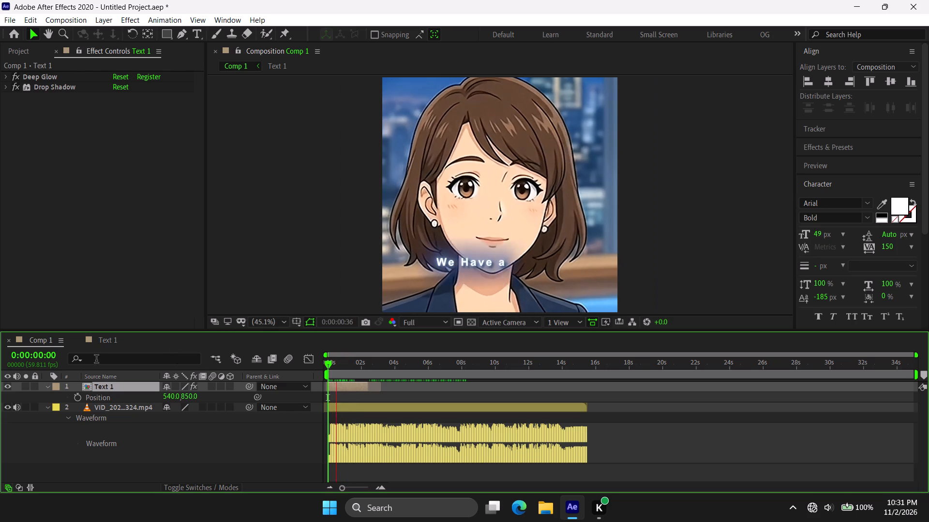
key(space)
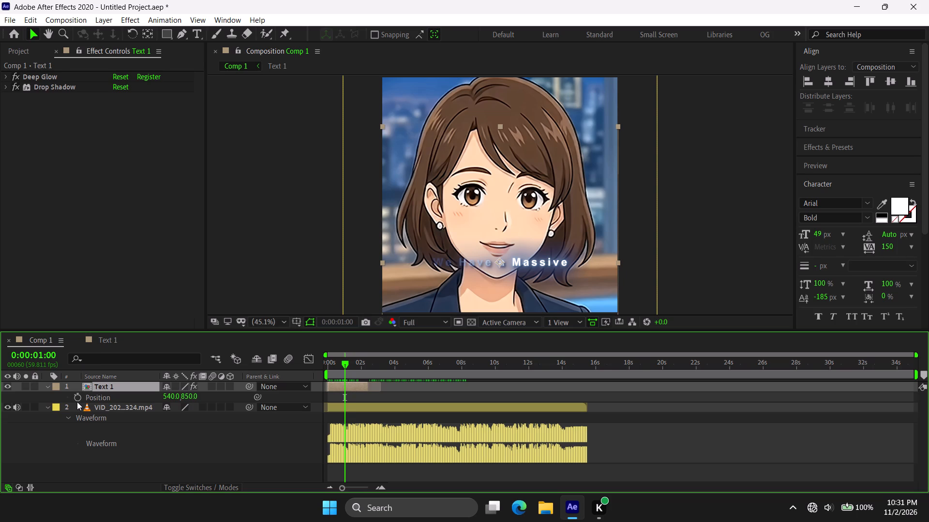
Find the Bevel Alpha effect and apply it to the Text 1 layer in Comp 1, placed above Deep Glow.
click(361, 389)
click(828, 145)
drag(847, 163, 805, 170)
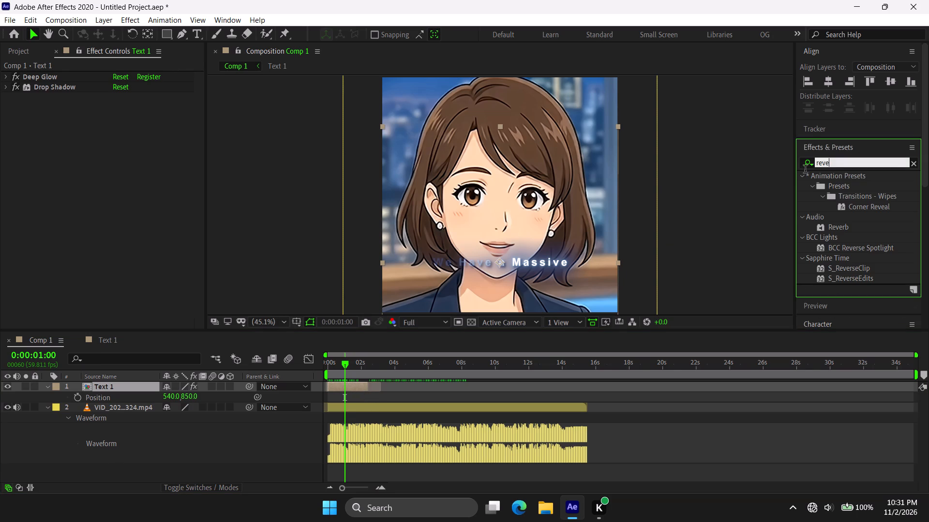
drag(805, 170, 622, 199)
text(be)
text(vel a)
drag(855, 187, 152, 84)
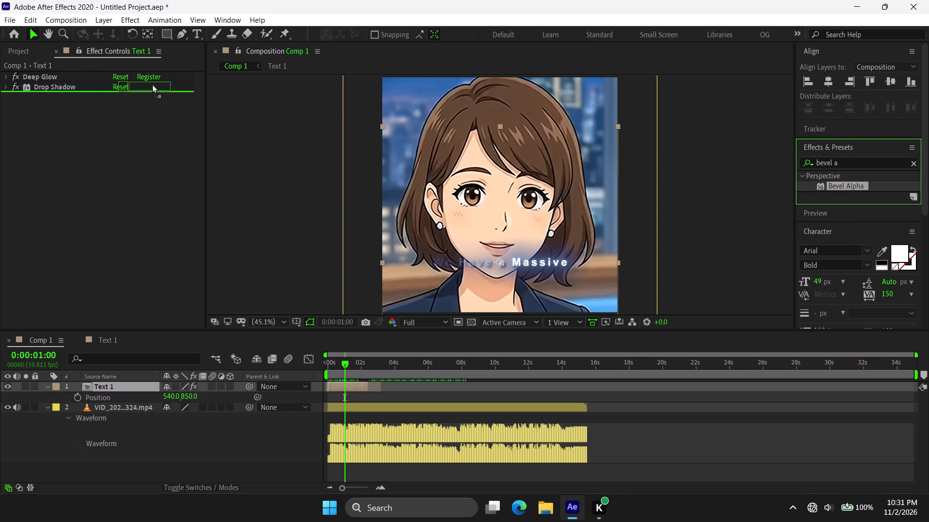
drag(152, 84, 125, 74)
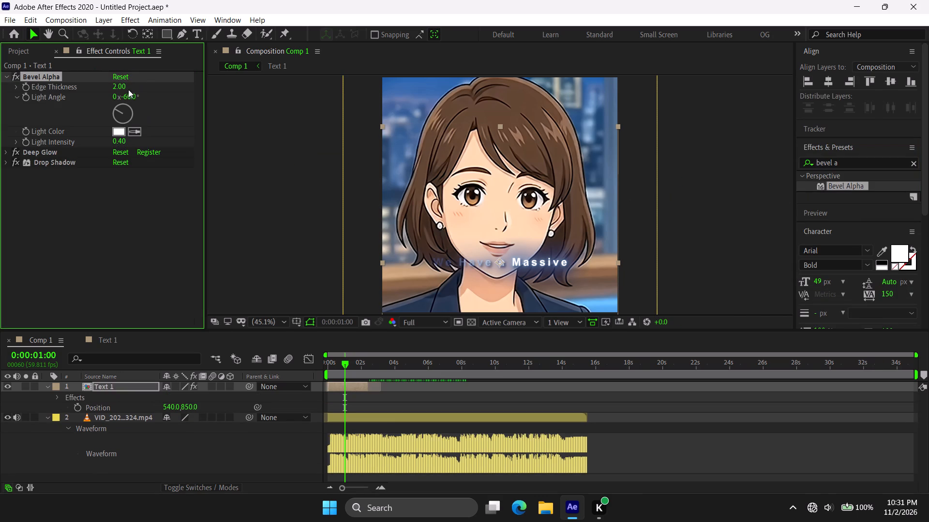
Set Bevel Alpha's Edge Thickness to 3, Light Angle to -30° and Light Intensity to 0.8, and collapse the effect's settings.
click(124, 89)
key(3)
key(Return)
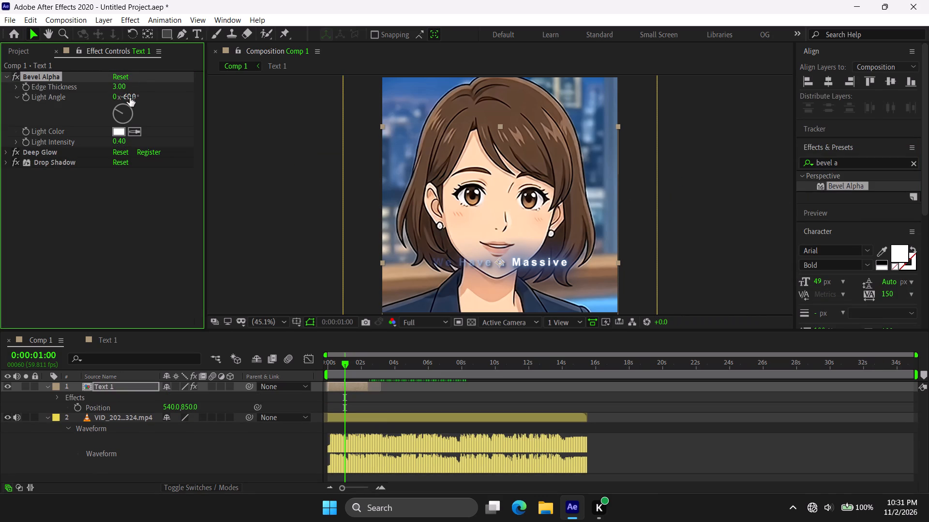
click(130, 98)
text(-30)
key(Return)
click(116, 142)
text(0.8)
key(Return)
click(6, 78)
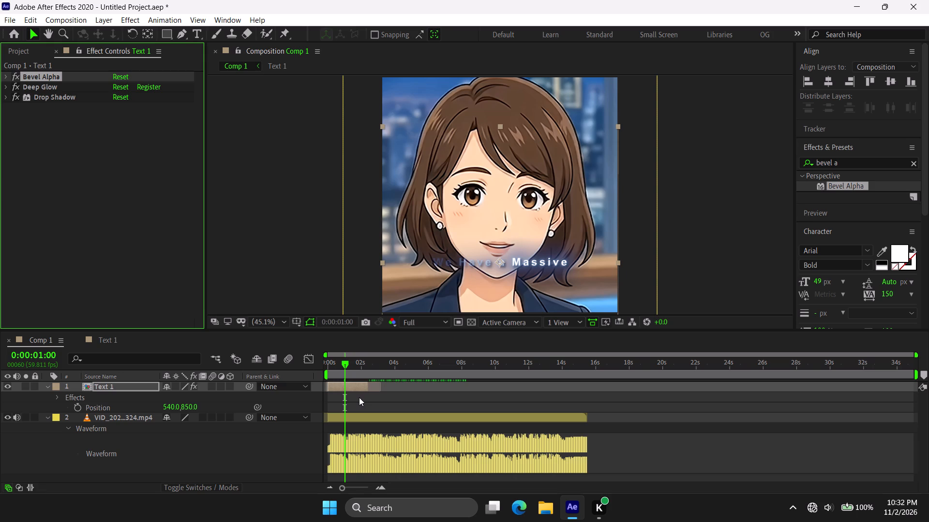
Collapse the expanded properties of the Text 1 and video layers in Comp 1's timeline.
click(349, 372)
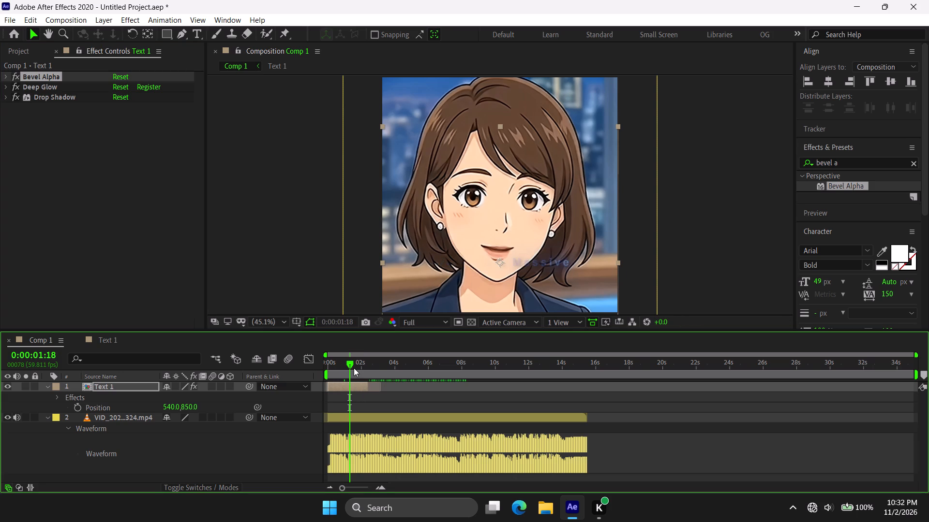
click(43, 387)
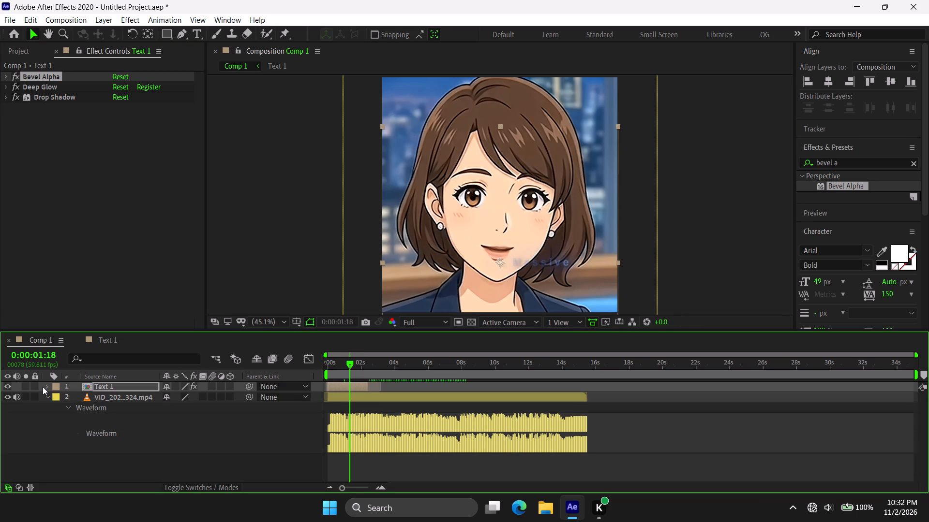
click(46, 397)
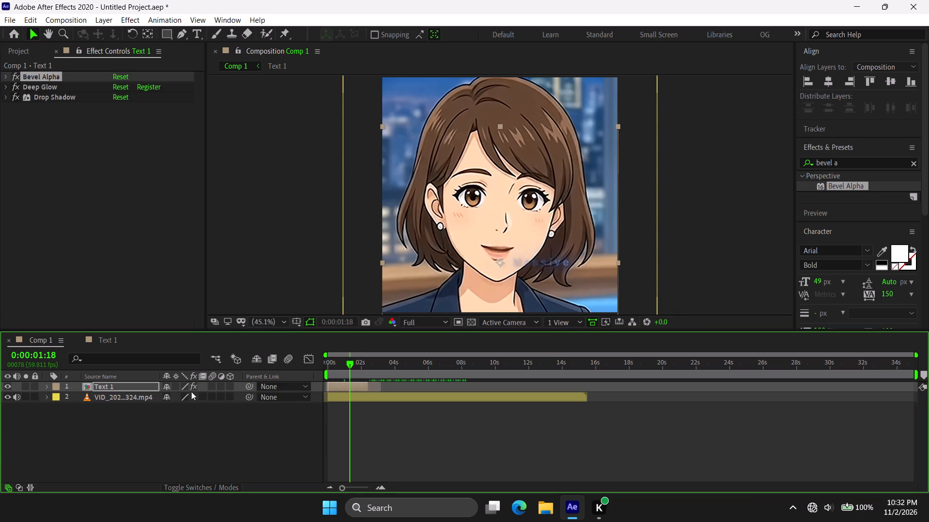
Inspect the text layer's animation keyframes inside the Text 1 composition and return to Comp 1.
double_click(363, 385)
click(398, 387)
key(u)
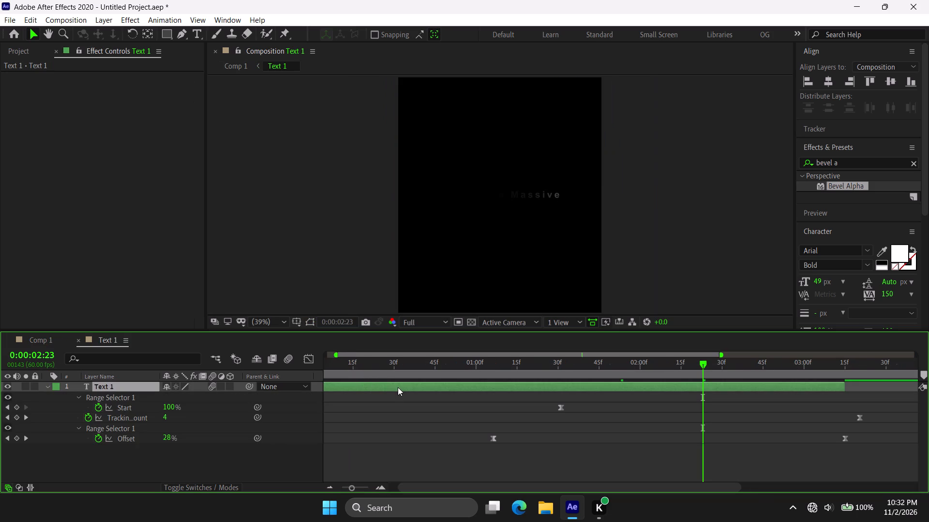
key(u)
click(45, 333)
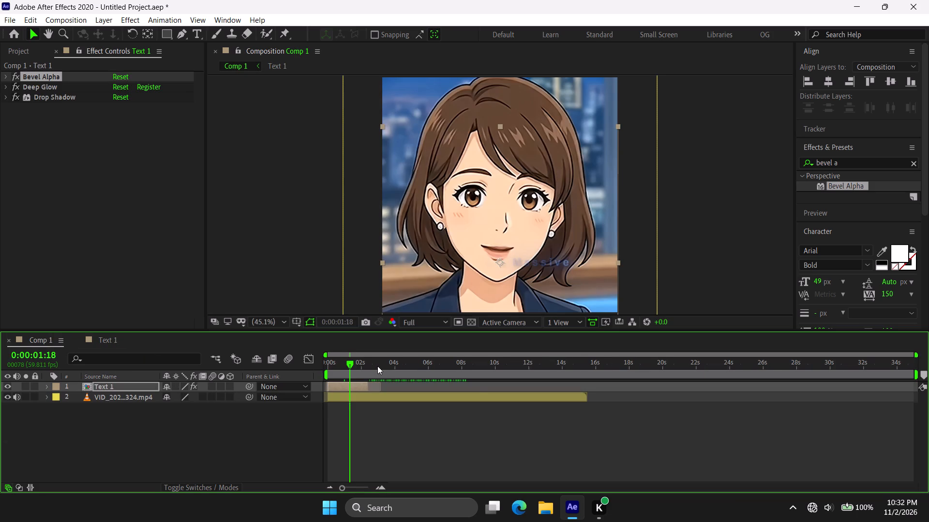
Open the Comp 1 composition from Sohaib's text animation pack and look through its text samples at different times.
click(25, 48)
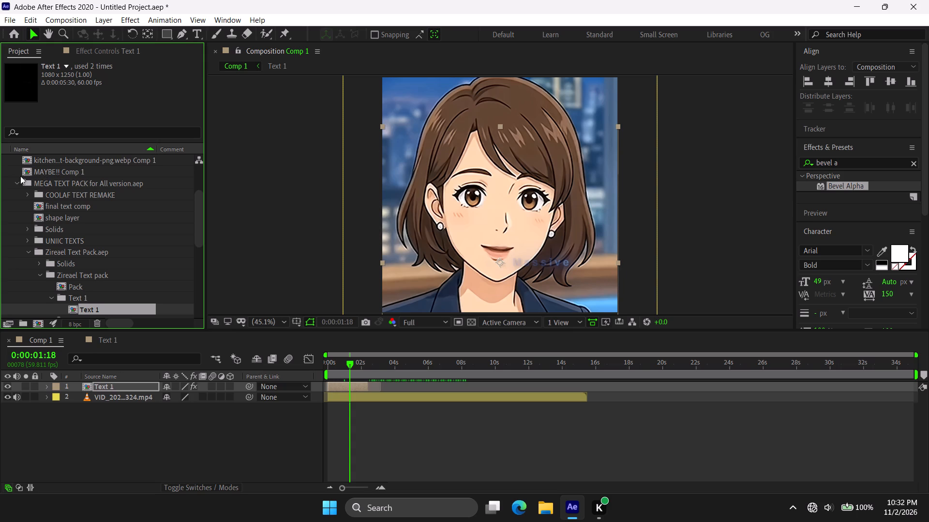
scroll(22, 180, up, 1)
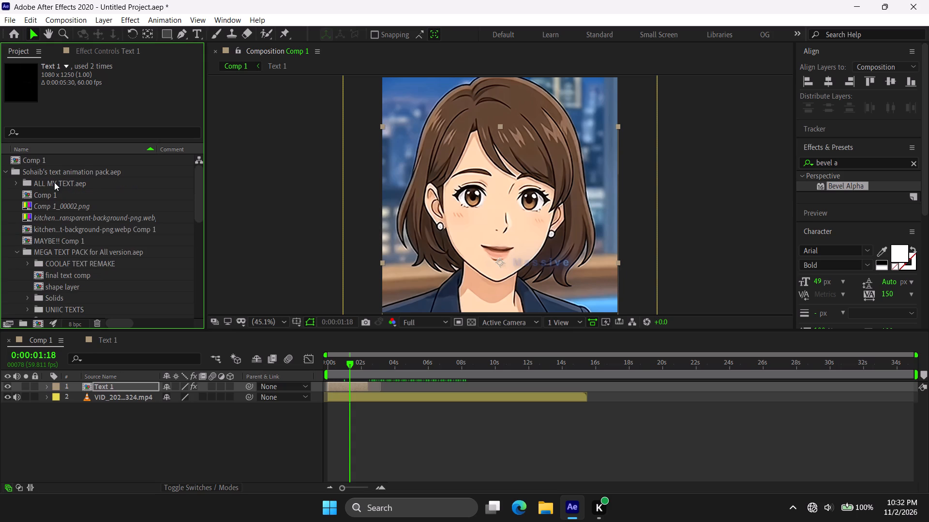
double_click(53, 192)
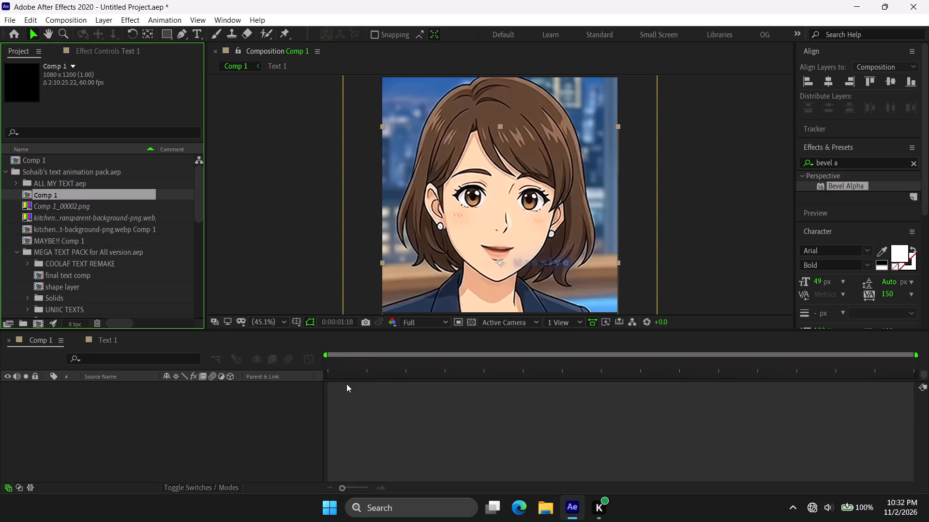
click(359, 375)
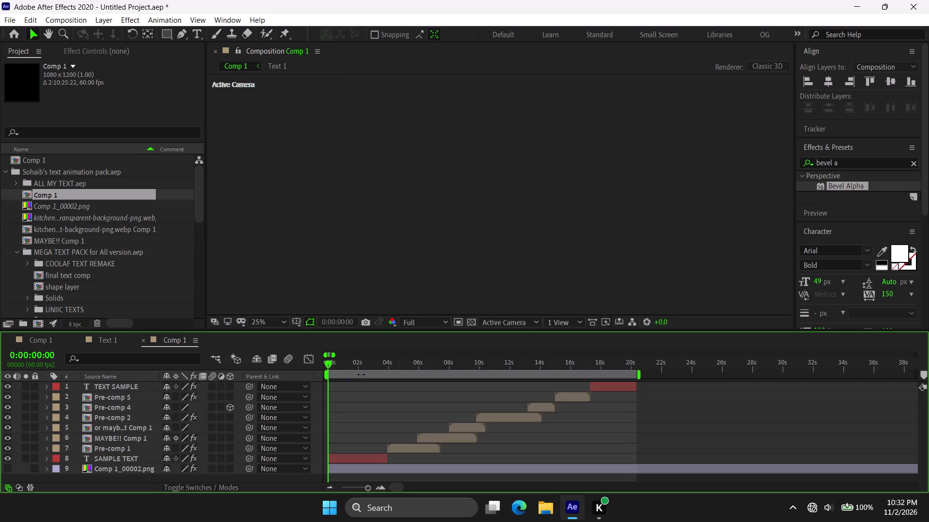
drag(379, 366, 397, 366)
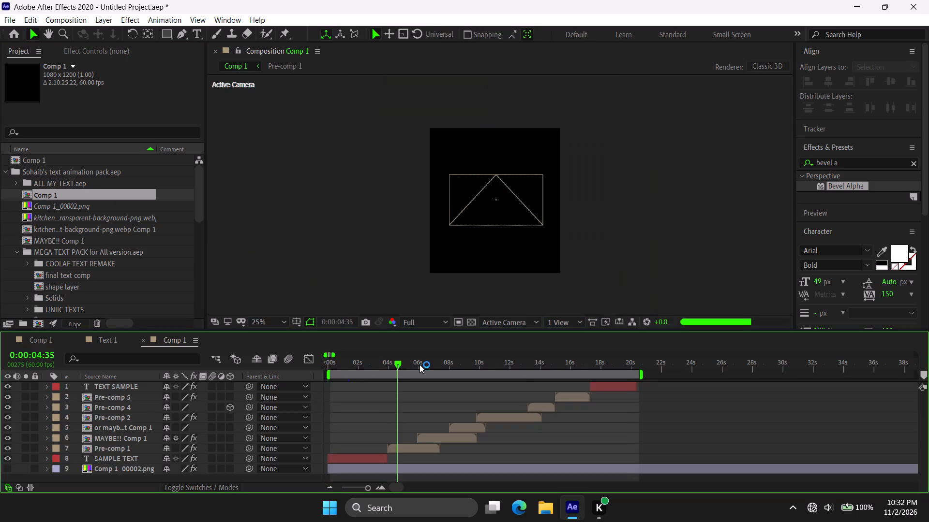
click(424, 363)
click(436, 362)
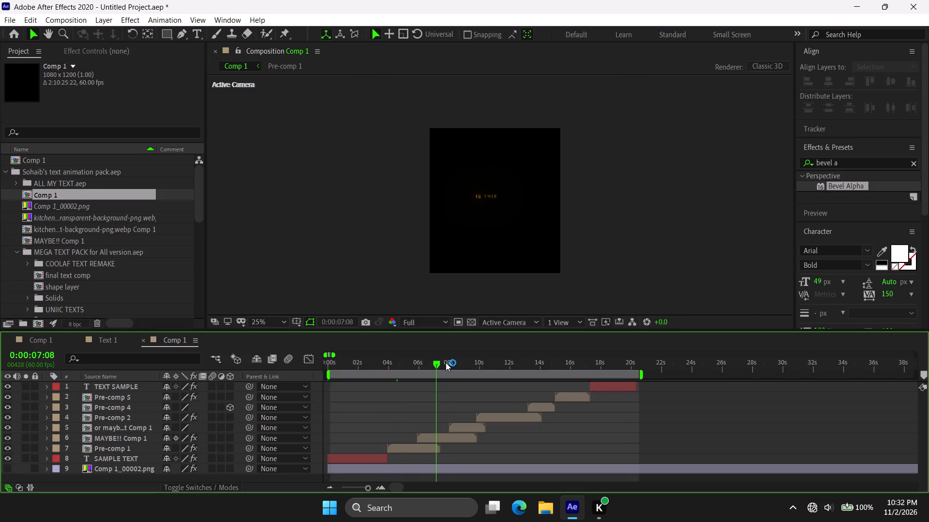
click(448, 364)
click(465, 365)
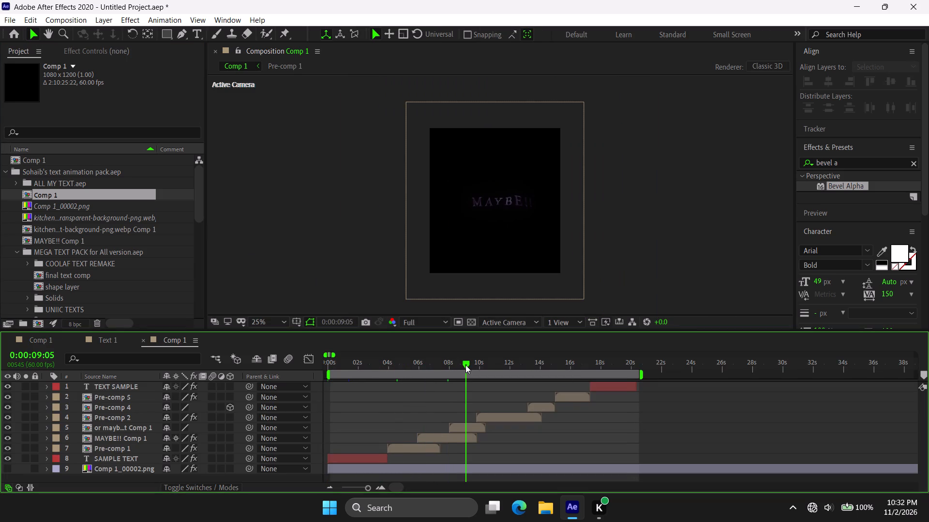
click(508, 364)
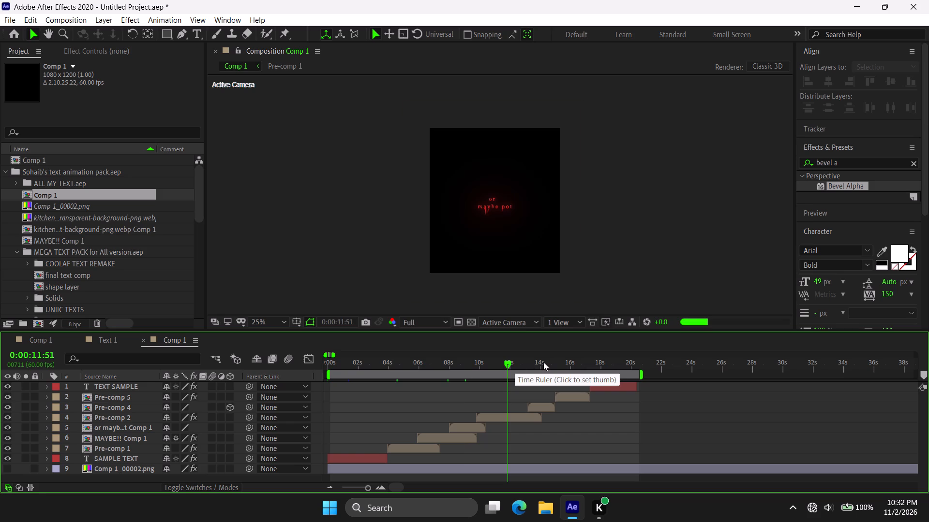
click(561, 365)
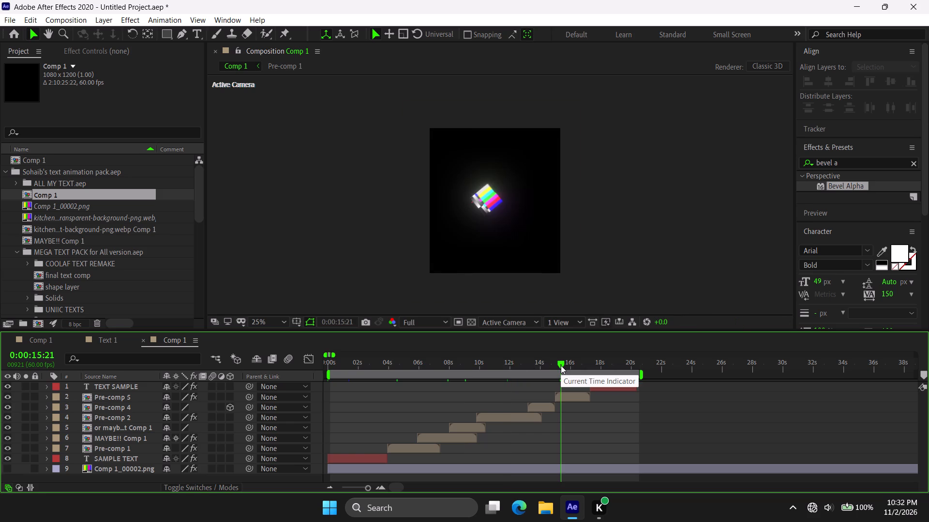
click(538, 365)
click(503, 365)
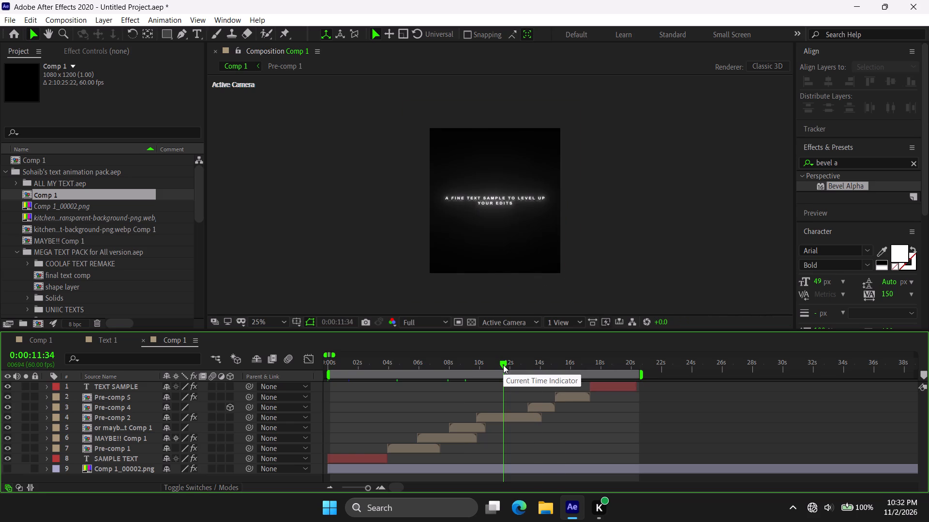
Look at the text samples around 16 and 18 seconds in the pack's Comp 1, and close that composition.
click(569, 368)
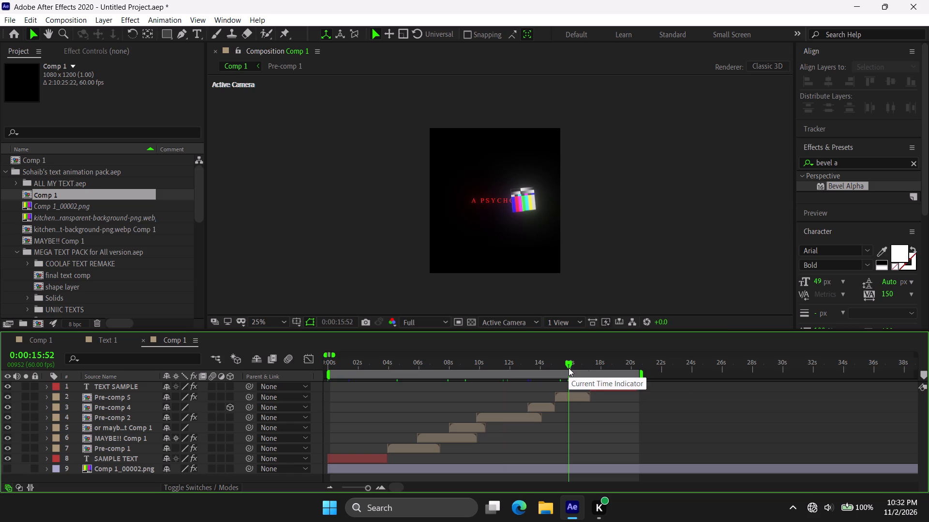
click(608, 364)
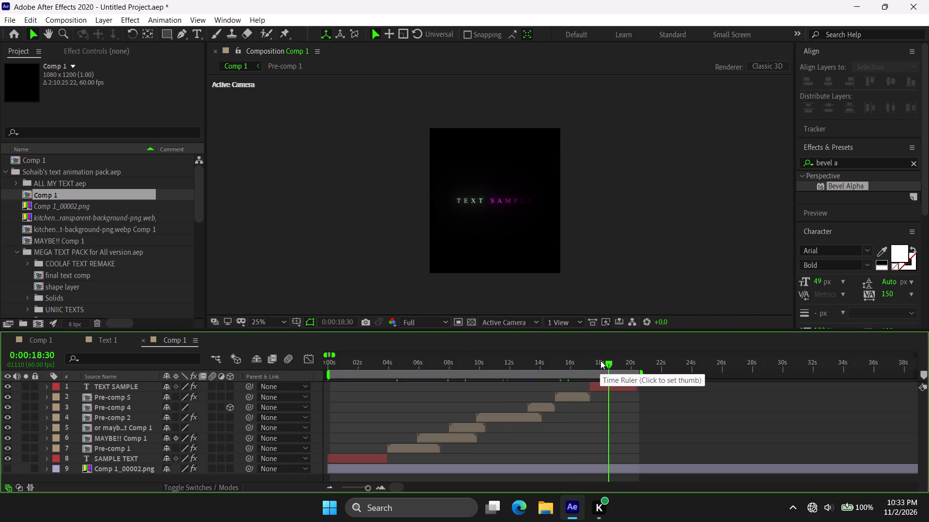
click(147, 340)
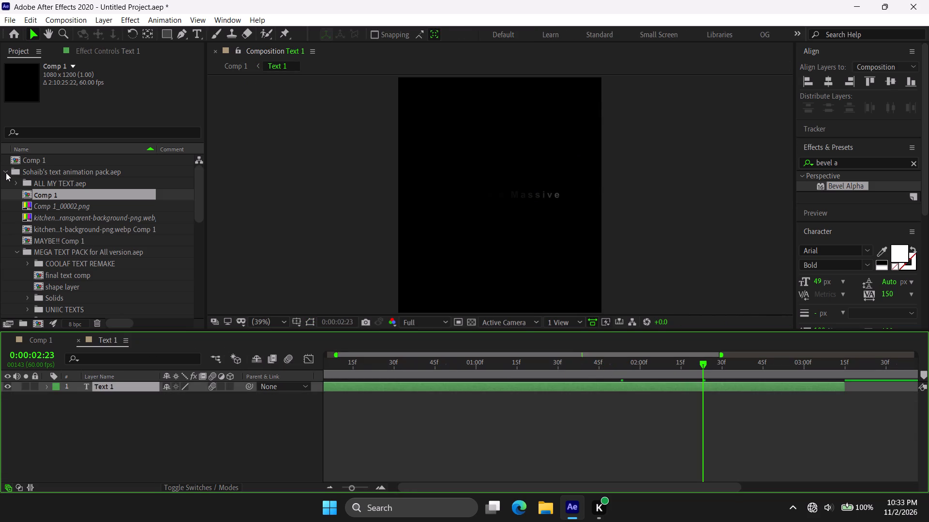
Return to the main Comp 1 with the video and collapse the Sohaib's text animation pack folder in the project.
click(6, 173)
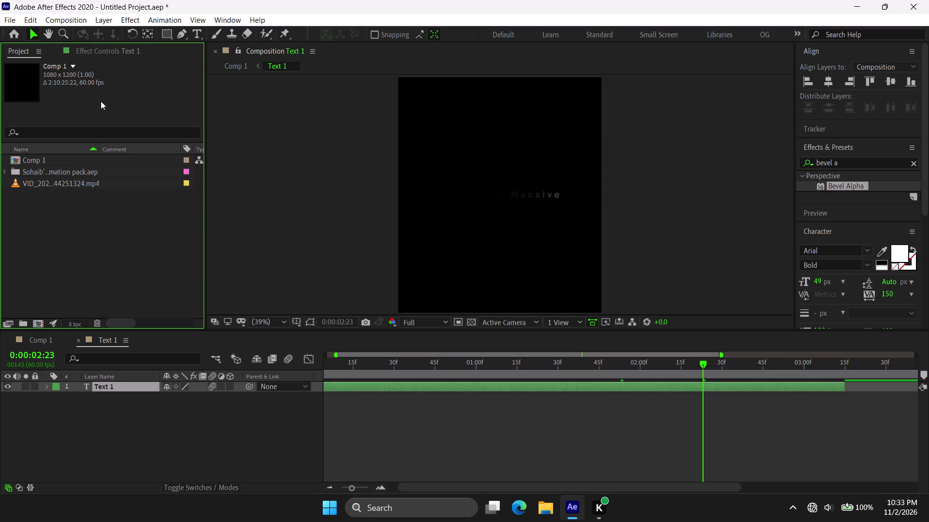
click(45, 334)
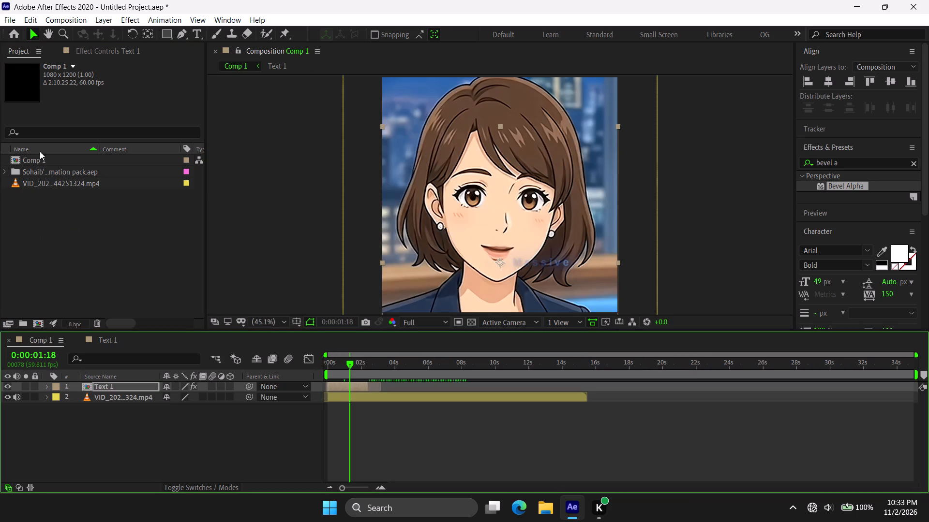
click(5, 175)
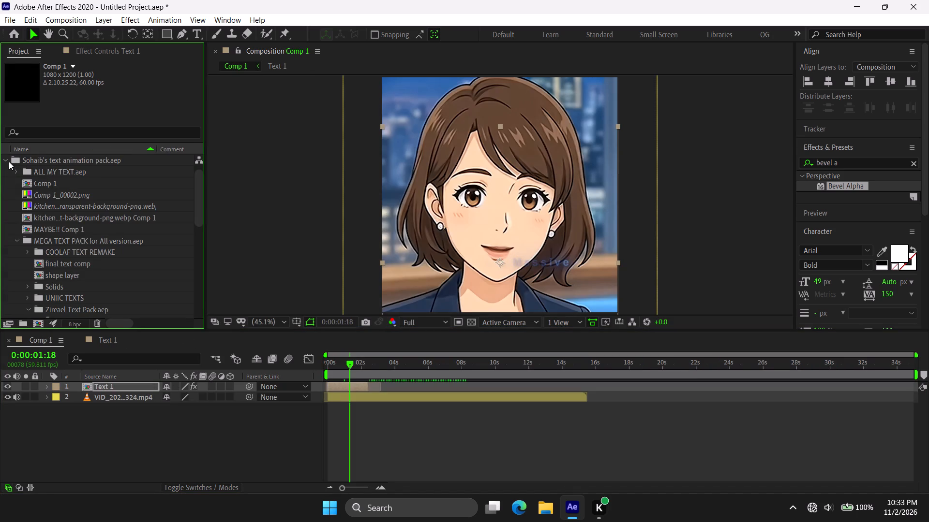
click(9, 161)
Import ALL MY TEXT.aep and MEGA TEXT PACK for All version.aep from the aeps folder as projects, dismissing the import warnings.
key(ctrl+i)
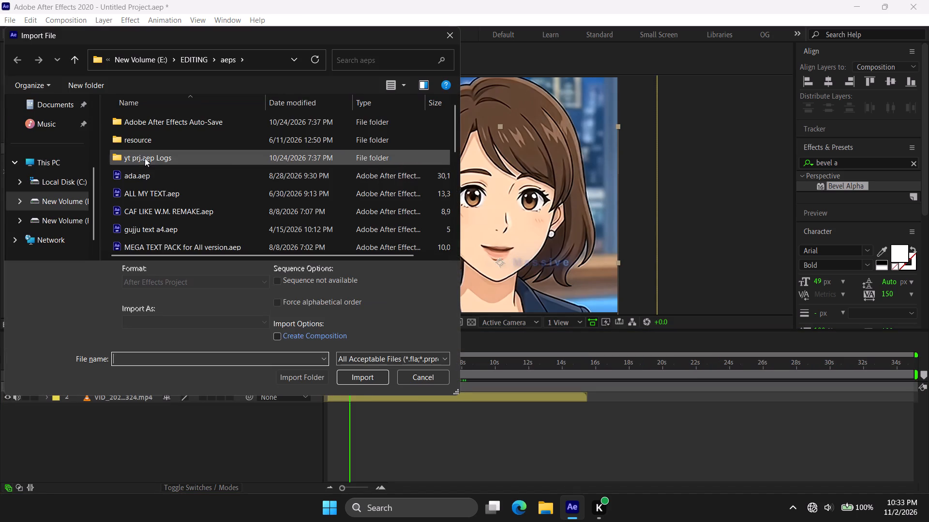
drag(187, 203, 210, 191)
click(210, 191)
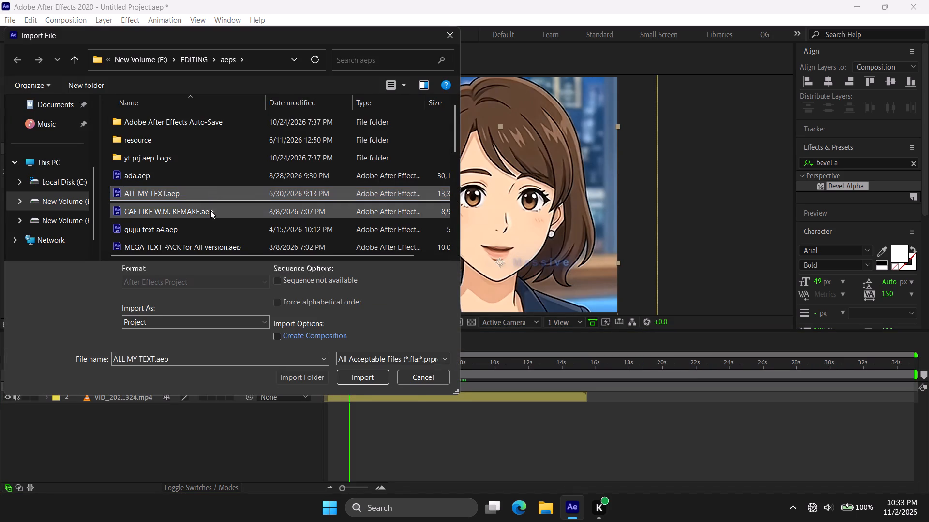
click(238, 217)
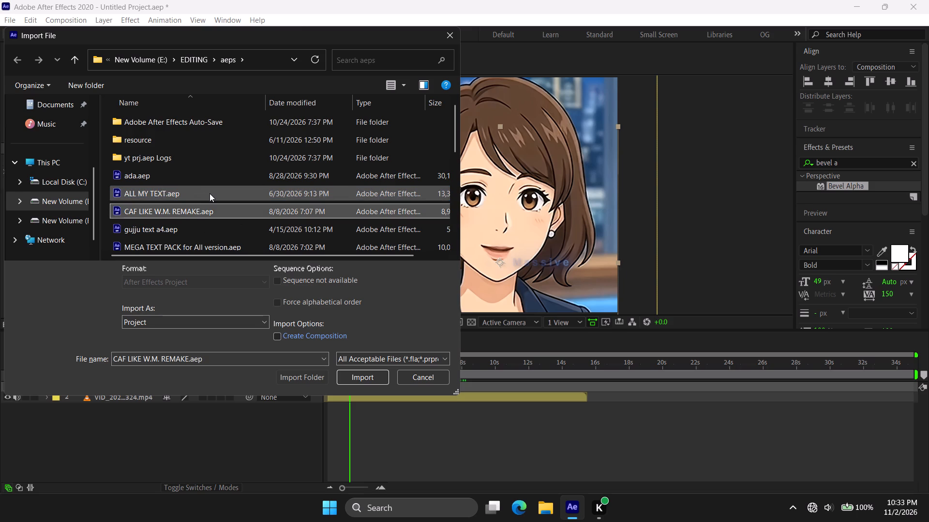
click(210, 193)
ctrl+click(212, 249)
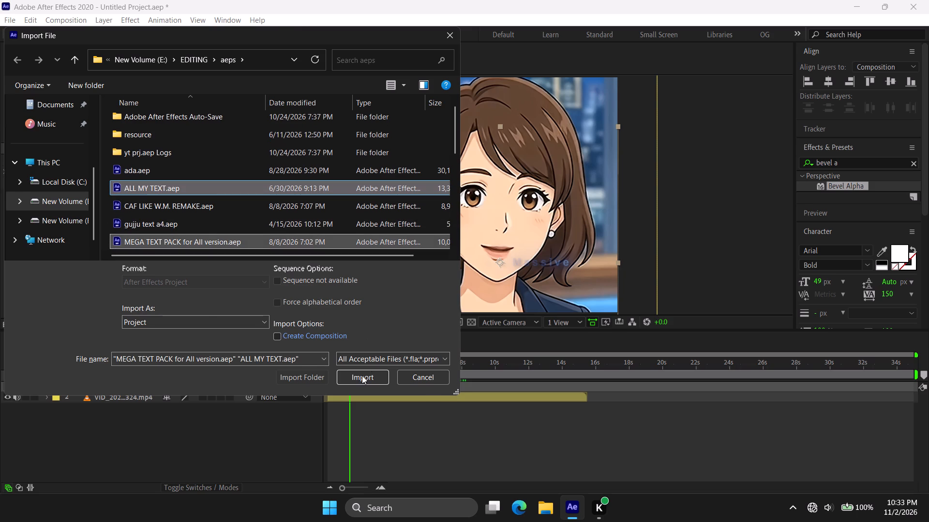
click(362, 376)
click(578, 283)
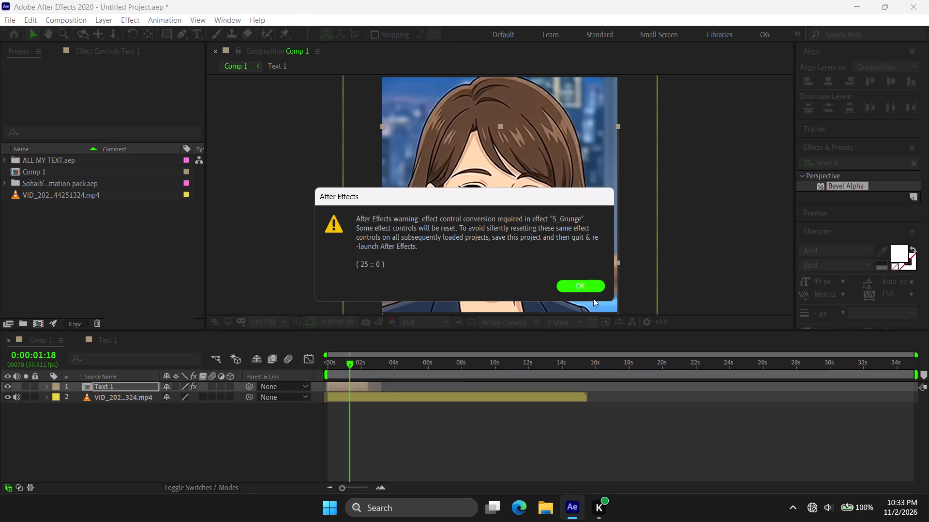
click(587, 283)
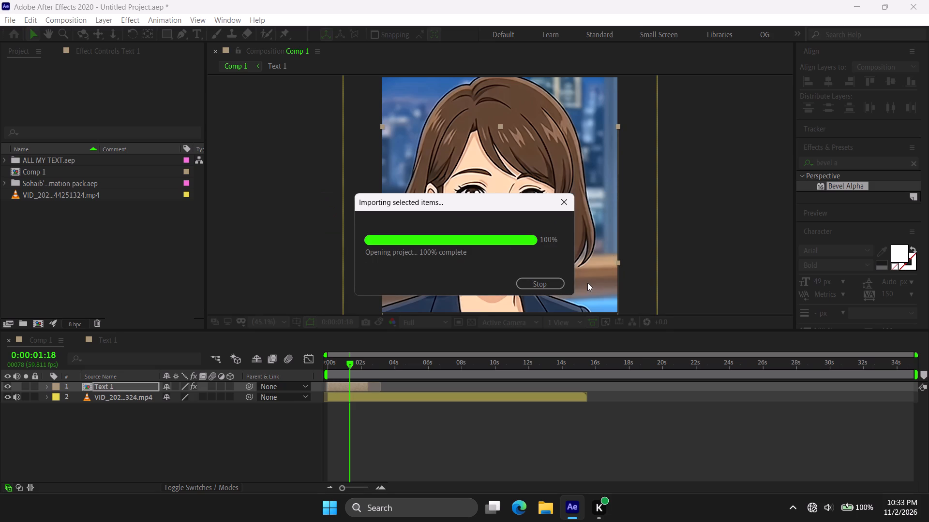
click(587, 348)
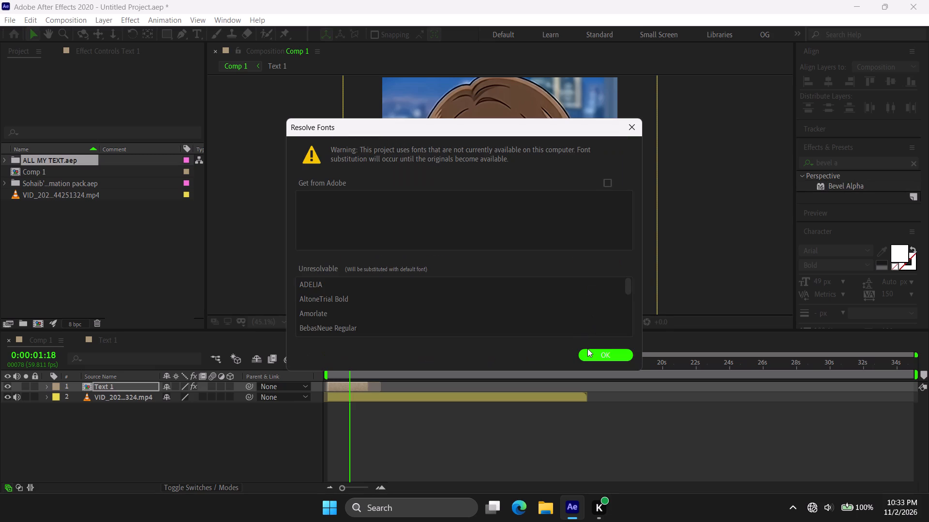
click(596, 353)
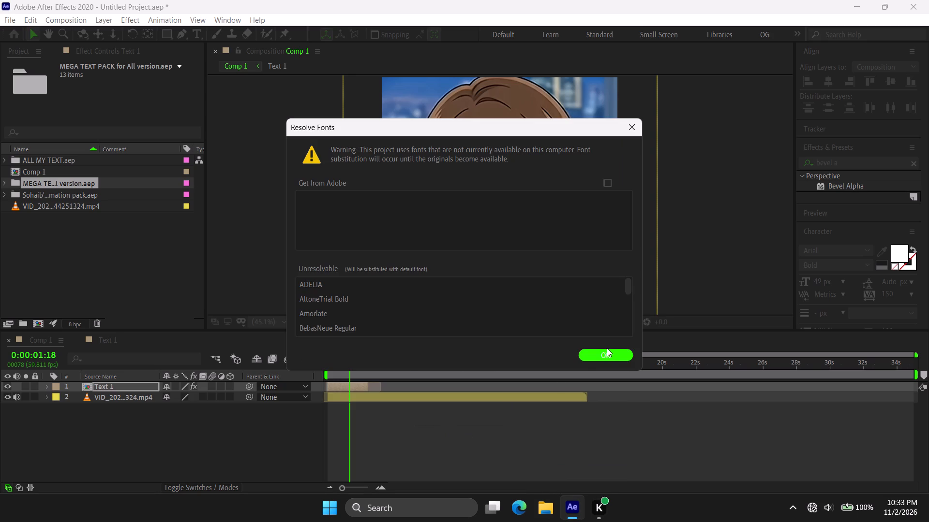
click(607, 349)
key(Return)
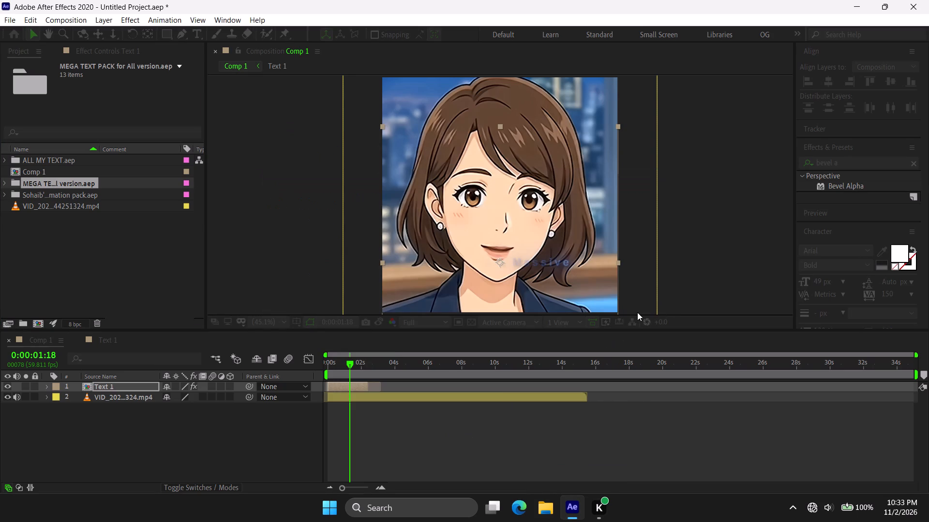
click(533, 466)
Save the project as risk.aep on the desktop.
key(ctrl+s)
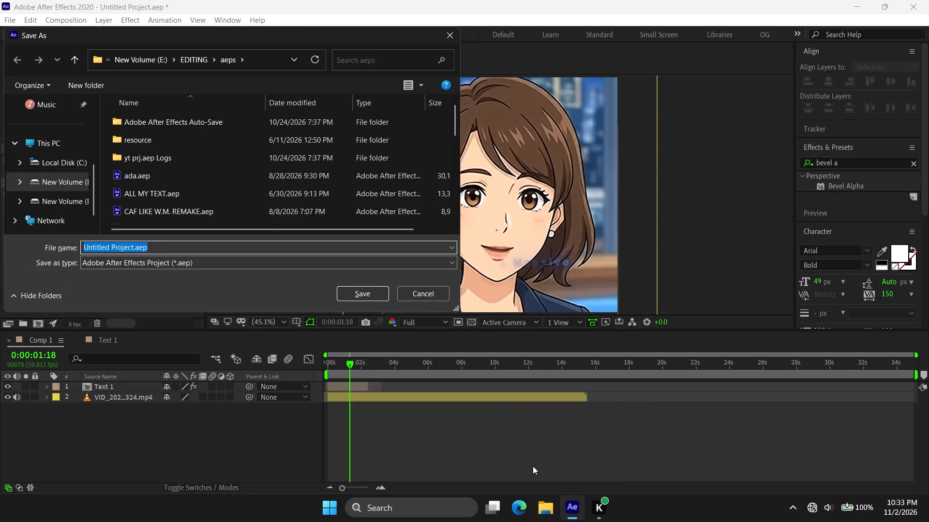
Save the project as risk.aep on the desktop.
scroll(29, 114, up, 2)
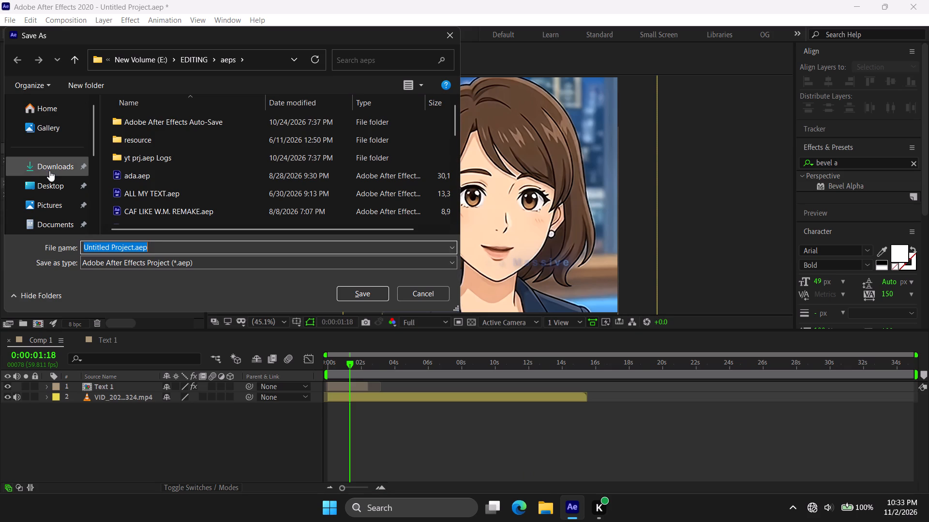
click(49, 171)
click(55, 184)
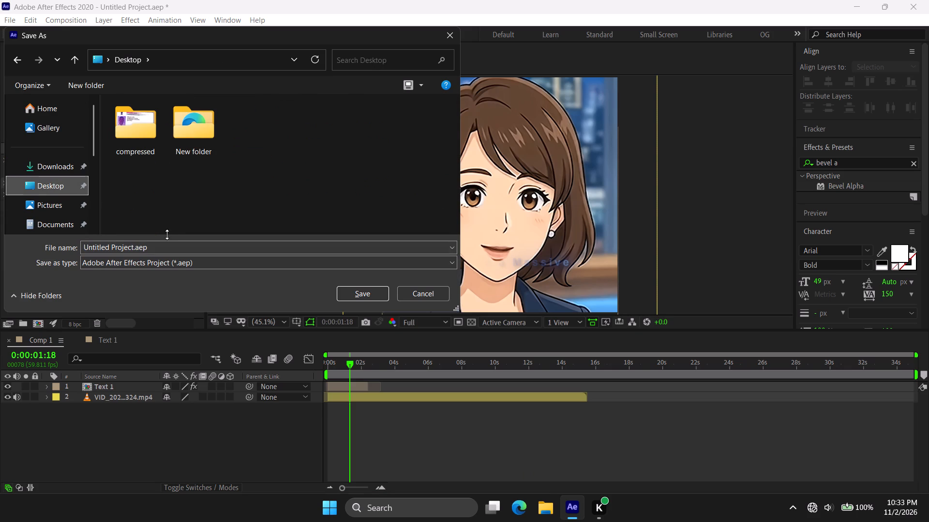
click(172, 249)
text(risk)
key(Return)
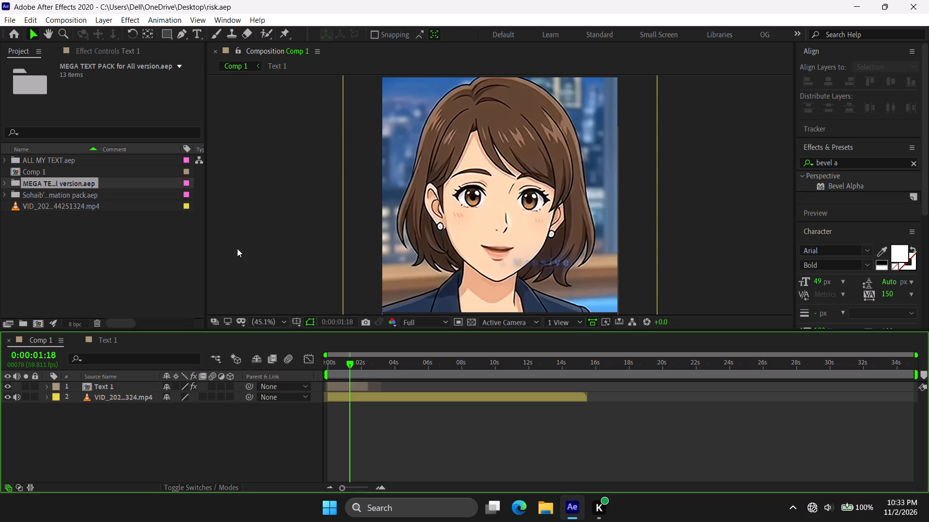
Preview Comp 1 from the start to check the caption animation over the video, stopping at about frame 42.
drag(345, 370, 194, 358)
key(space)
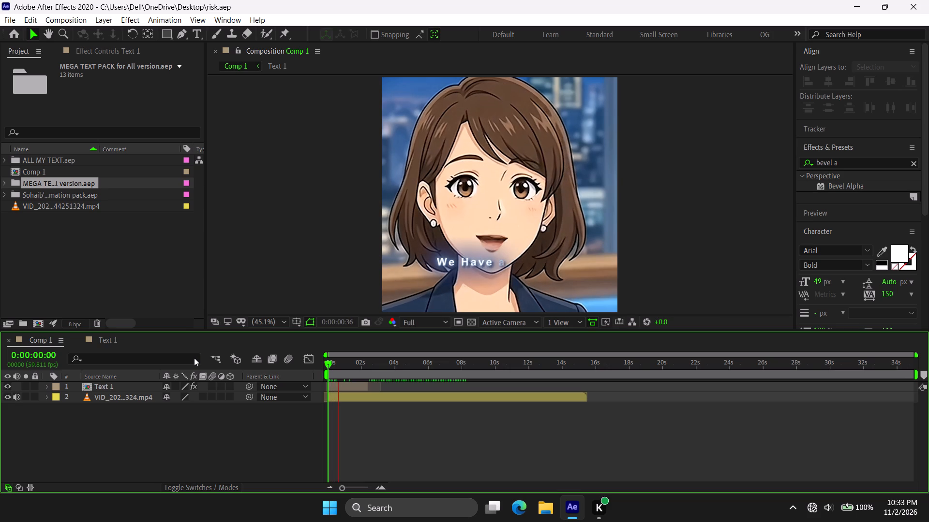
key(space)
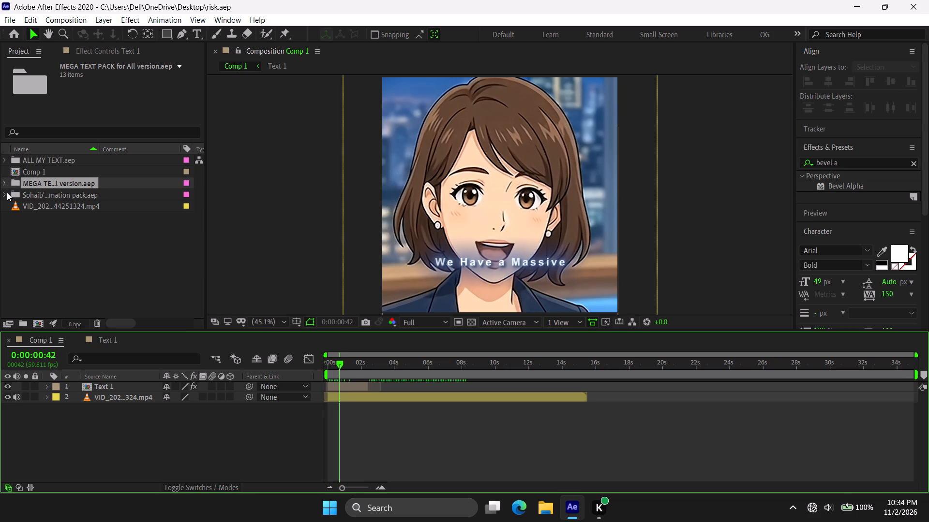
Look at the contents of the Sohaib's text animation pack folder in the project and collapse it again.
click(7, 192)
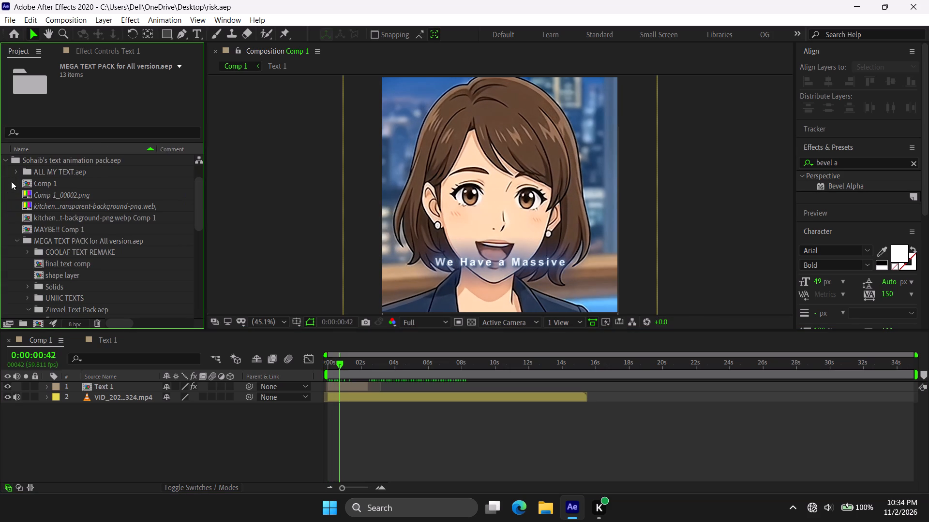
click(6, 160)
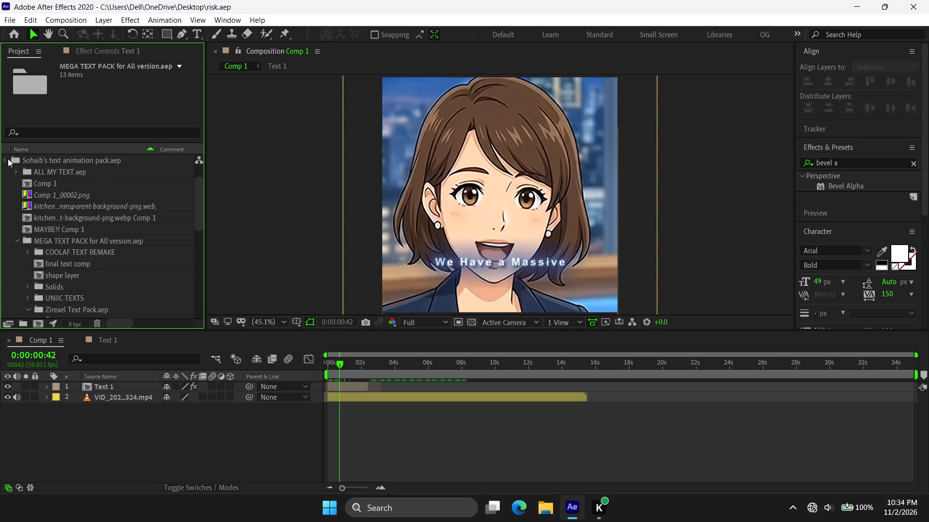
Open Comp 1 from the ALL MY TEXT.aep folder and look through its text animations at different times.
click(8, 159)
double_click(46, 173)
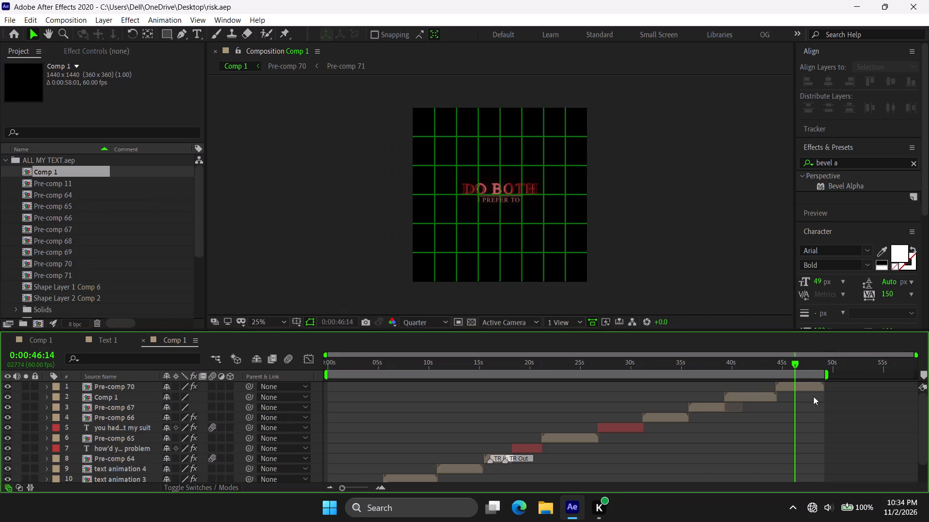
click(752, 363)
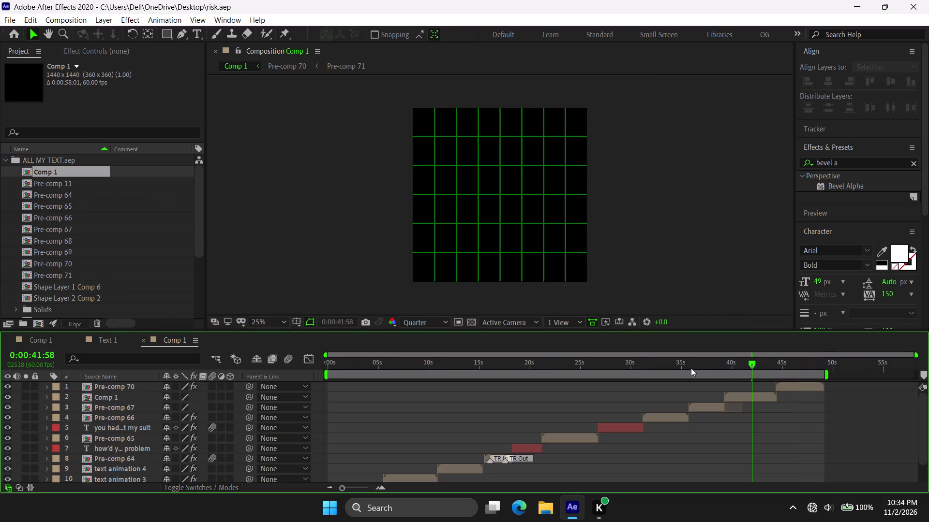
click(710, 361)
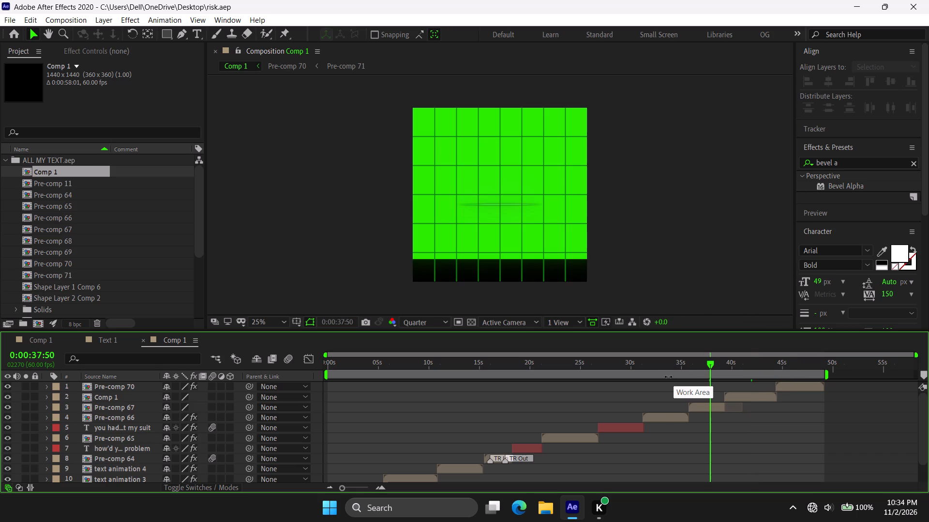
click(665, 366)
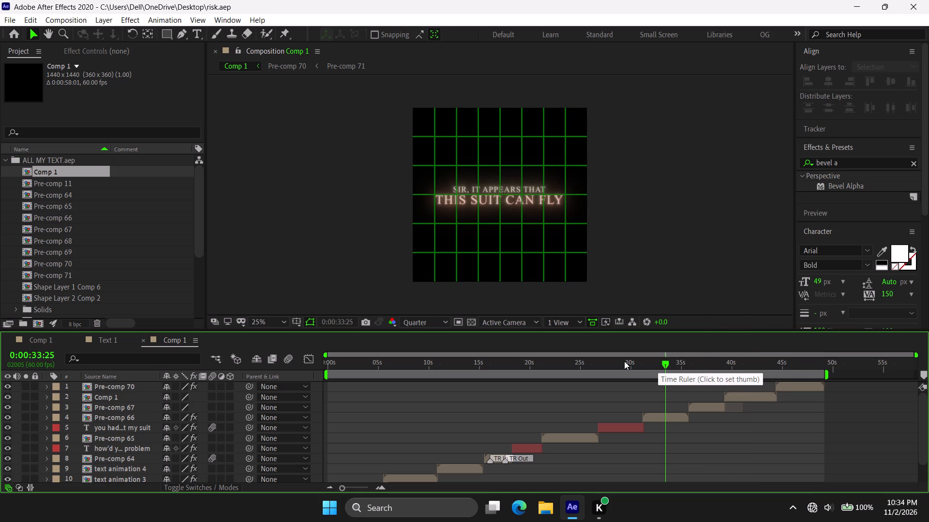
click(624, 361)
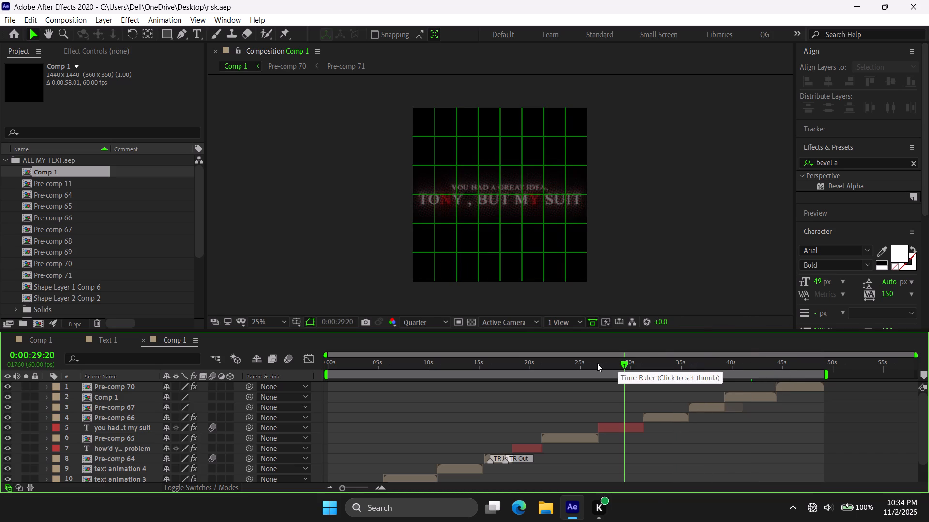
click(573, 360)
click(621, 364)
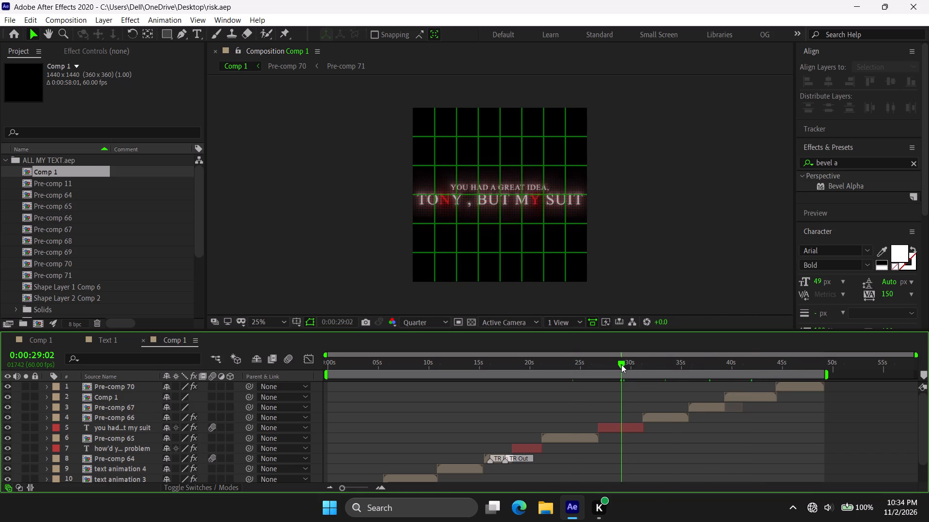
click(621, 364)
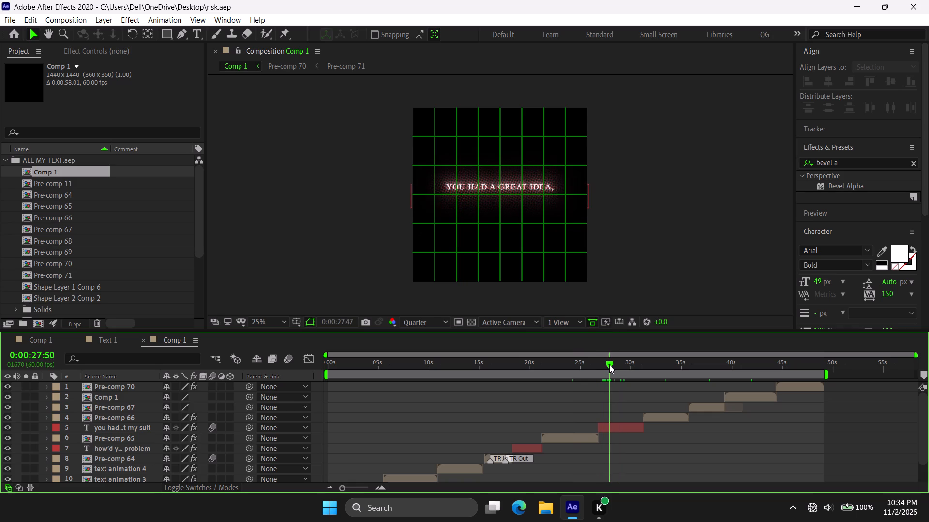
Cut the "You had a great idea, Tony, but my suit" text layer from the ALL MY TEXT composition and return to the main Comp 1.
click(620, 428)
double_click(620, 428)
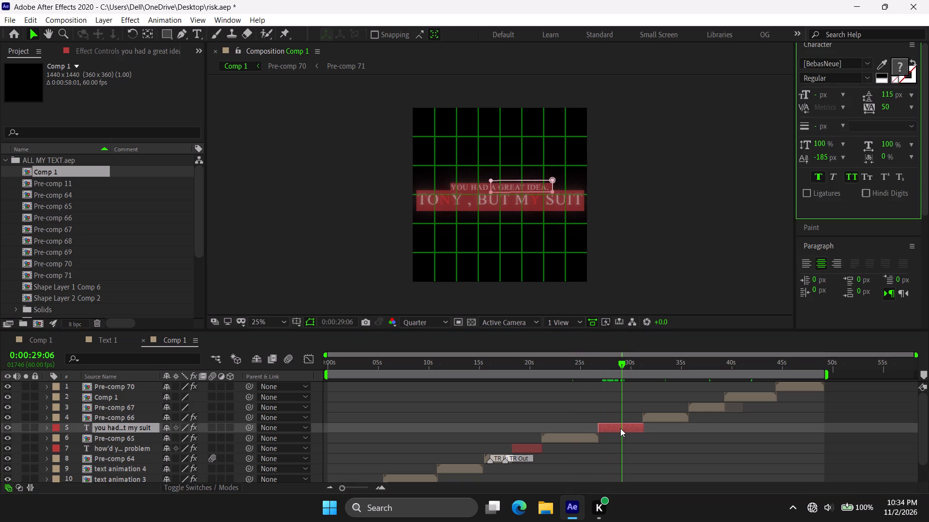
click(620, 428)
click(620, 428)
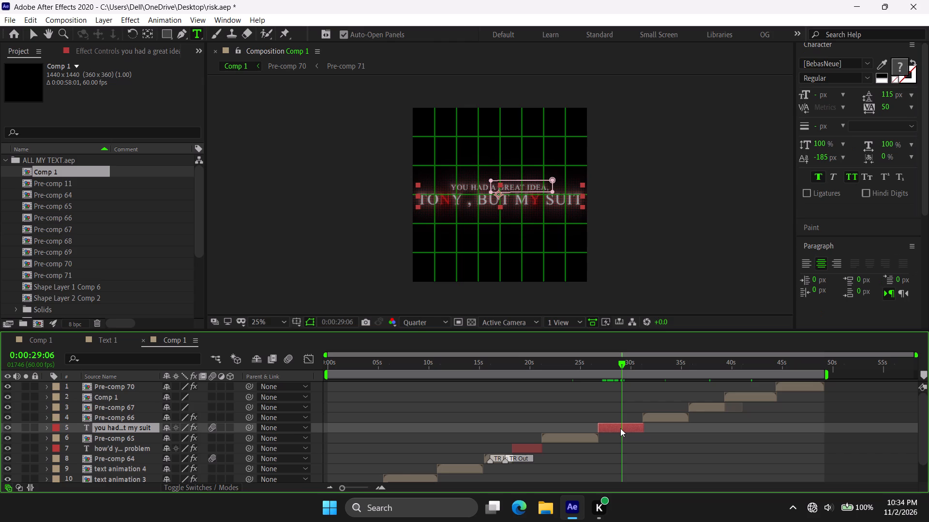
key(ctrl+x)
click(53, 348)
click(53, 348)
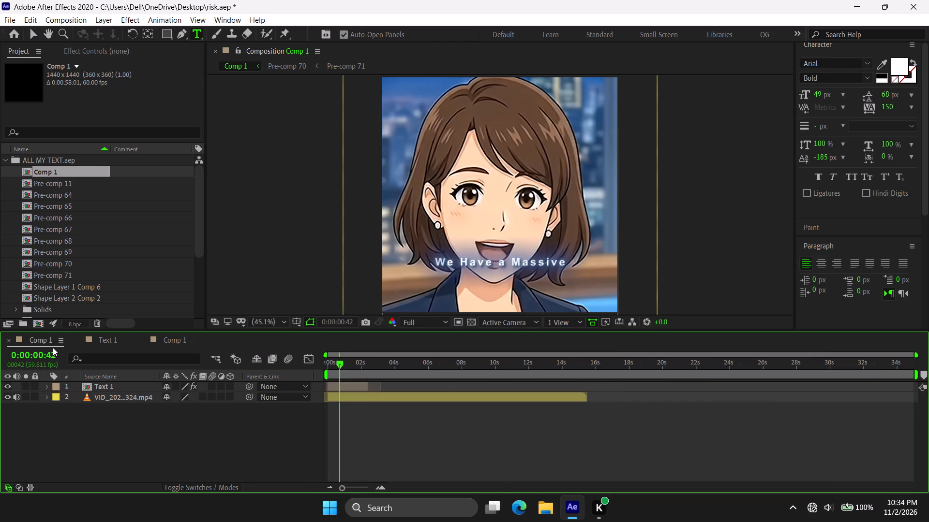
Reveal the video layer's audio waveform, mark the next spoken phrase at 0:00:01:12 and 0:00:02:30, and return to the first marker.
click(361, 398)
text(ll)
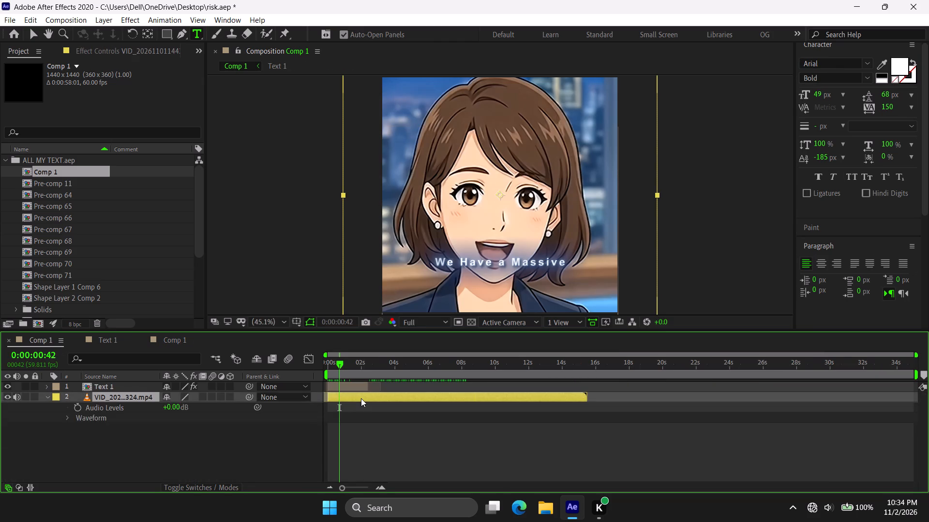
key(space)
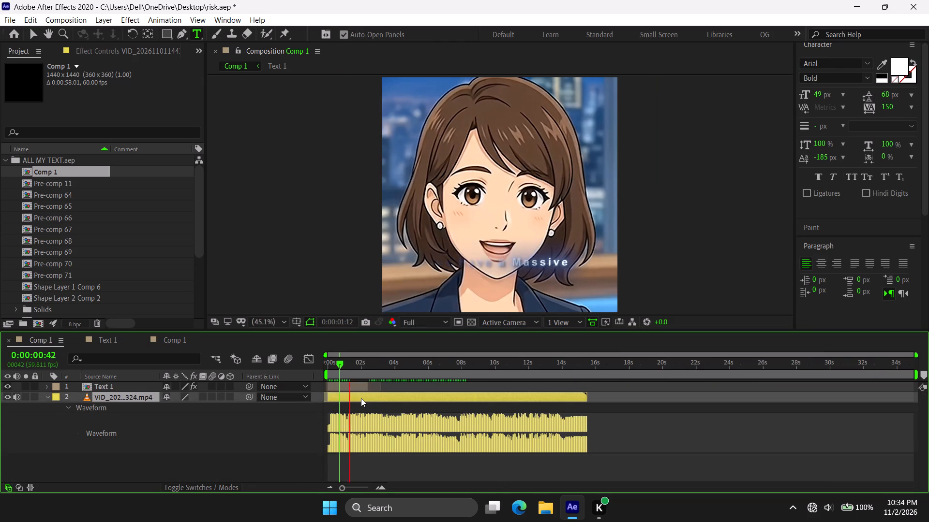
key(space)
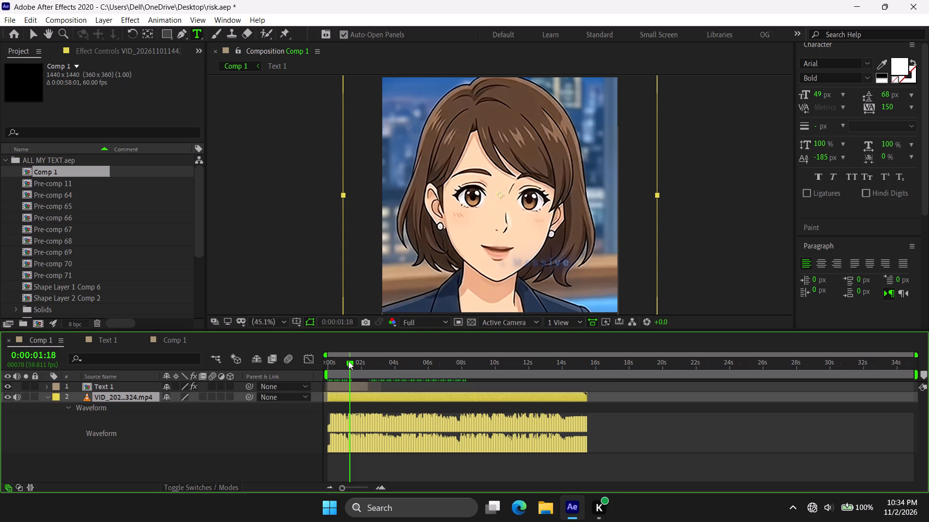
drag(348, 361, 338, 361)
key(space)
key(space)
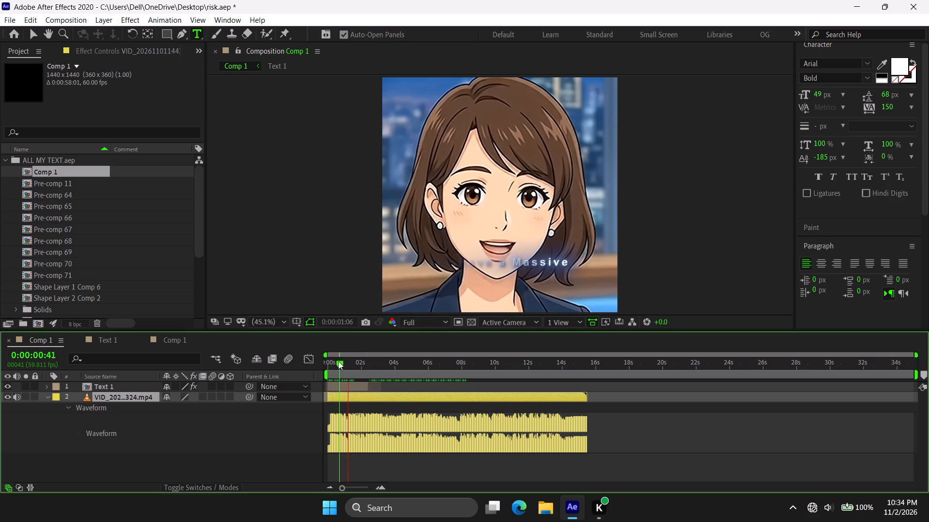
text(*)
key(space)
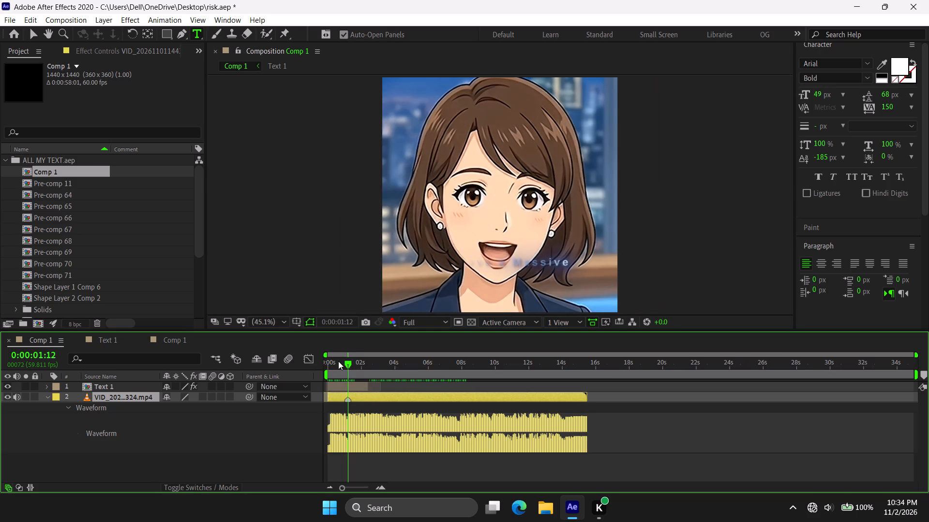
key(space)
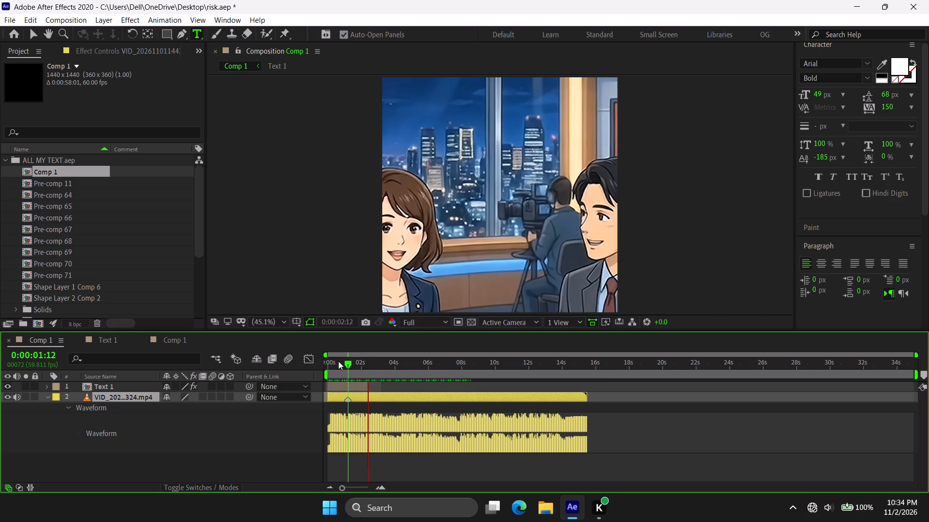
key(asterisk)
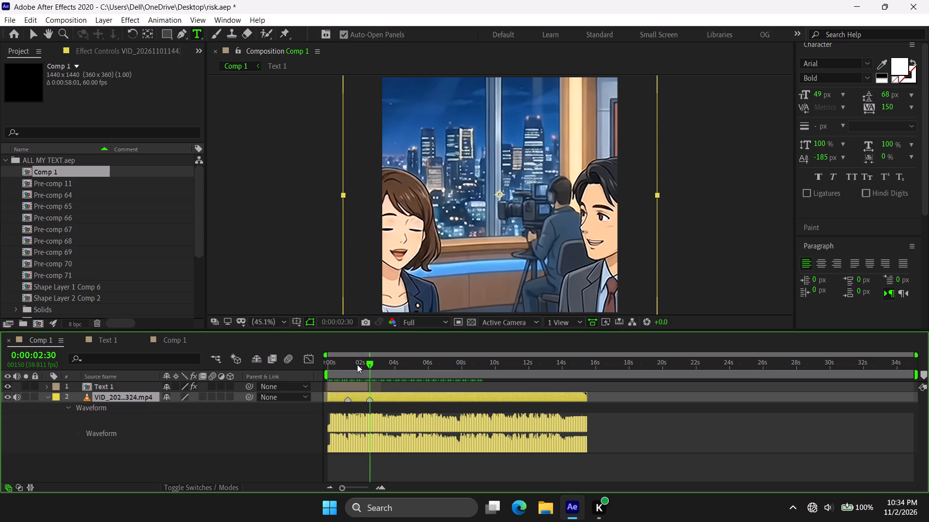
drag(352, 363, 348, 364)
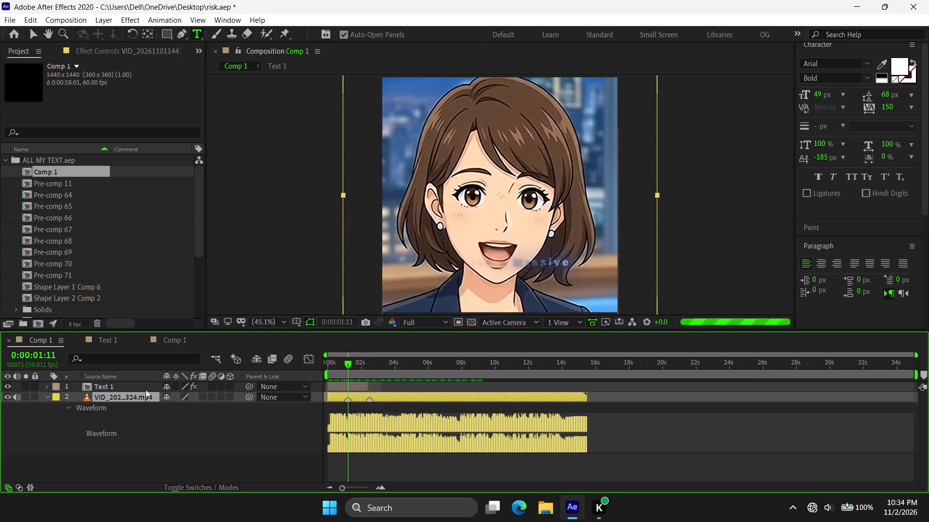
Paste the cut "You had a great idea, Tony, but my suit" text layer above Text 1 and start it at the composition's beginning.
click(46, 396)
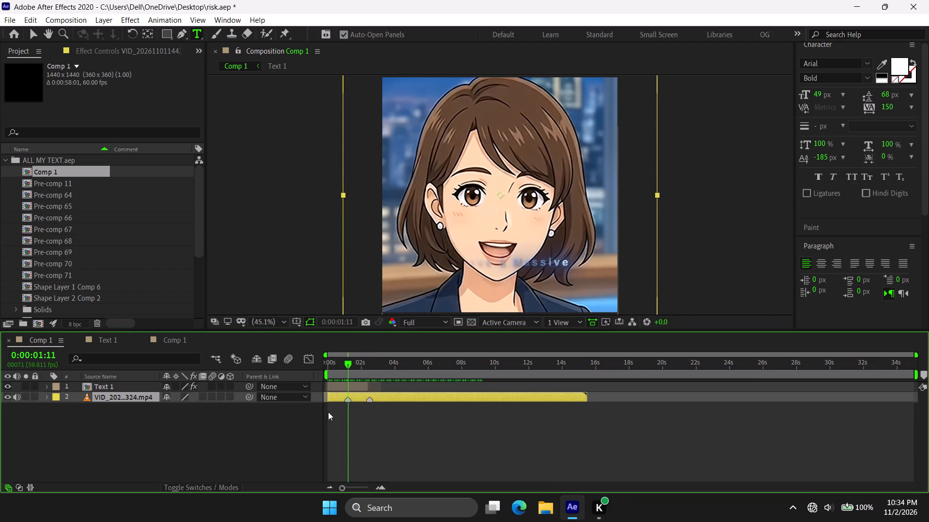
click(342, 387)
key(ctrl+v)
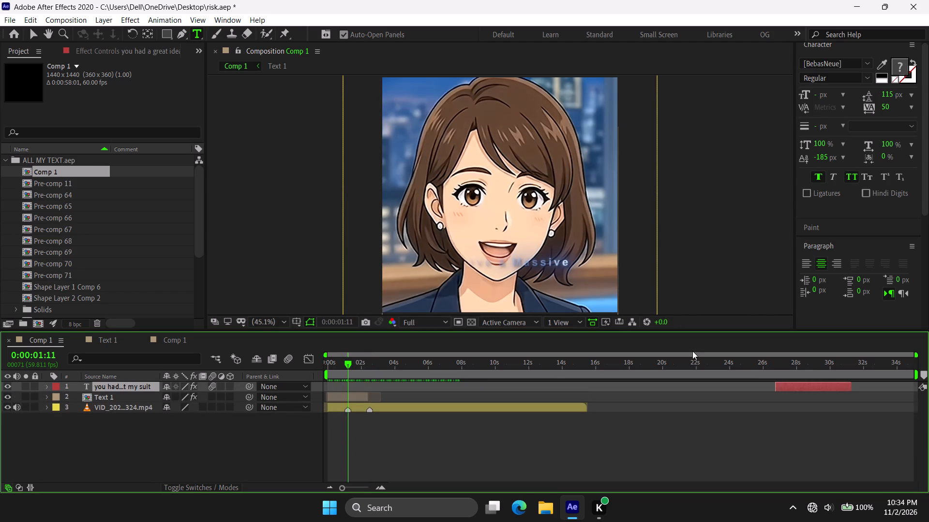
key(bracketright)
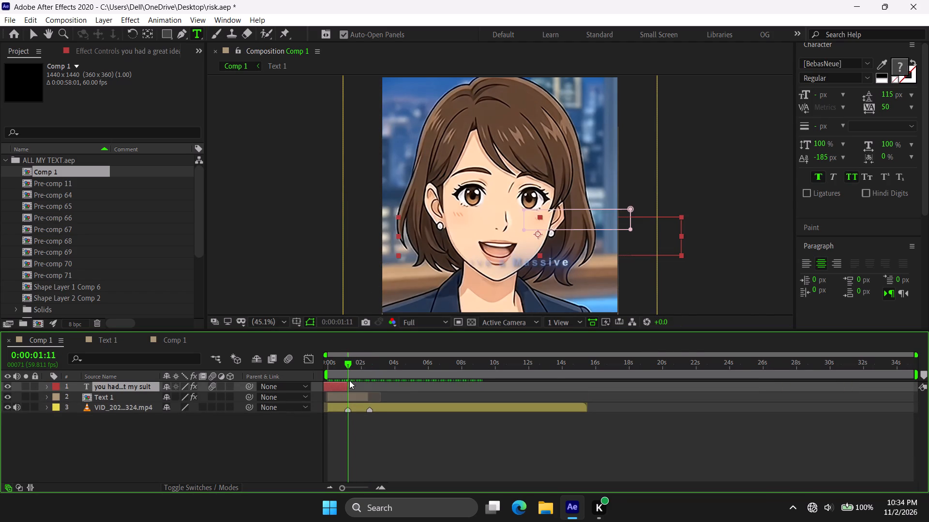
drag(334, 387, 406, 388)
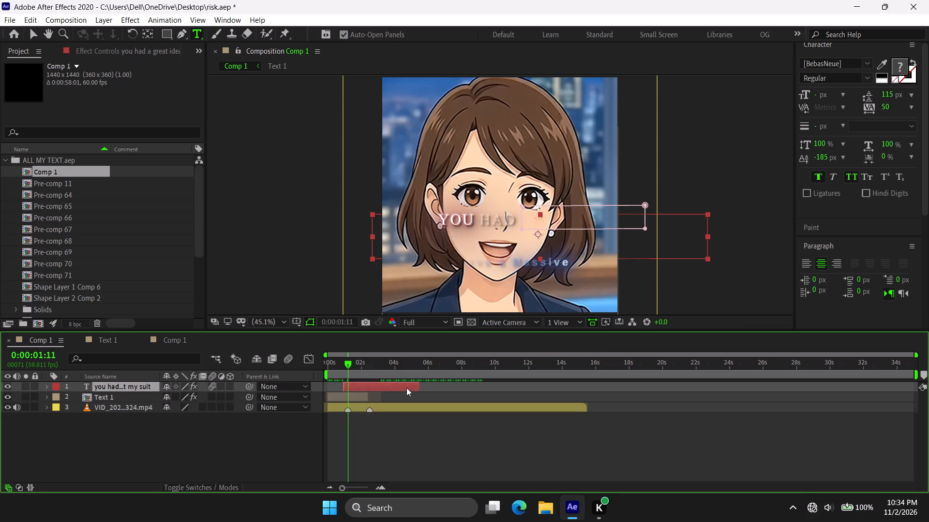
drag(406, 388, 434, 384)
key(bracketleft)
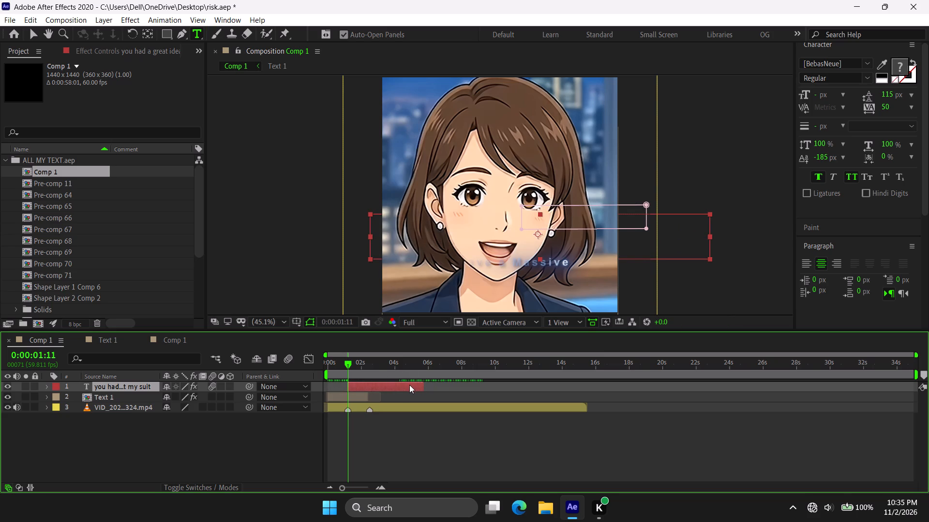
drag(409, 385, 389, 386)
At 0:00:01:52, scale the pasted caption layer down to 52.5%.
double_click(389, 386)
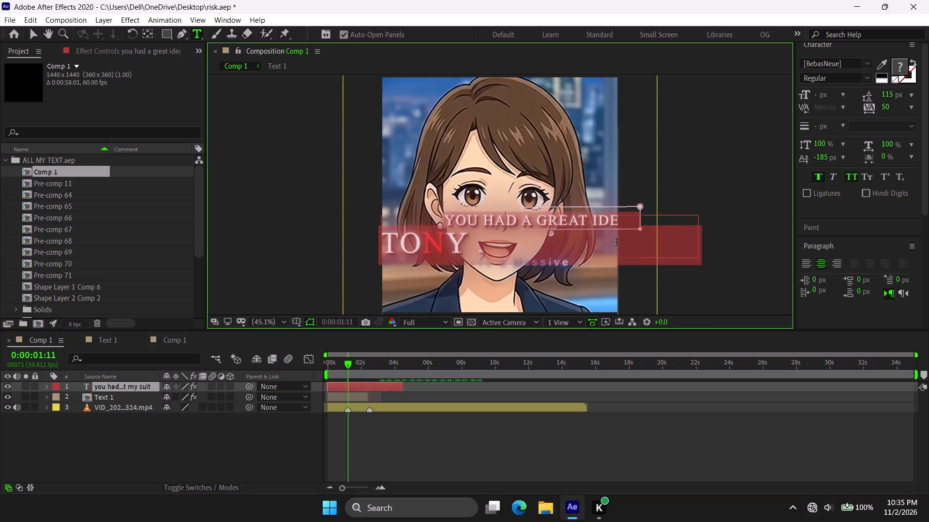
click(374, 370)
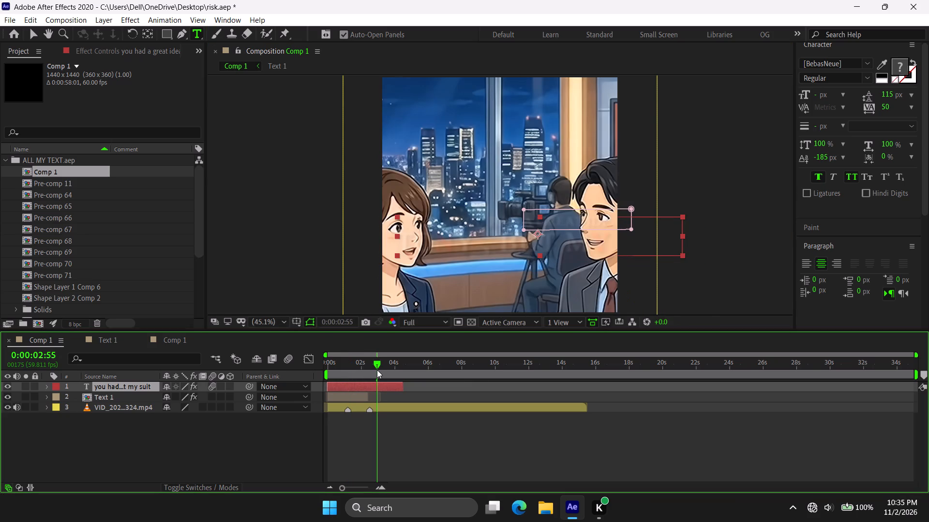
drag(364, 369, 359, 369)
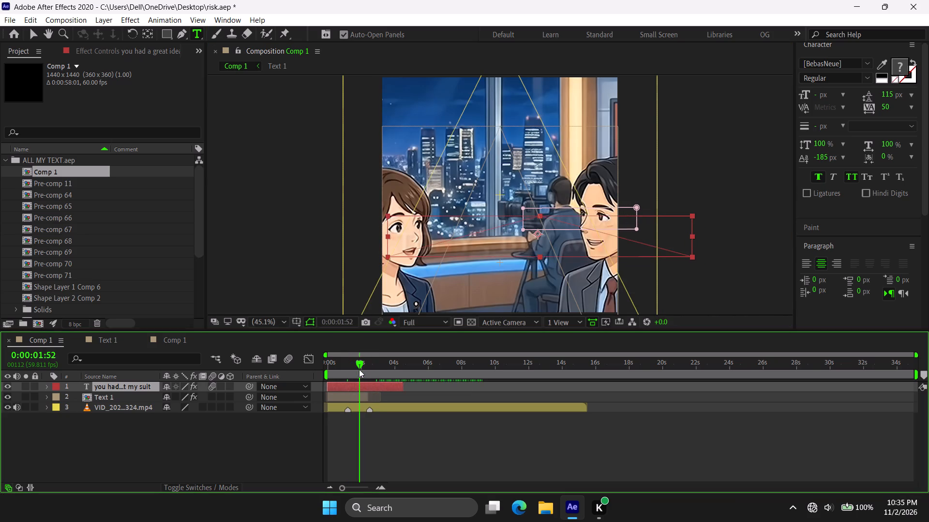
double_click(372, 384)
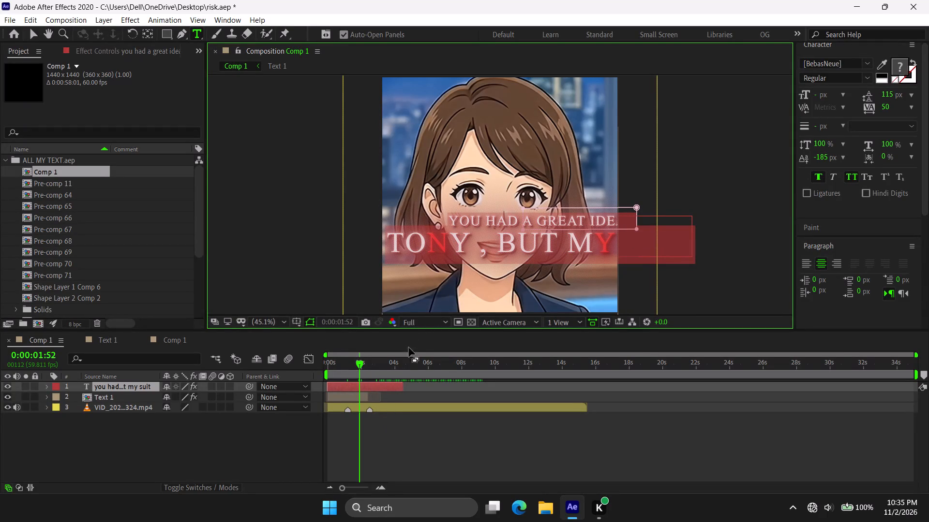
key(s)
key(ctrl+z)
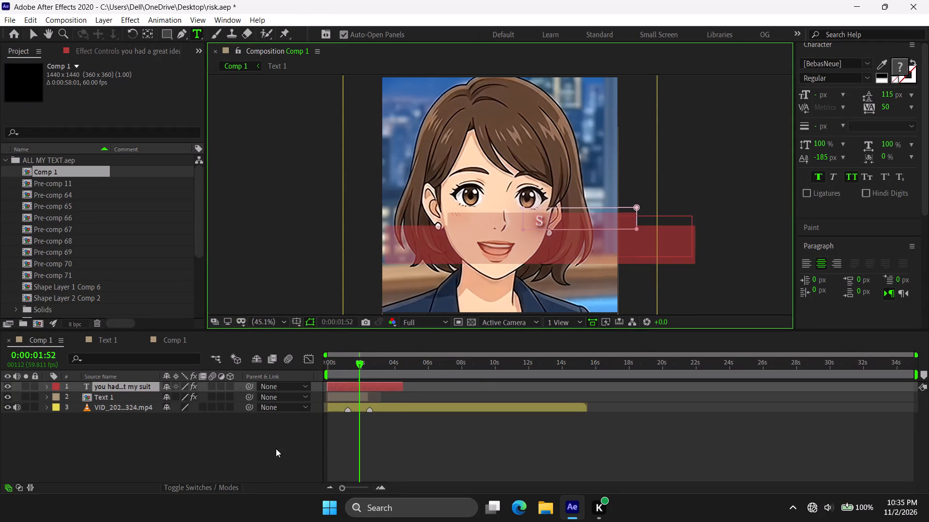
click(273, 449)
click(348, 384)
key(s)
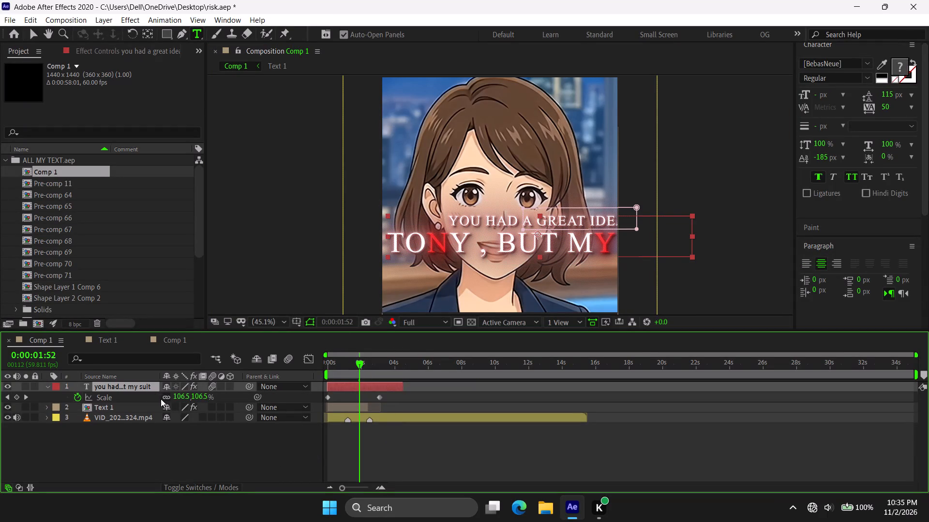
drag(193, 394, 184, 396)
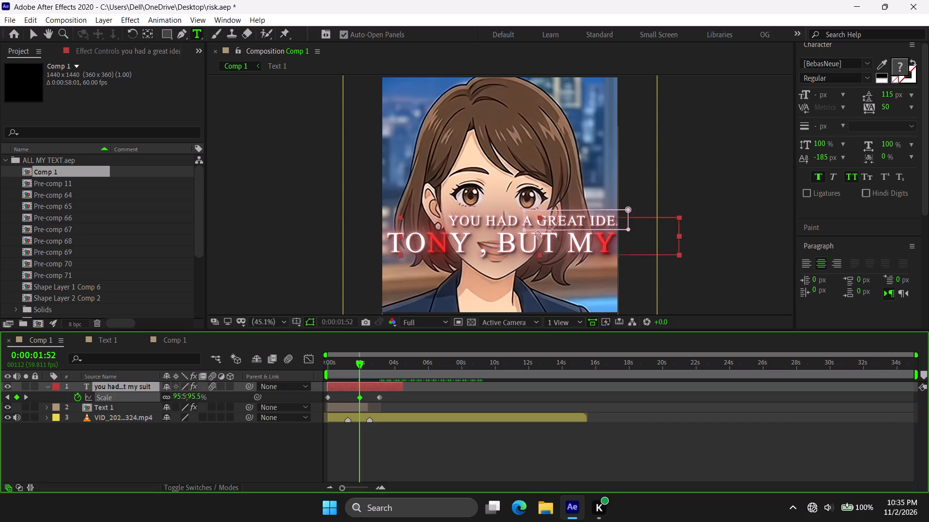
drag(184, 396, 165, 399)
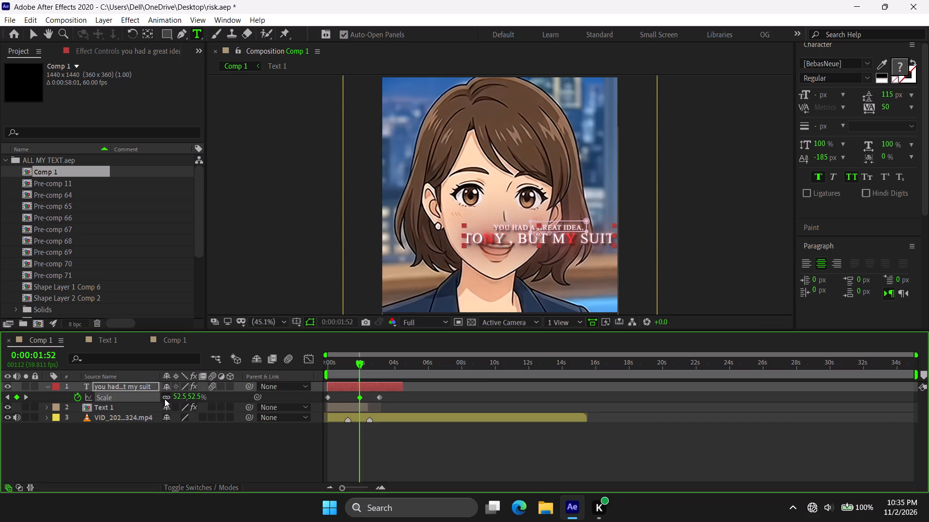
key(s)
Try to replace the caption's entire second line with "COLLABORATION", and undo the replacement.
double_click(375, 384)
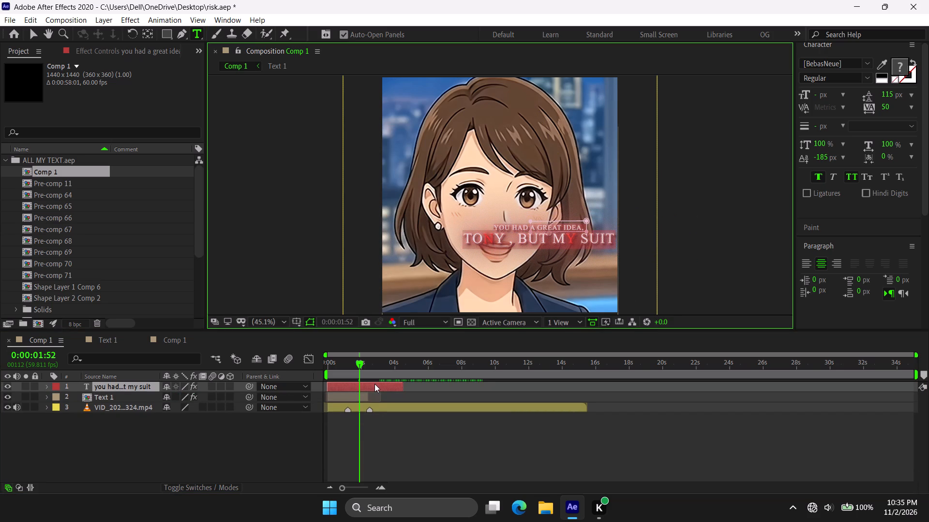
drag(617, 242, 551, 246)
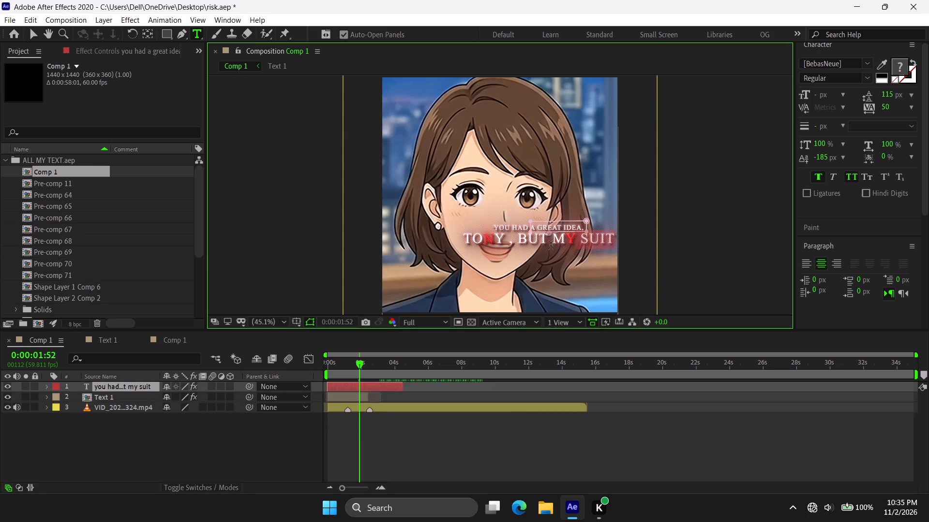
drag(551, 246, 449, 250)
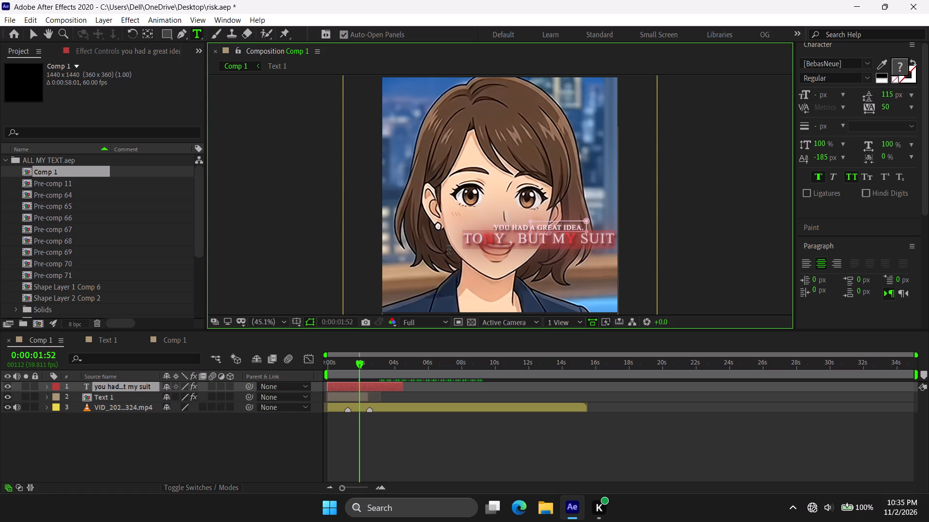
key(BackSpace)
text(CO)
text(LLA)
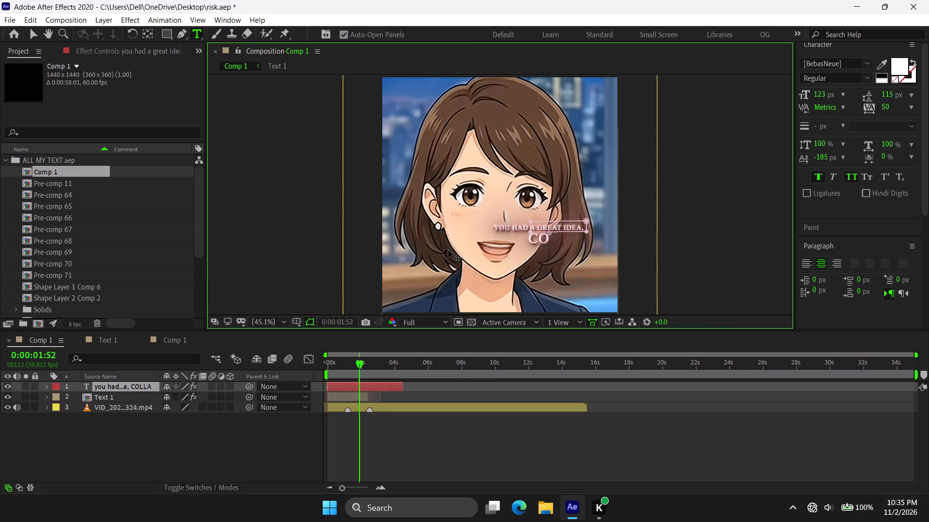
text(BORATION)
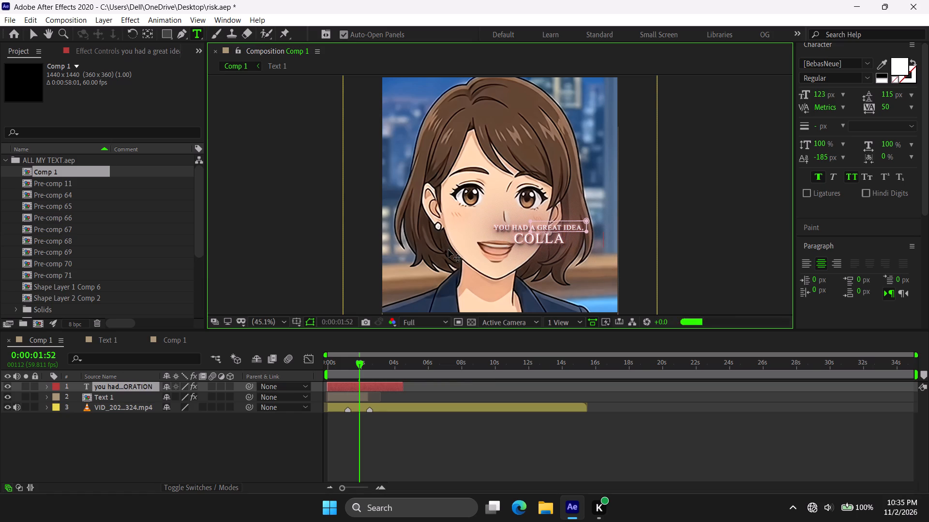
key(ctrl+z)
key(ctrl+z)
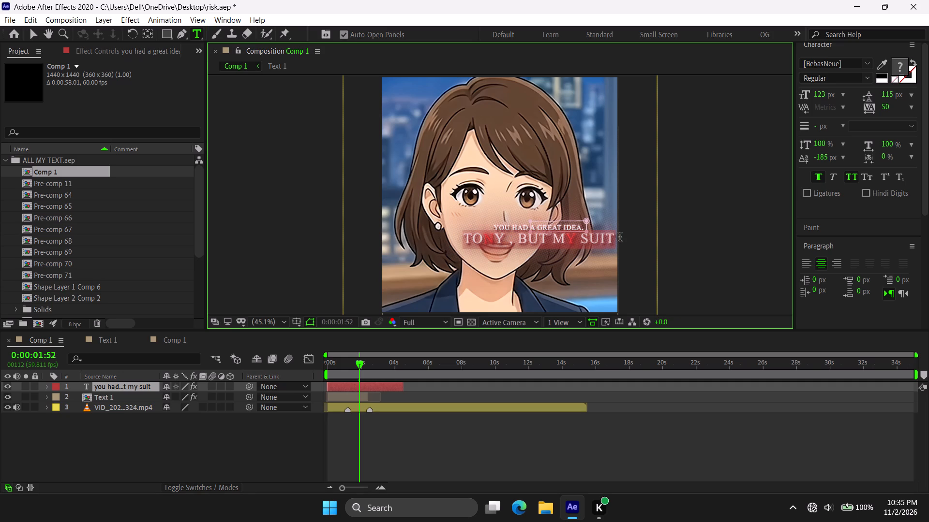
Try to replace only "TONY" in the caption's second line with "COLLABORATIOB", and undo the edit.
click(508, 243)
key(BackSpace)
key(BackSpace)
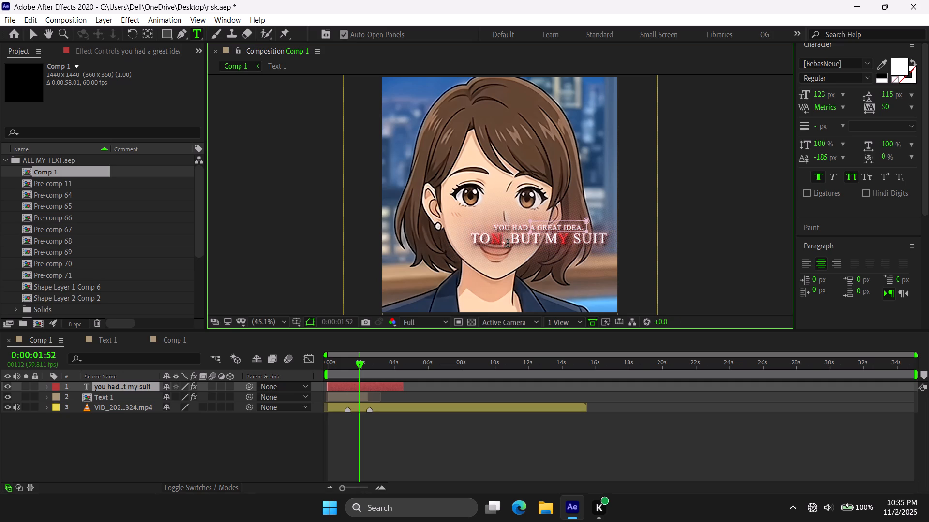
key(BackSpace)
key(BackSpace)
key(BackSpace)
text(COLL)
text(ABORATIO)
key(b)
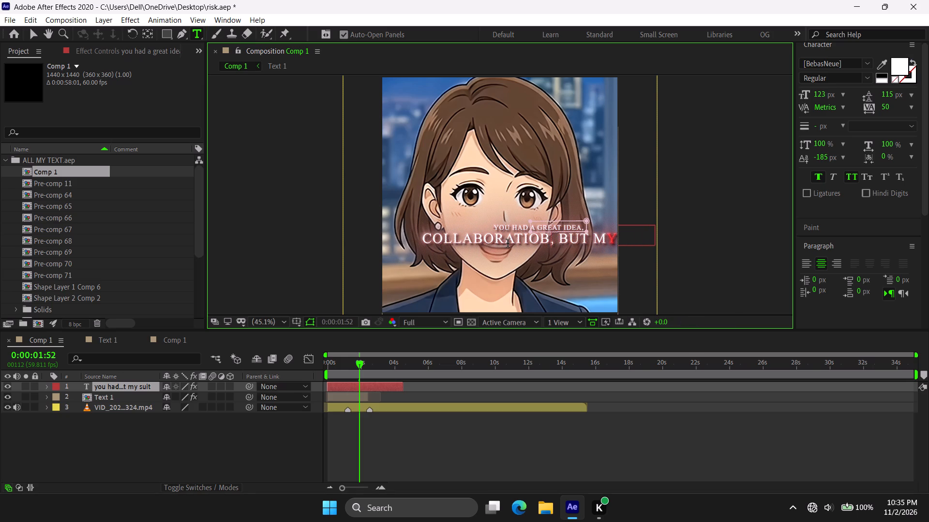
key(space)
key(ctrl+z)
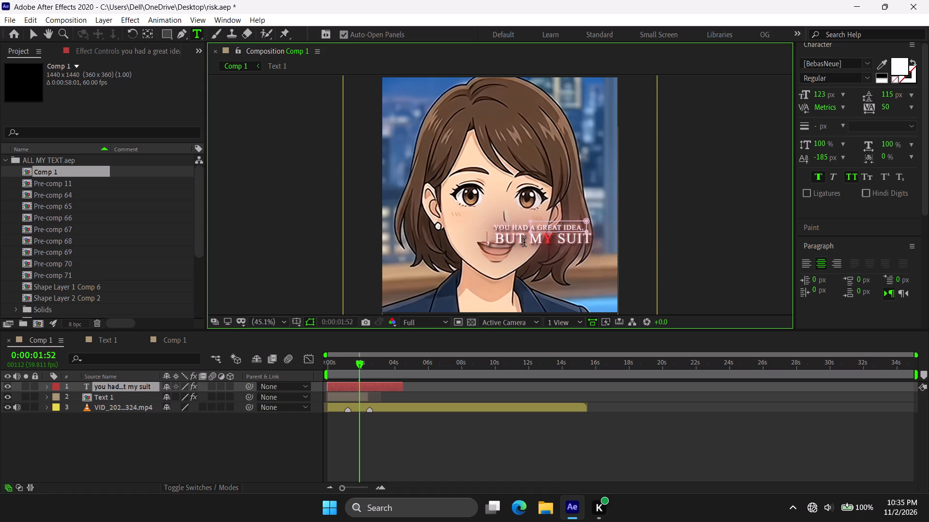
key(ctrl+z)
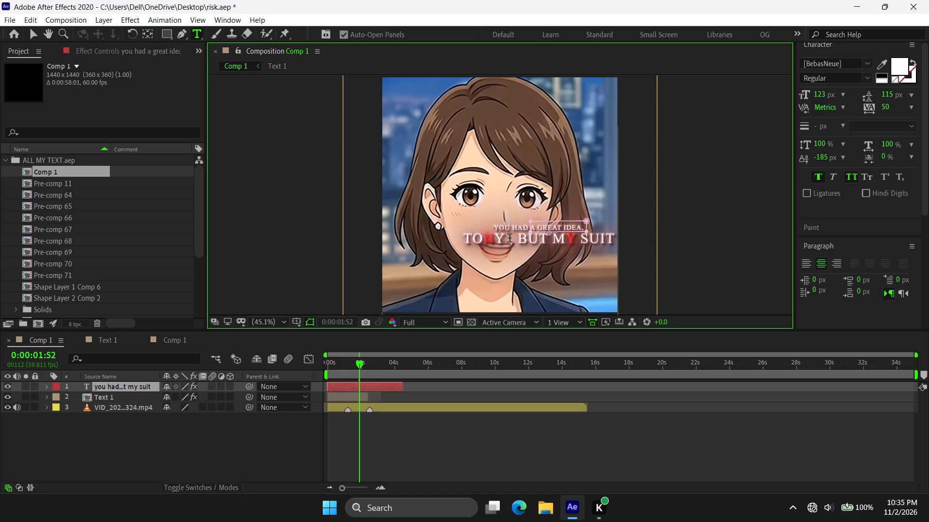
Replace "TONY" in the caption's second line with "COLLAB".
drag(507, 238, 459, 234)
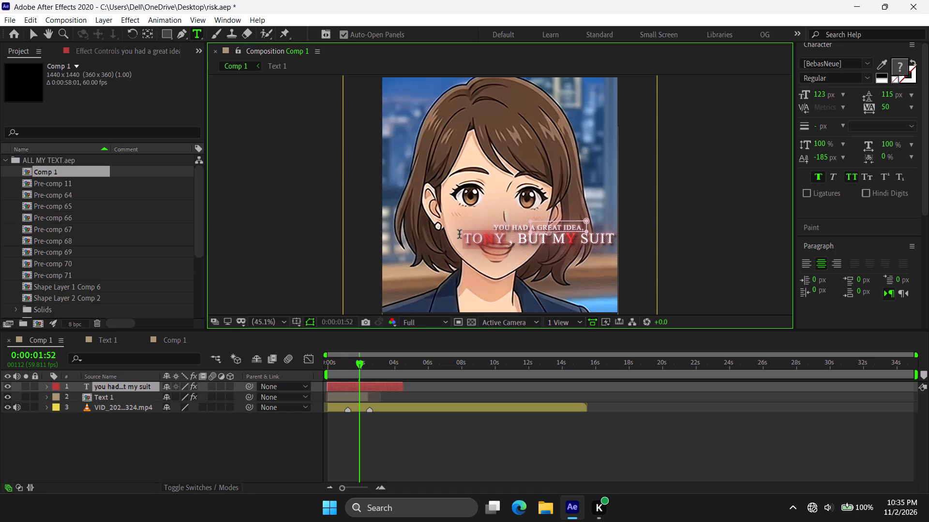
text(COLLAB)
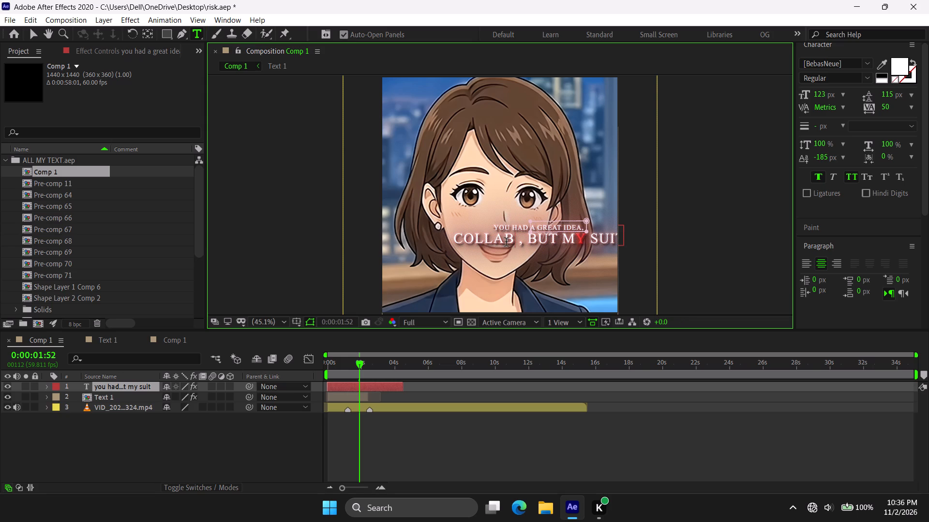
Color the letter A in "COLLAB" red, FF0000.
drag(500, 240, 493, 241)
click(896, 71)
drag(173, 302, 501, 173)
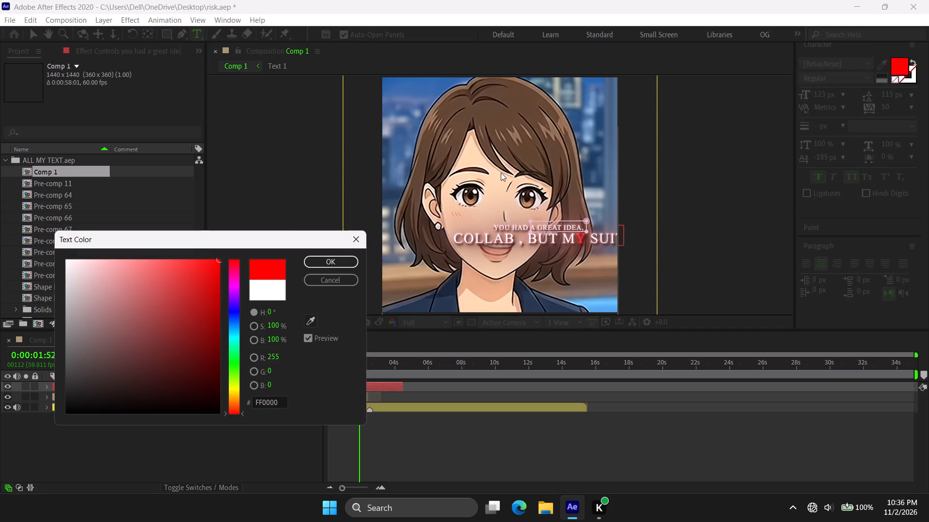
click(320, 261)
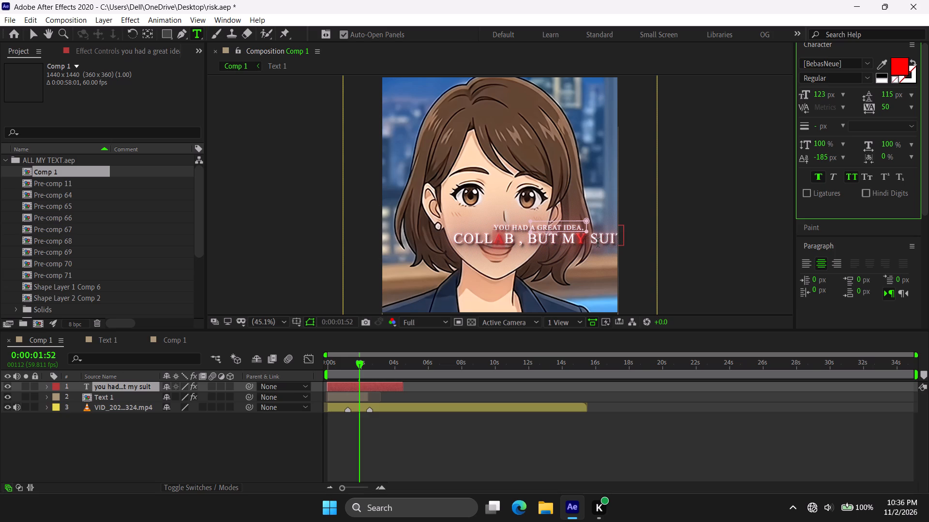
Replace "BUT MY SUIT" in the caption's second line with "BEING PLANNED BY".
drag(620, 239, 545, 241)
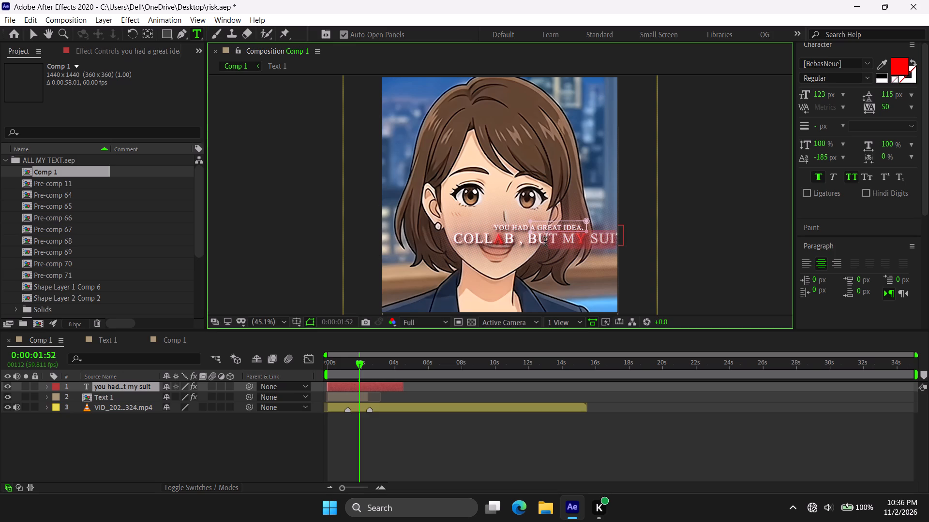
drag(545, 241, 528, 241)
key(BackSpace)
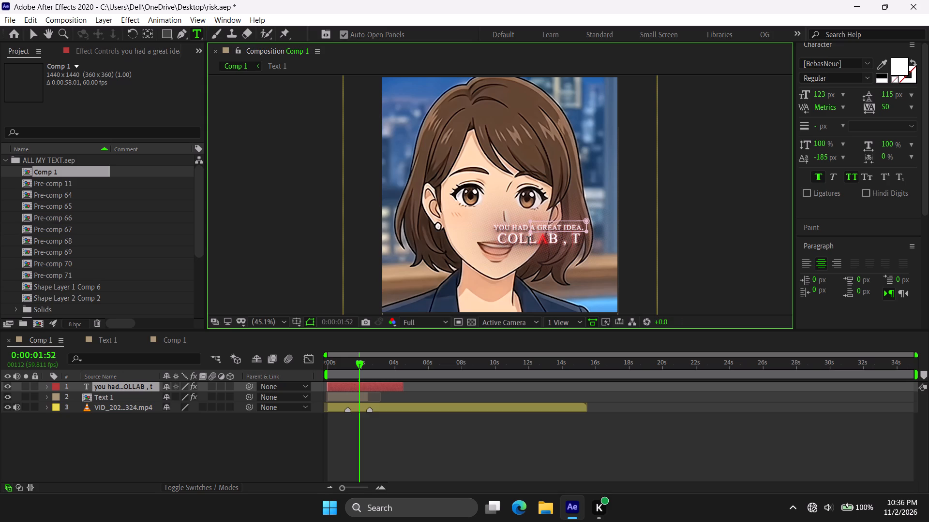
click(583, 243)
text(eing planned by)
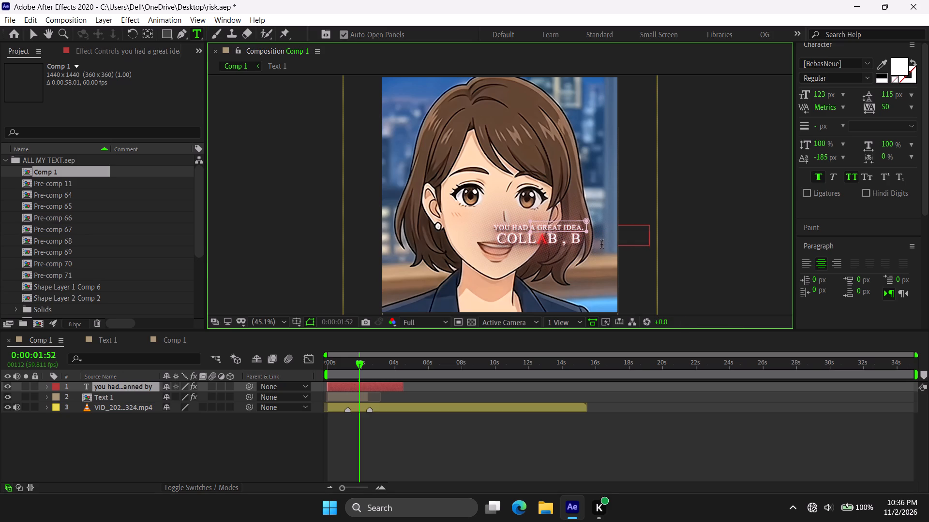
Color the letters NN in "PLANNED" orange, E6730B.
drag(605, 239, 582, 238)
click(897, 65)
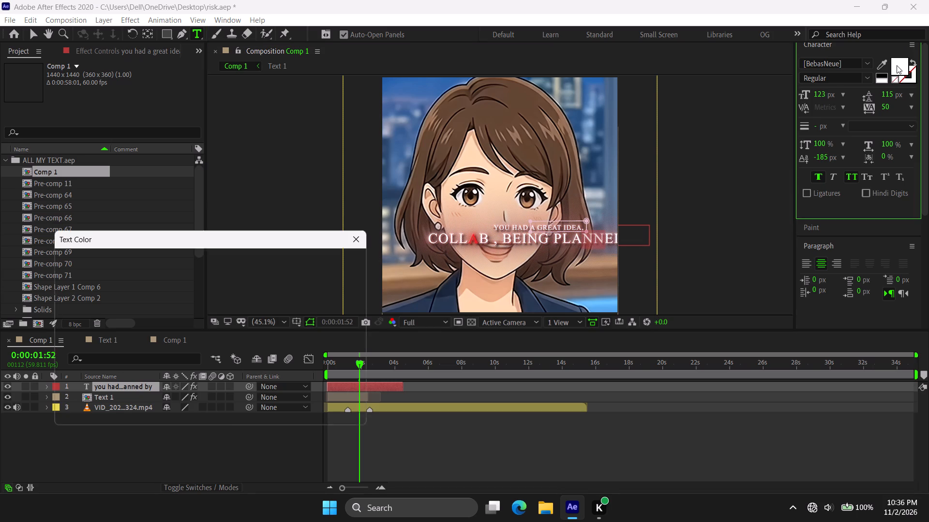
click(230, 274)
click(212, 275)
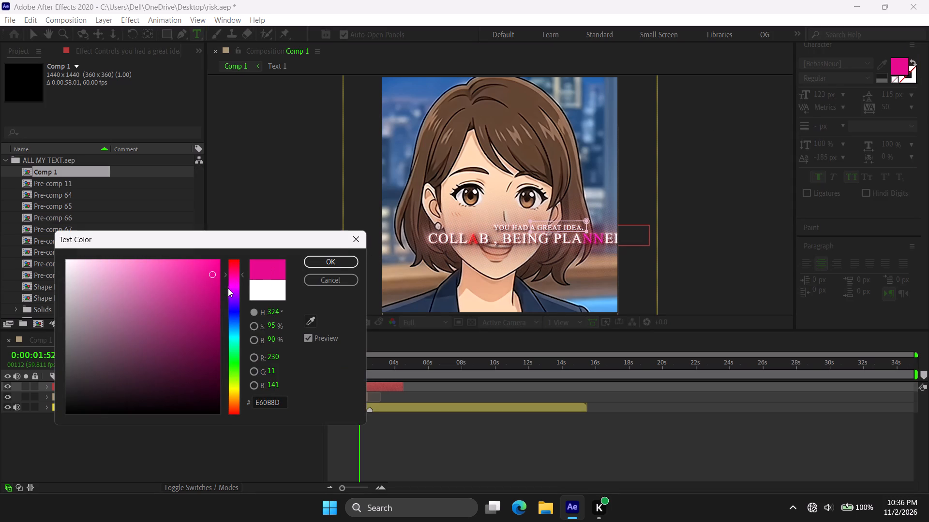
drag(234, 377, 234, 401)
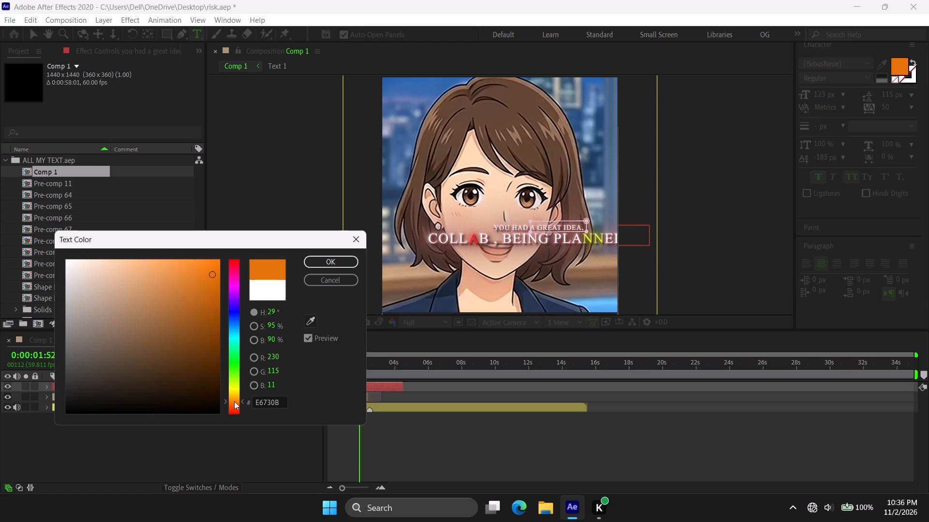
click(322, 263)
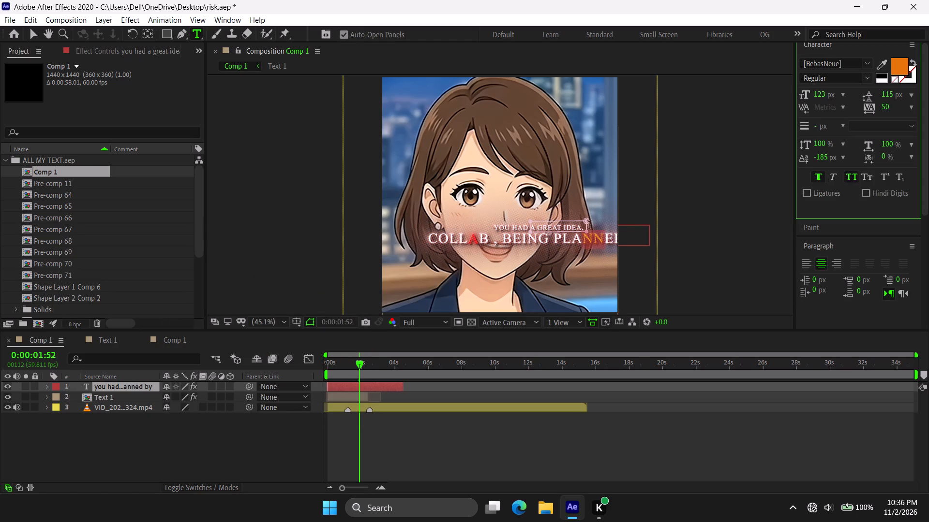
Delete the small upper line "YOU HAD A GREAT IDEA" from the caption.
drag(583, 226, 492, 230)
key(BackSpace)
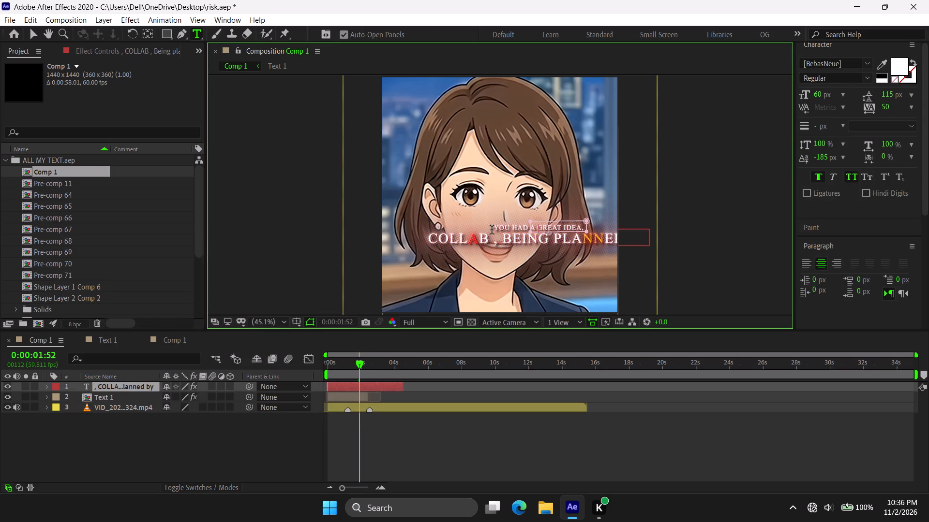
click(470, 446)
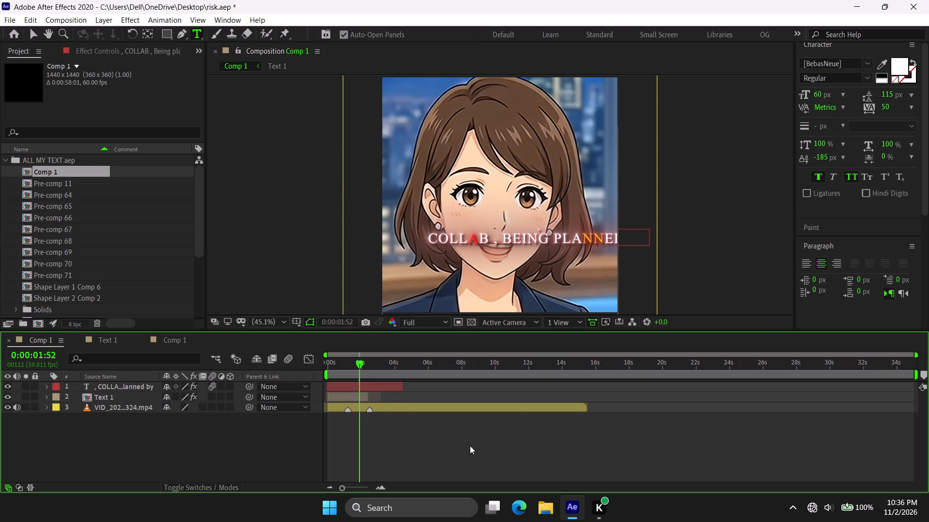
Move the caption layer in the timeline so it starts at the video's marker at 0:00:01:12.
drag(375, 386, 414, 386)
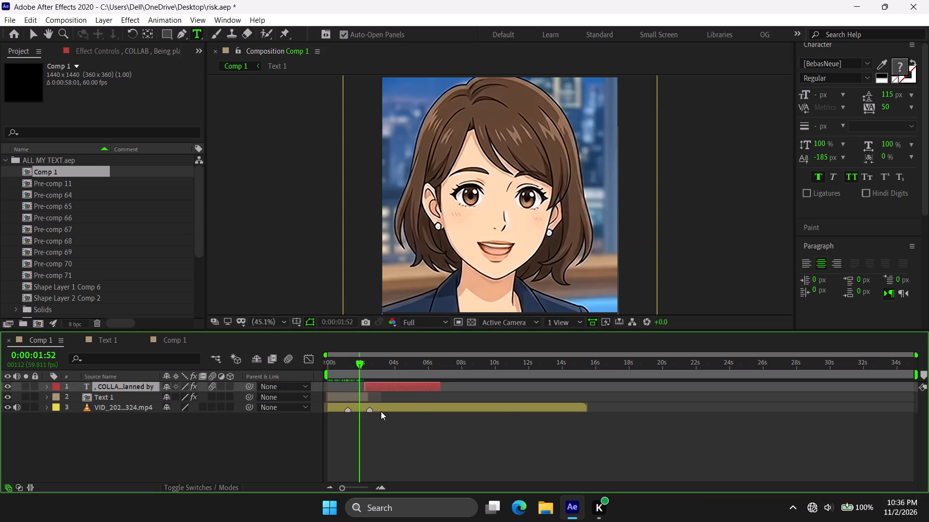
click(381, 411)
key(j)
click(401, 388)
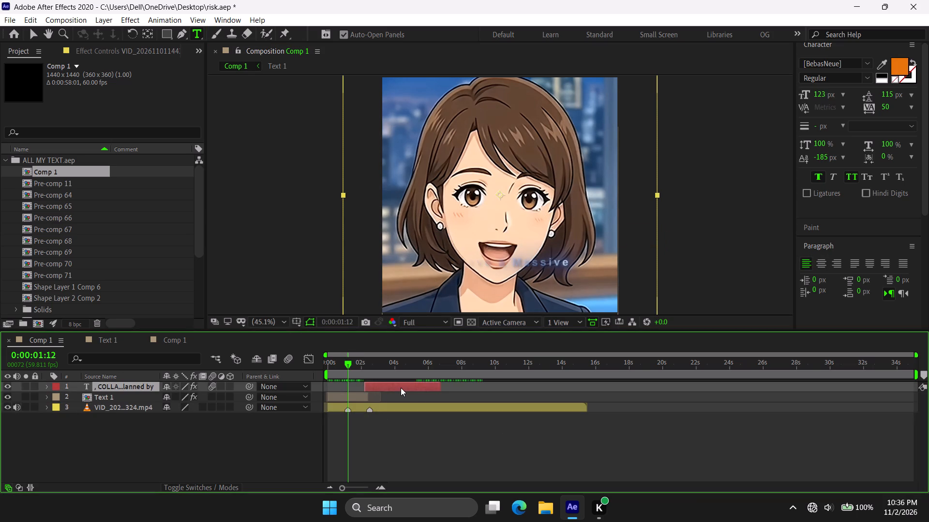
key(bracketleft)
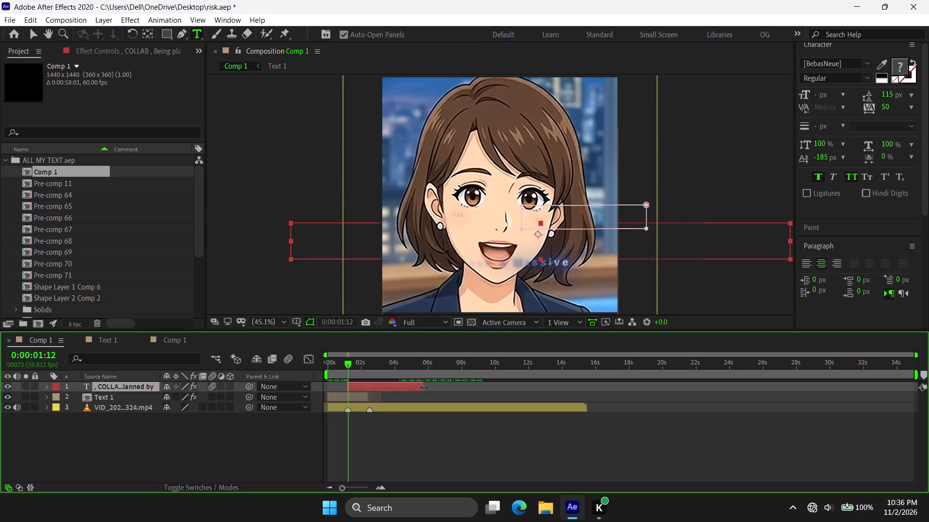
Slide the caption layer earlier in the timeline, past the composition's start, until its full text line shows at 0:00:01:12.
click(410, 388)
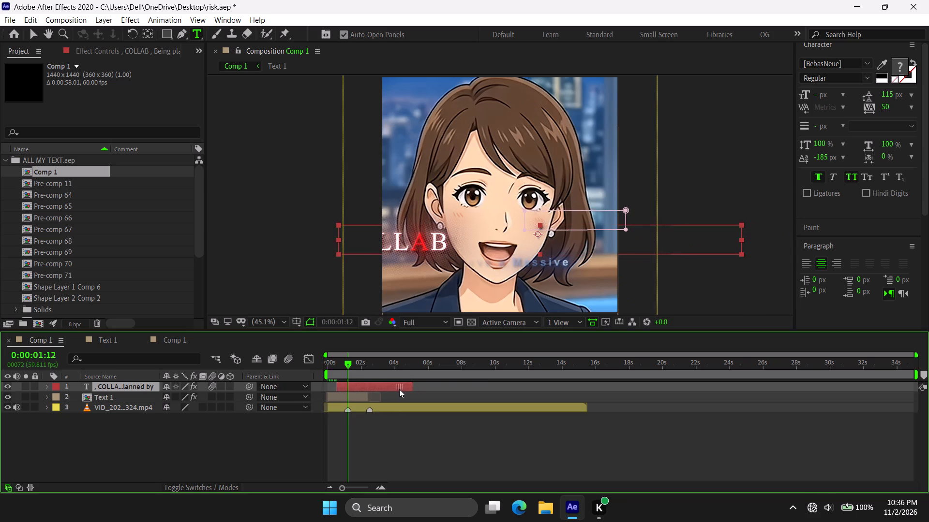
key(u)
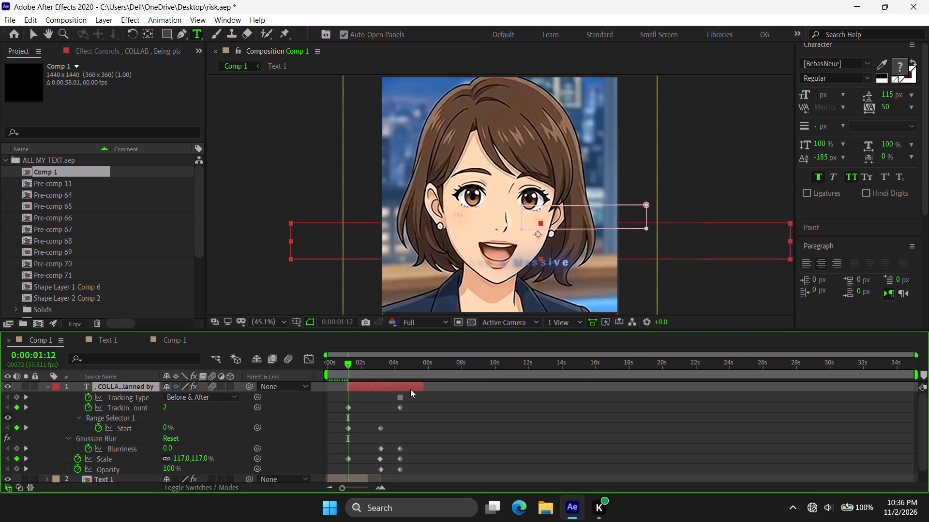
key(u)
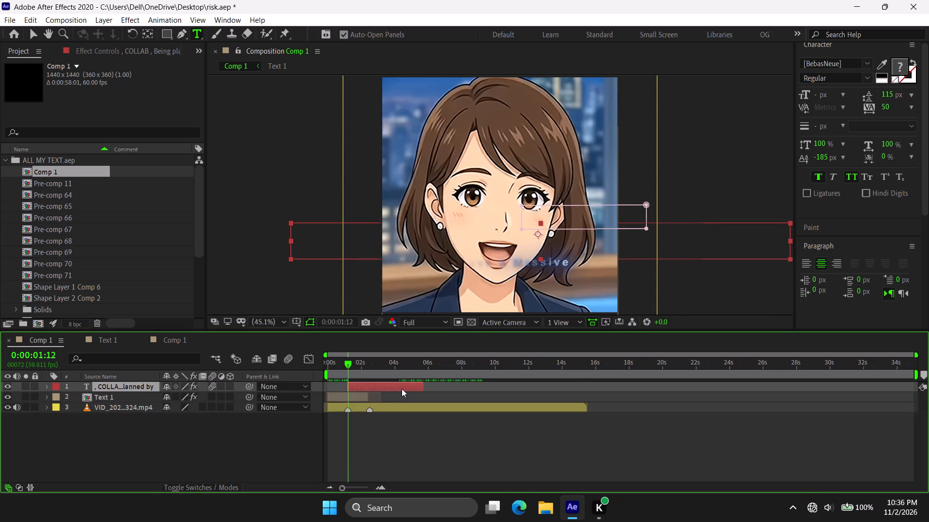
drag(397, 389, 396, 389)
drag(396, 389, 389, 390)
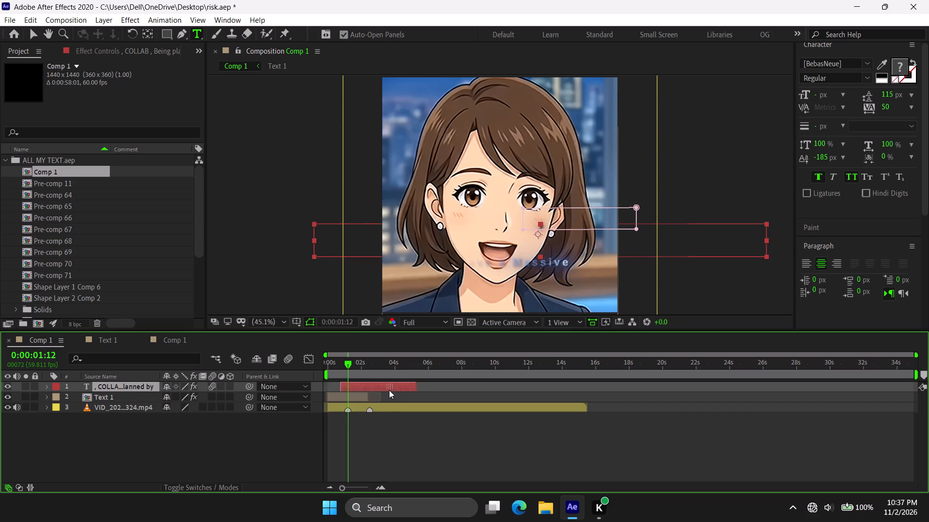
drag(389, 390, 374, 392)
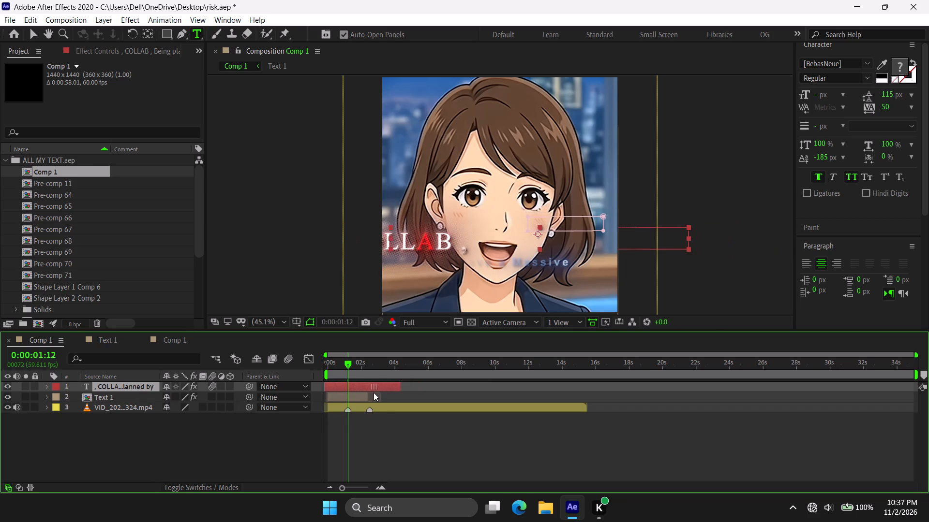
drag(374, 392, 357, 397)
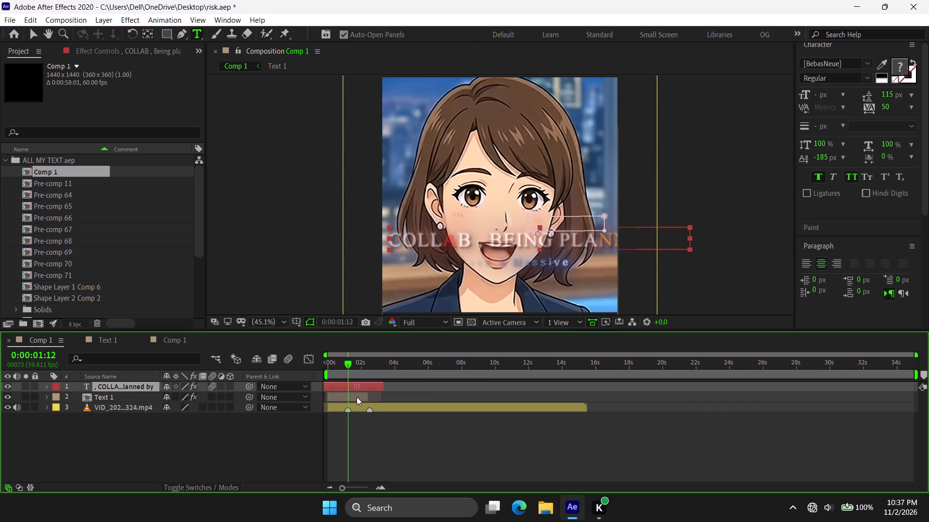
drag(357, 397, 365, 397)
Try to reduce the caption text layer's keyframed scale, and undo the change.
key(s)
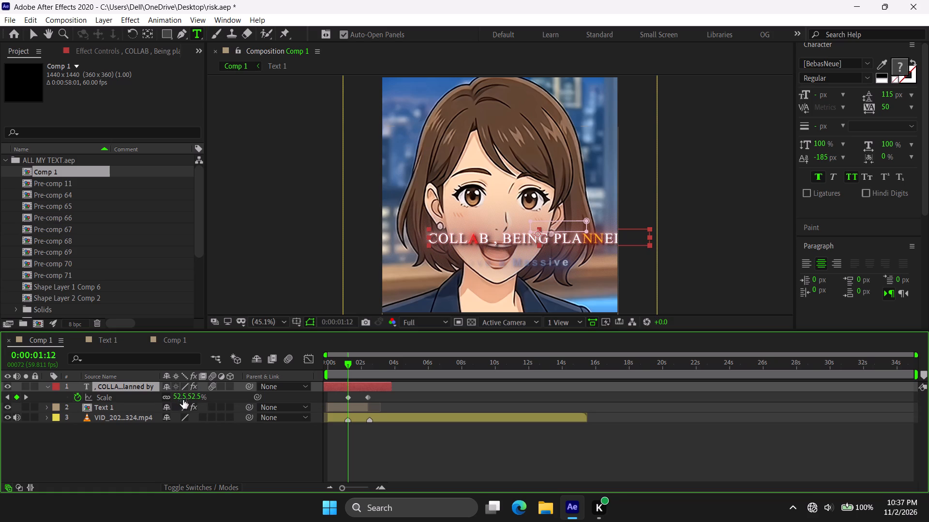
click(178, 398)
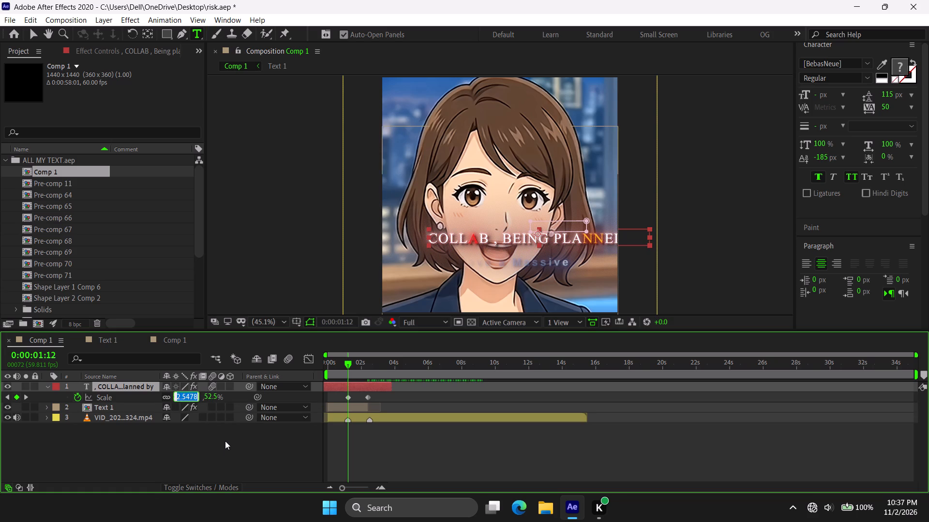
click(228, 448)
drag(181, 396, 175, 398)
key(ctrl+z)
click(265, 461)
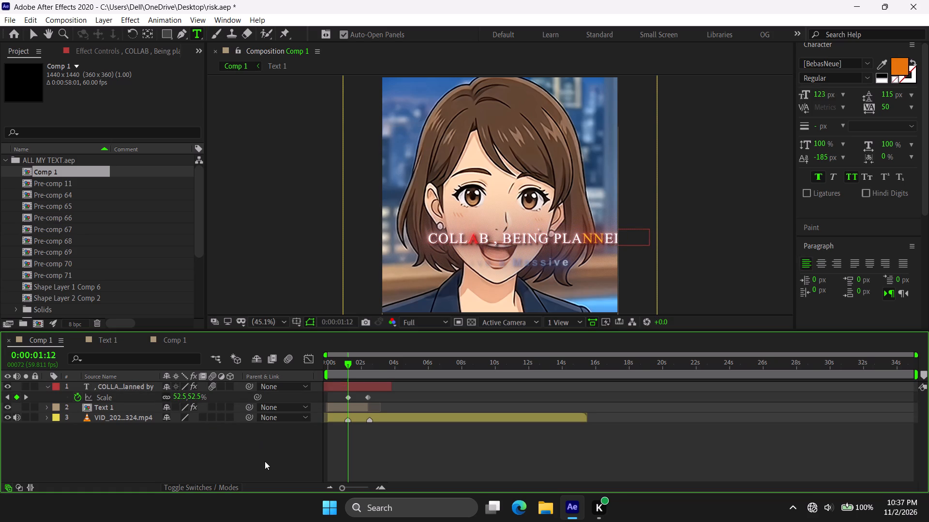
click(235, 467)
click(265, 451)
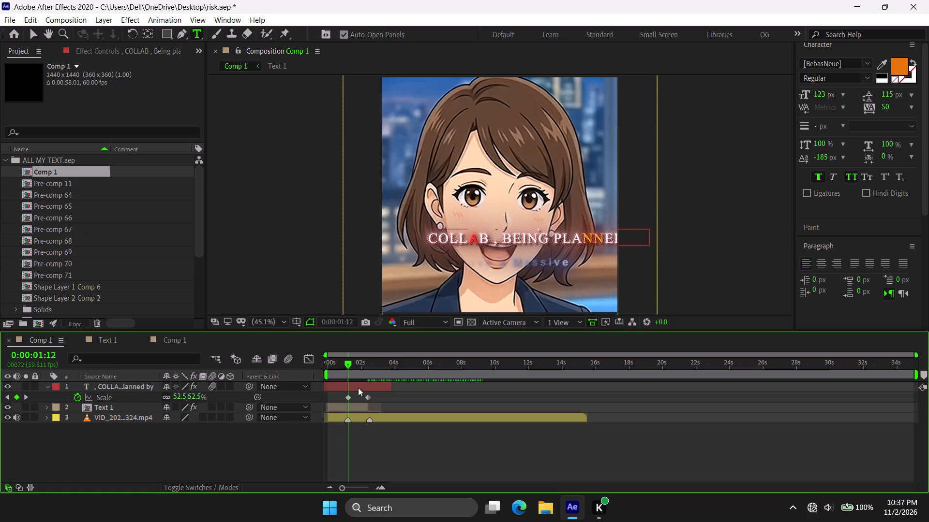
Pre-compose the caption text layer, moving all attributes into the new composition and adjusting its duration to the layer's time span.
click(362, 388)
key(ctrl+shift+c)
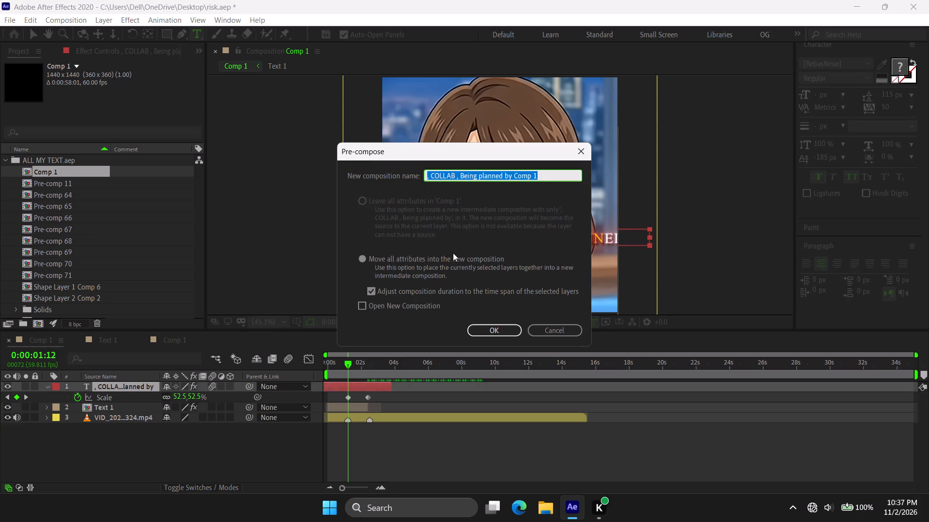
click(462, 259)
click(511, 333)
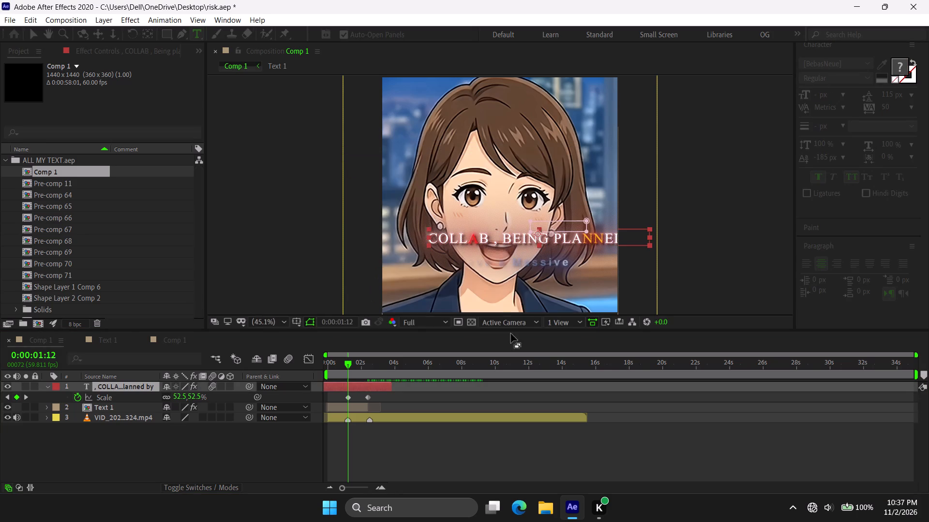
Scale the pre-composed caption layer down to 76%.
key(s)
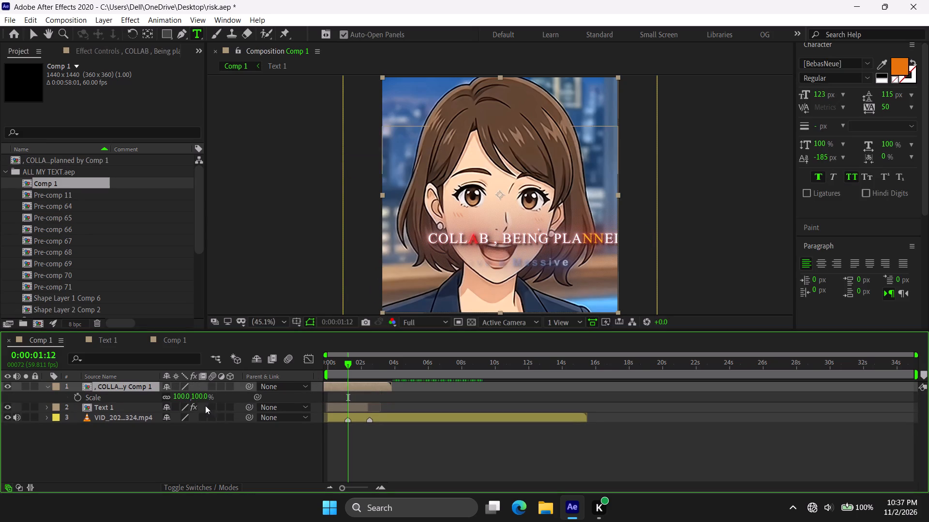
drag(182, 397, 171, 399)
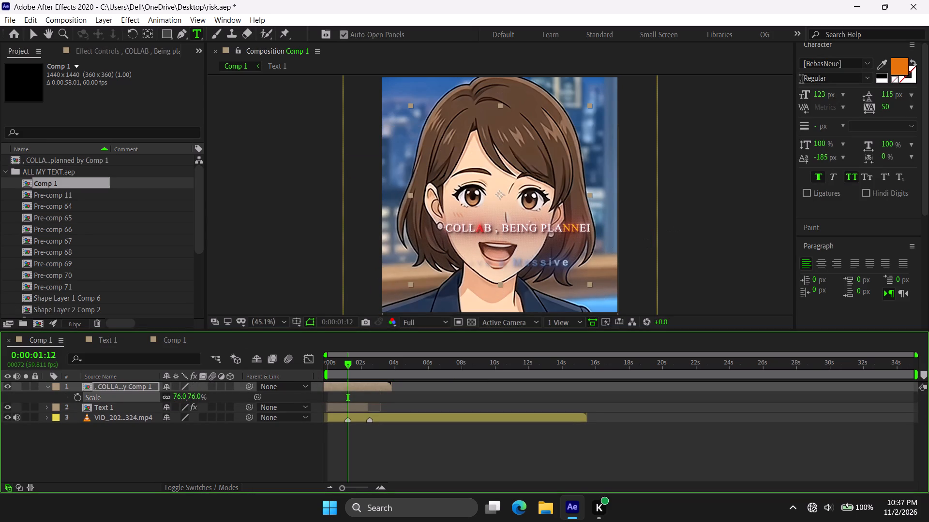
Align the pre-composed caption layer to the horizontal center of the composition.
drag(925, 67, 923, 14)
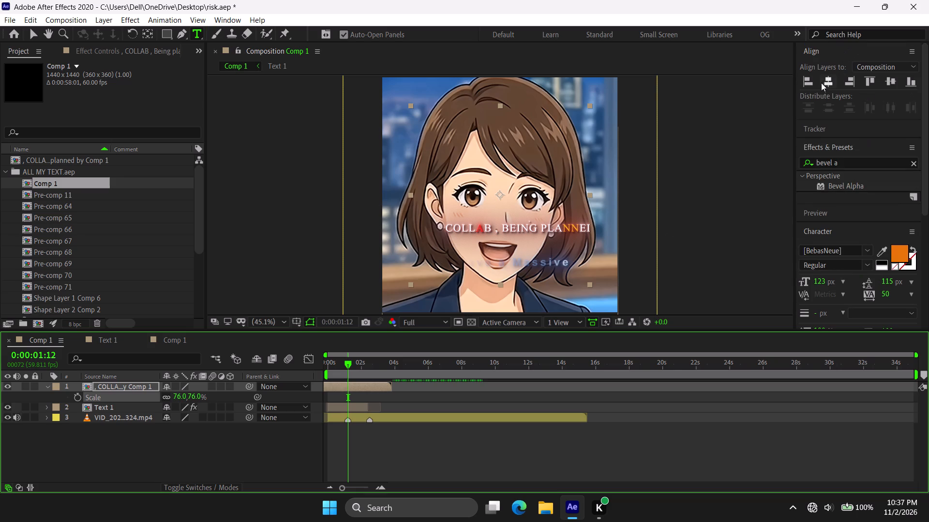
click(821, 84)
click(827, 84)
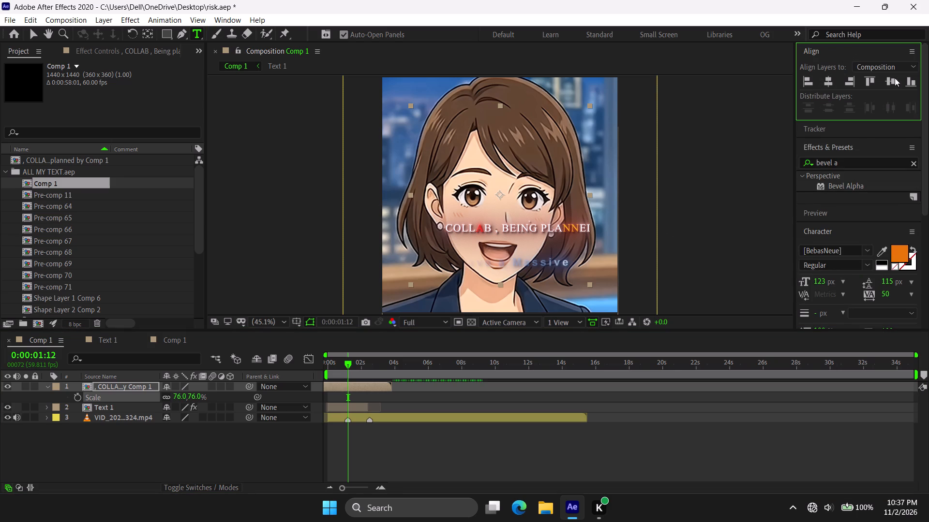
Lower the pre-composed caption onto the character's chest, at position 540, 803.
key(p)
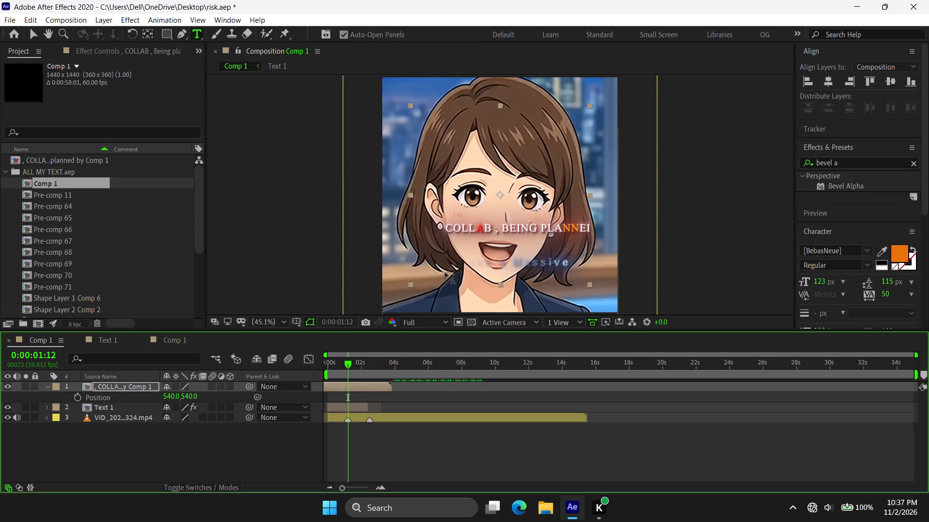
drag(173, 395, 170, 400)
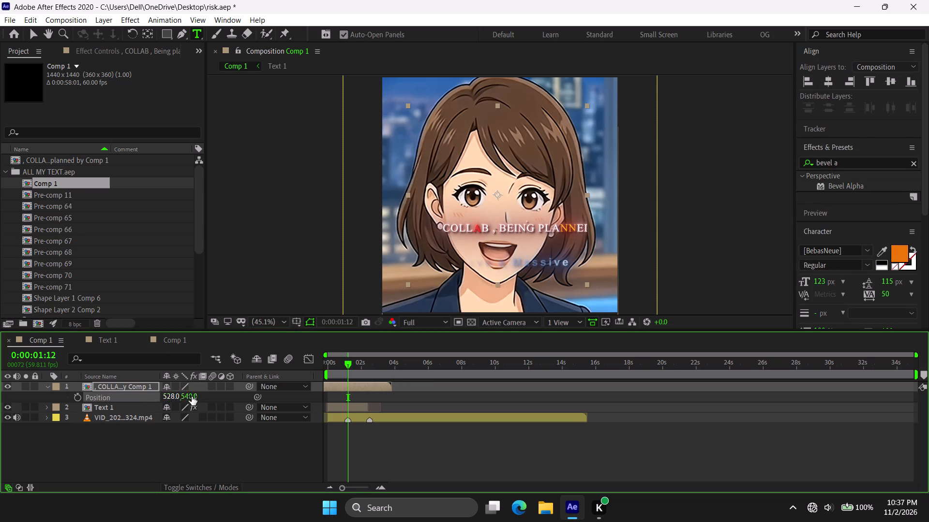
key(ctrl+z)
drag(193, 396, 329, 408)
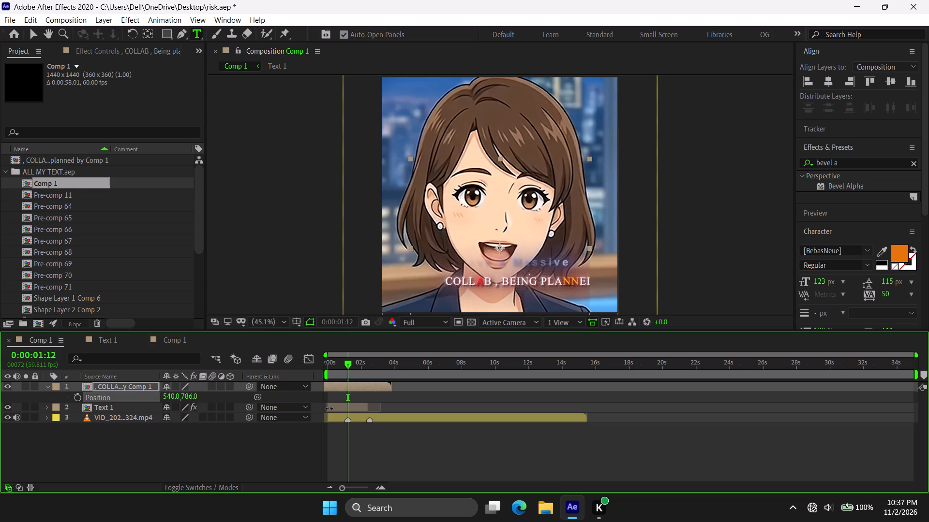
drag(329, 408, 343, 406)
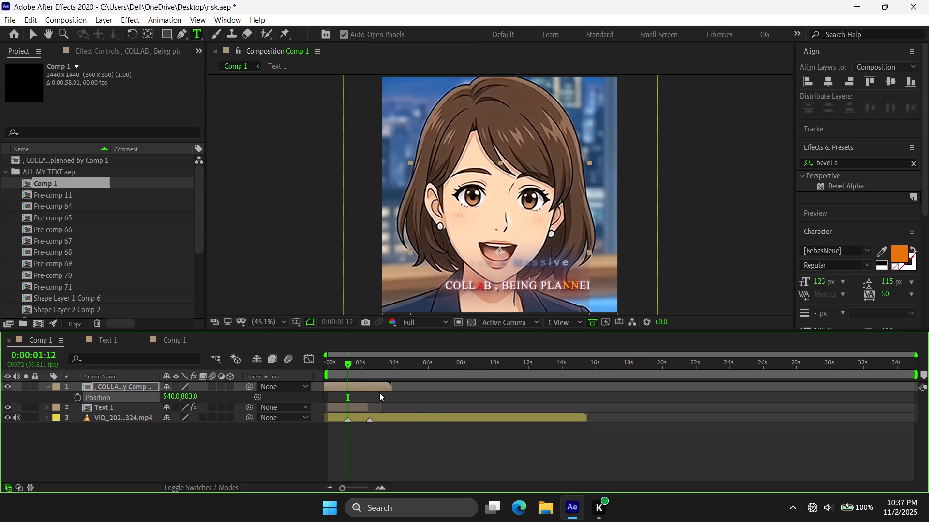
Center the text layer horizontally inside the caption's pre-composition, and return to the main Comp 1 with the Selection tool active.
click(379, 392)
double_click(371, 387)
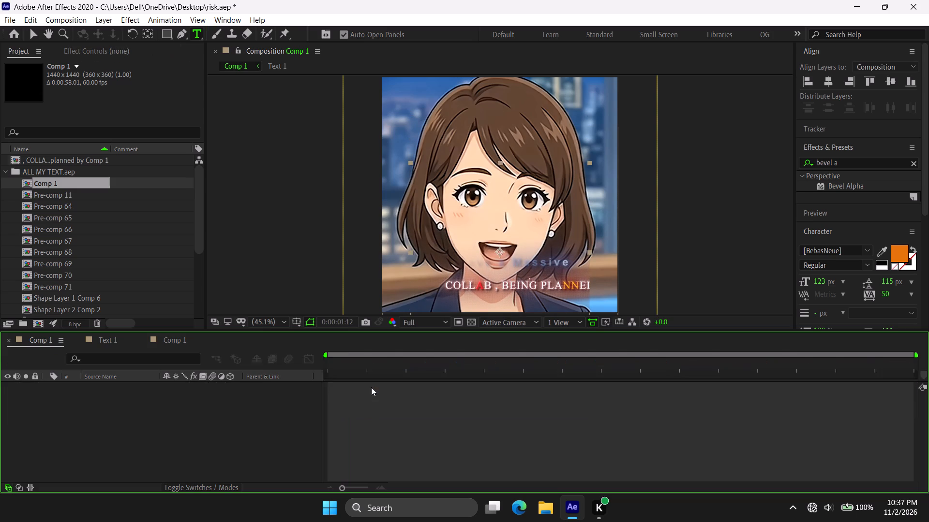
click(433, 380)
double_click(481, 384)
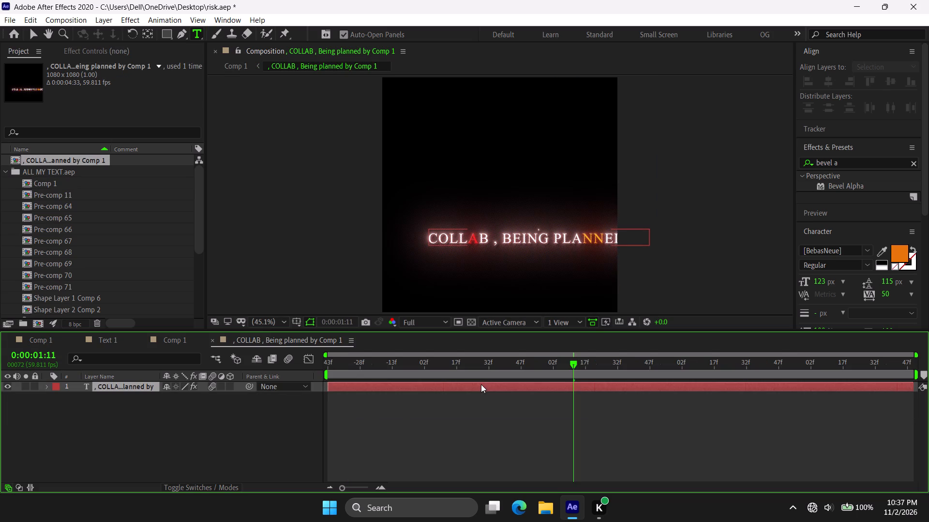
click(830, 81)
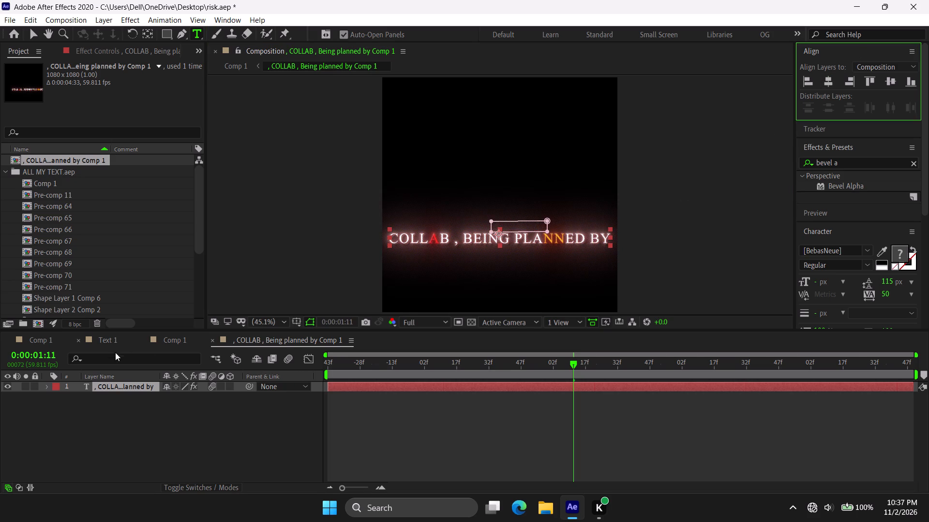
click(46, 341)
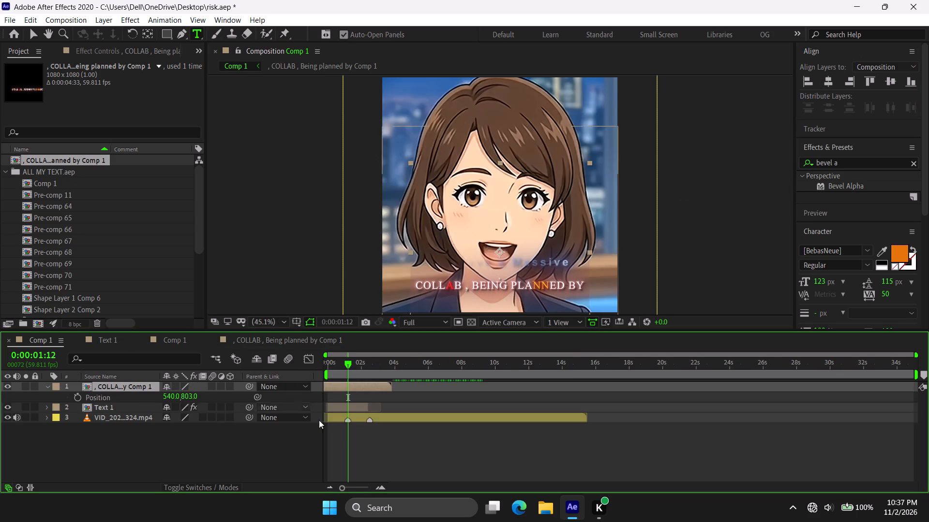
click(374, 448)
click(33, 36)
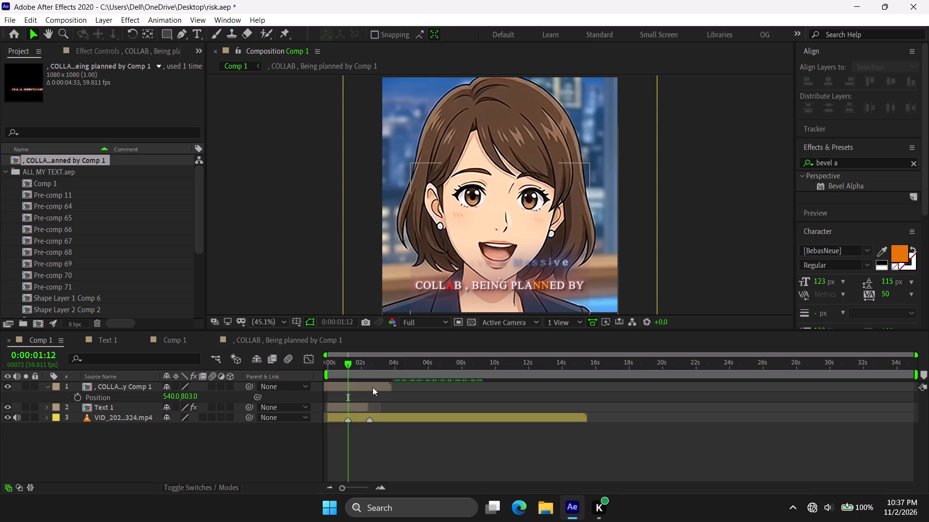
Play back the main Comp 1 from the start to check the new caption against the speech.
drag(339, 368, 256, 379)
key(space)
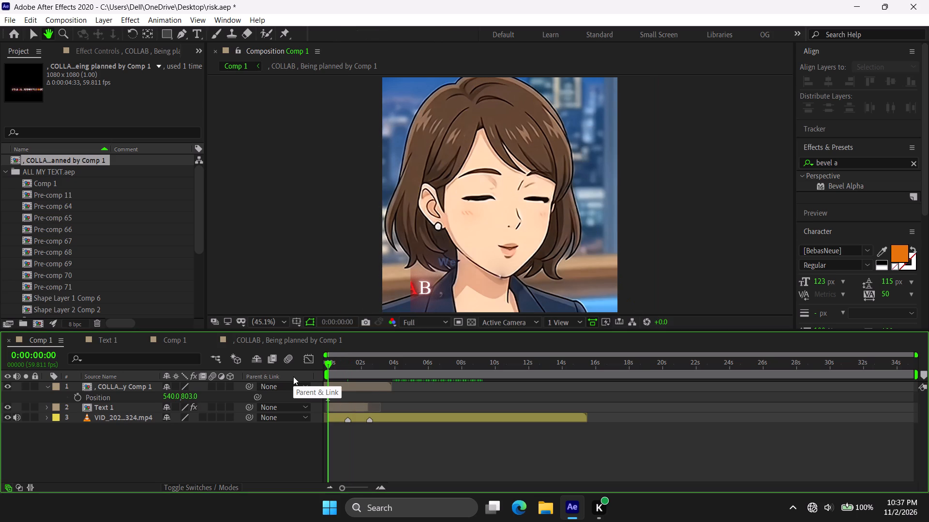
key(space)
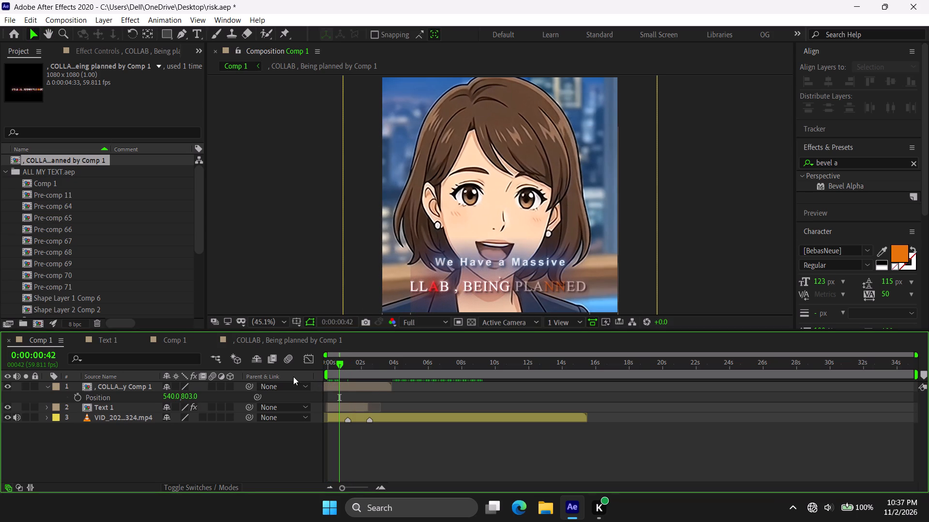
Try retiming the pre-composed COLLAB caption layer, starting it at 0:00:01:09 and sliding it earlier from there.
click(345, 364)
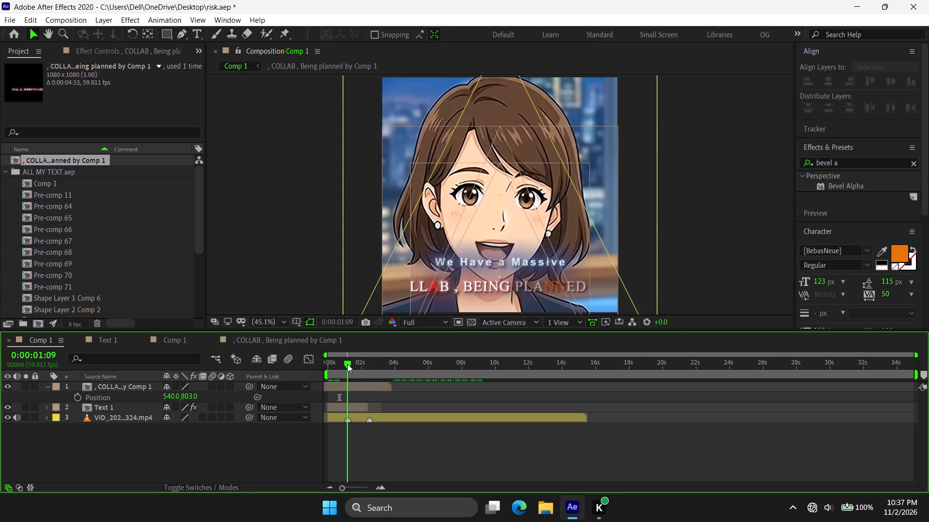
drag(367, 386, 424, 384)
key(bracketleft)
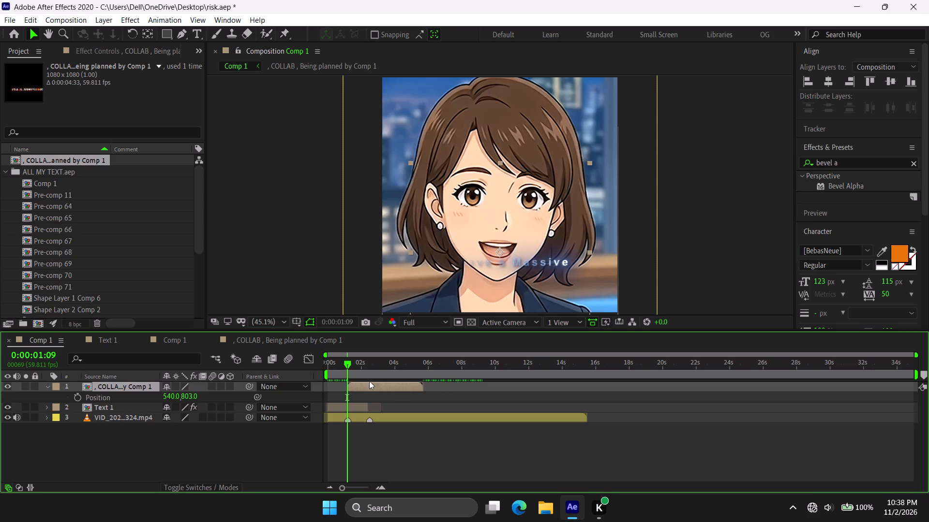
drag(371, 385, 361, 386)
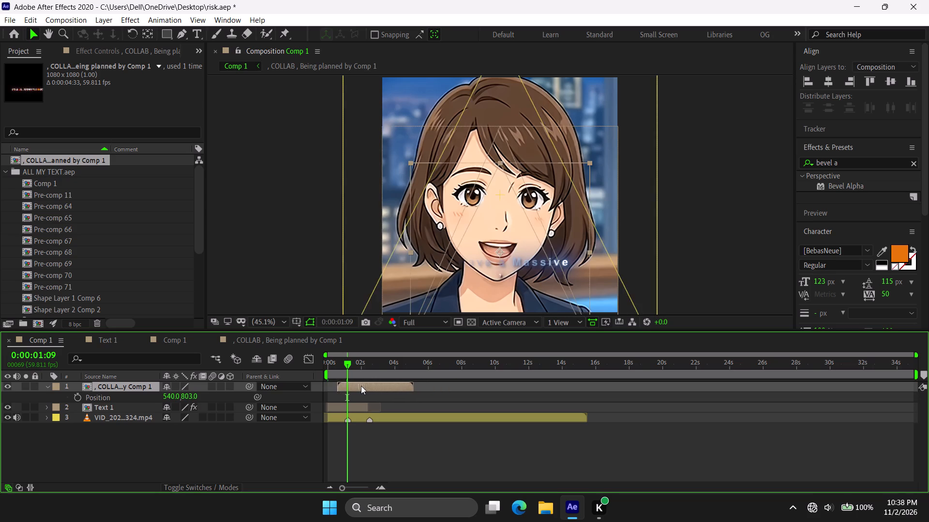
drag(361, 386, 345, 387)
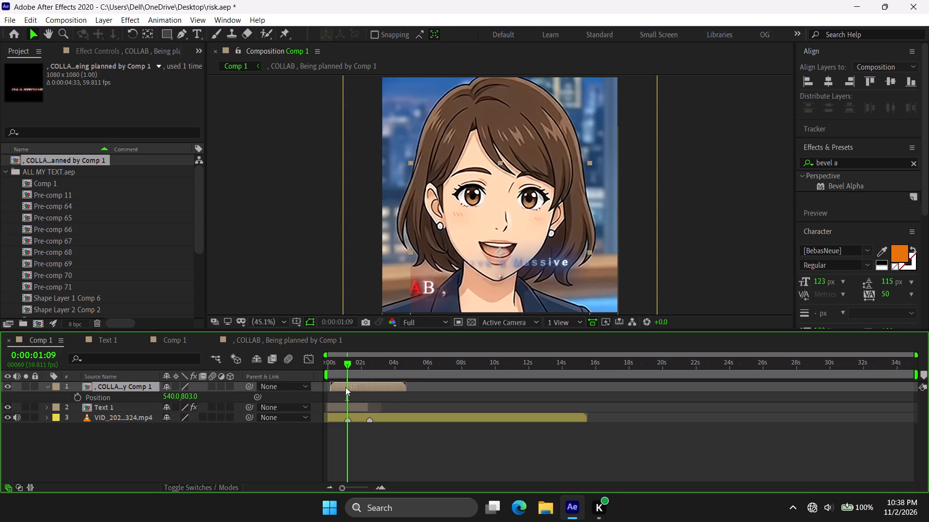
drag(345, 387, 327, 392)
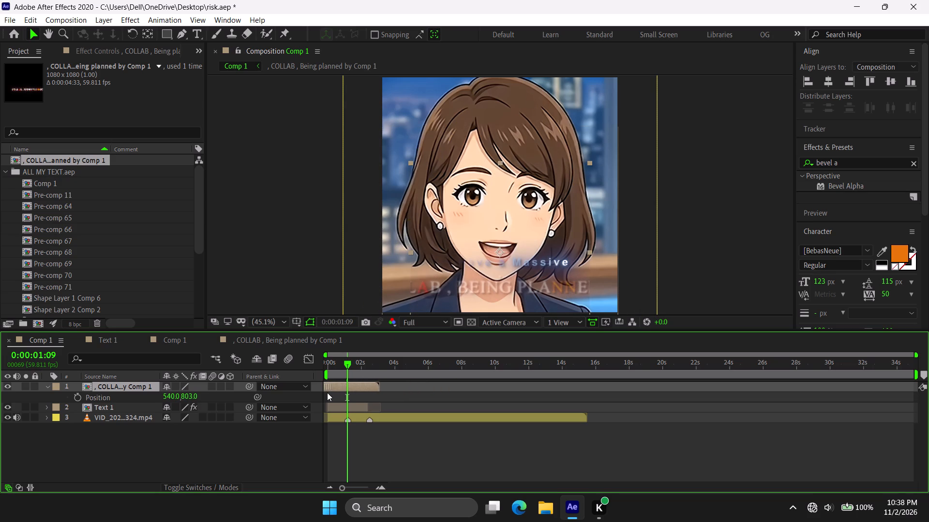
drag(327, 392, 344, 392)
Delete the pre-composed COLLAB caption layer from the main Comp 1 and close its composition.
key(Delete)
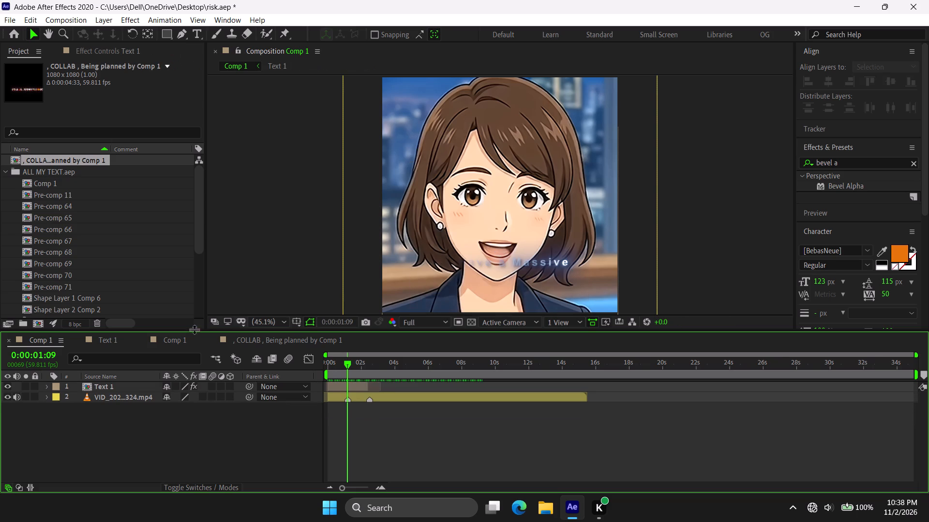
click(237, 341)
click(210, 345)
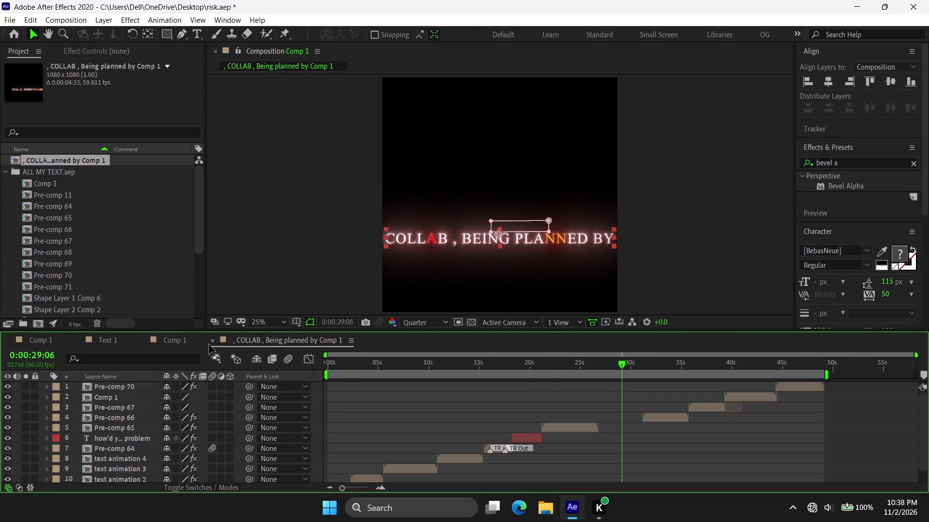
Preview the text pack's animations, cut the text animation 3 layer from its Comp 1, and paste it into the main Comp 1.
click(565, 363)
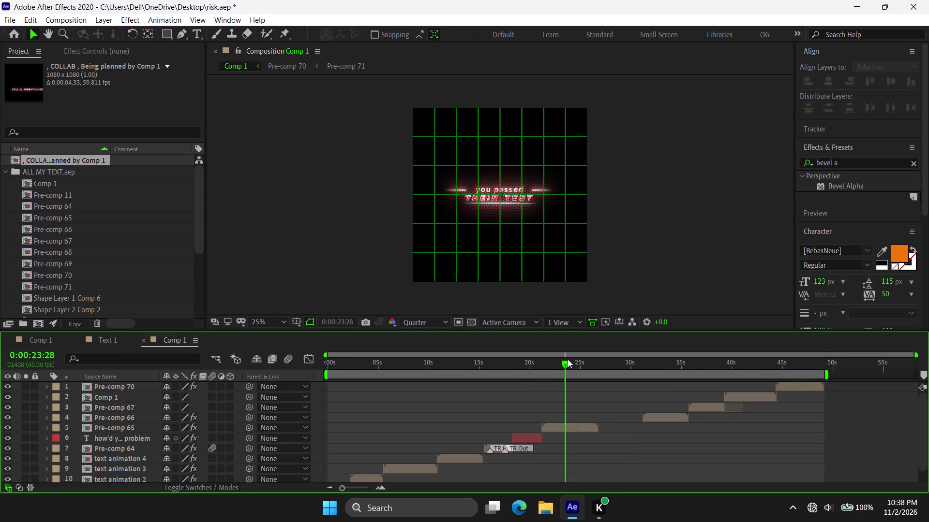
click(547, 366)
key(space)
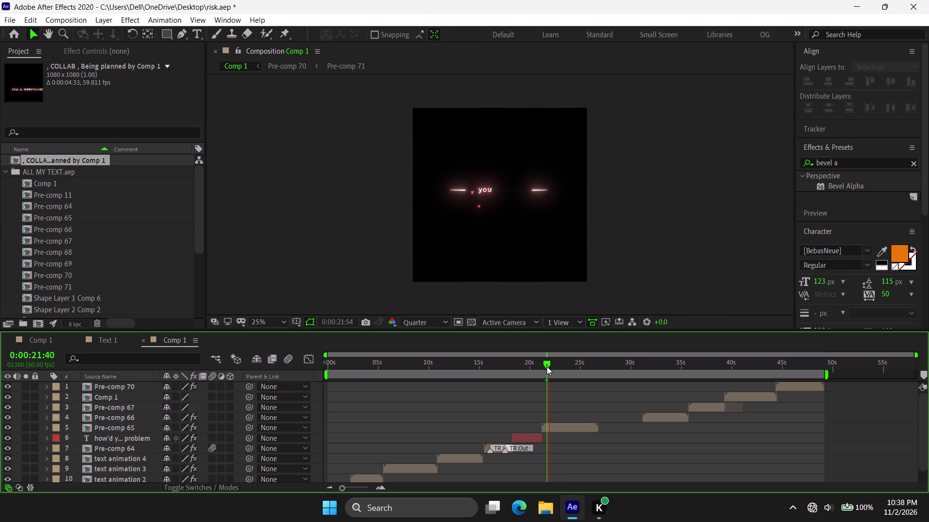
key(space)
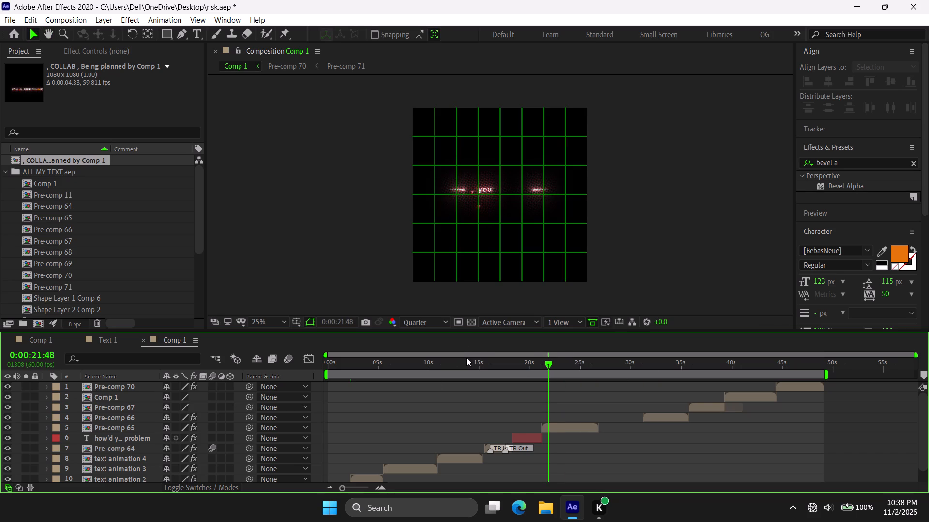
click(466, 358)
click(414, 365)
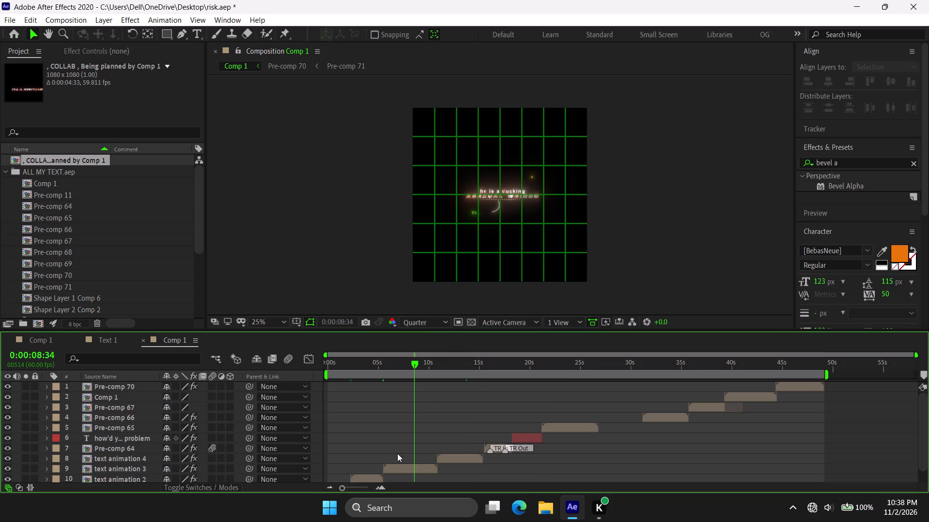
click(396, 466)
key(ctrl+x)
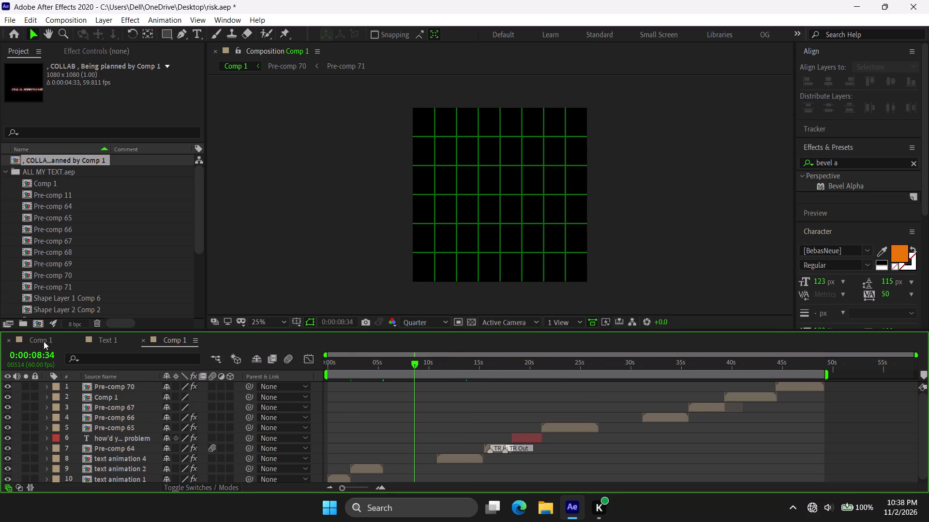
click(44, 341)
click(355, 384)
key(ctrl+v)
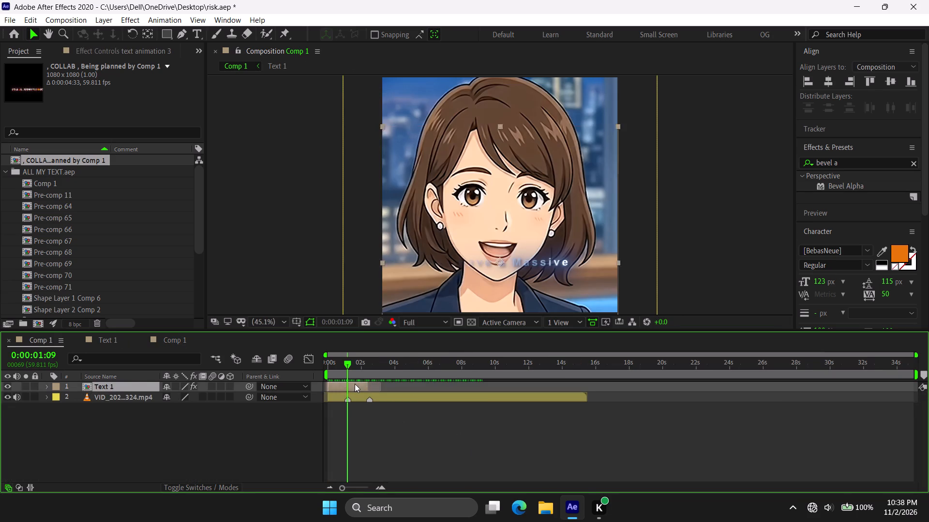
Slide the text animation 3 layer so that it starts near the beginning of the timeline.
key(bracketleft)
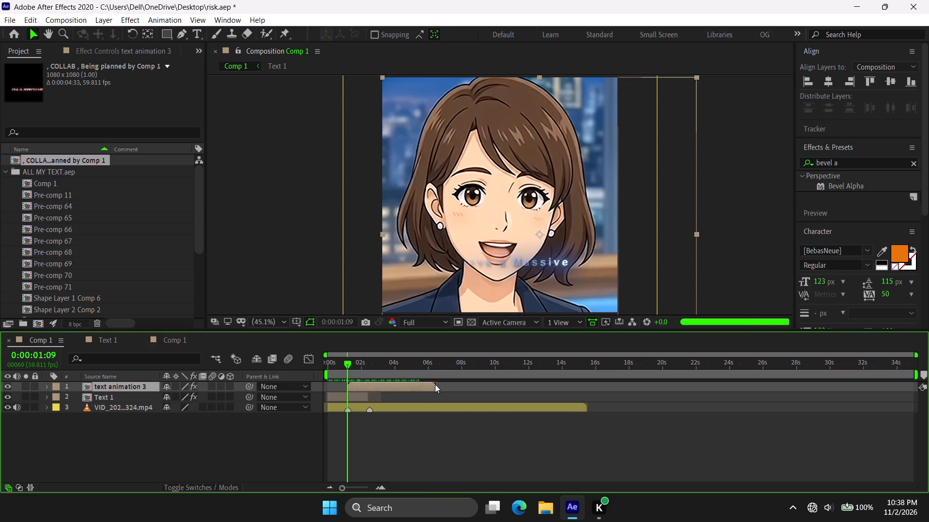
drag(371, 385, 368, 385)
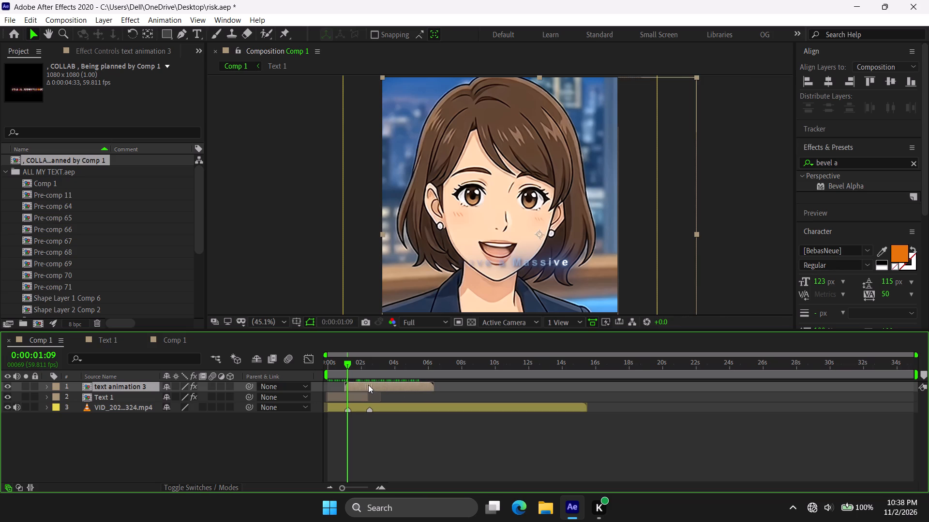
drag(368, 385, 353, 385)
Inside text animation 3's nested Pre-comp 11, delete both yeah text layers and Shape Layers 3 and 4.
double_click(369, 385)
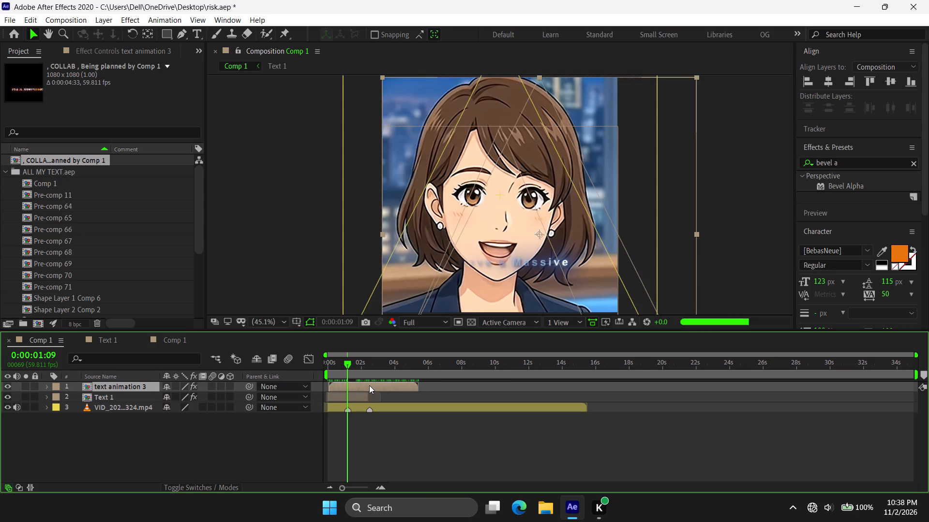
drag(475, 363, 644, 368)
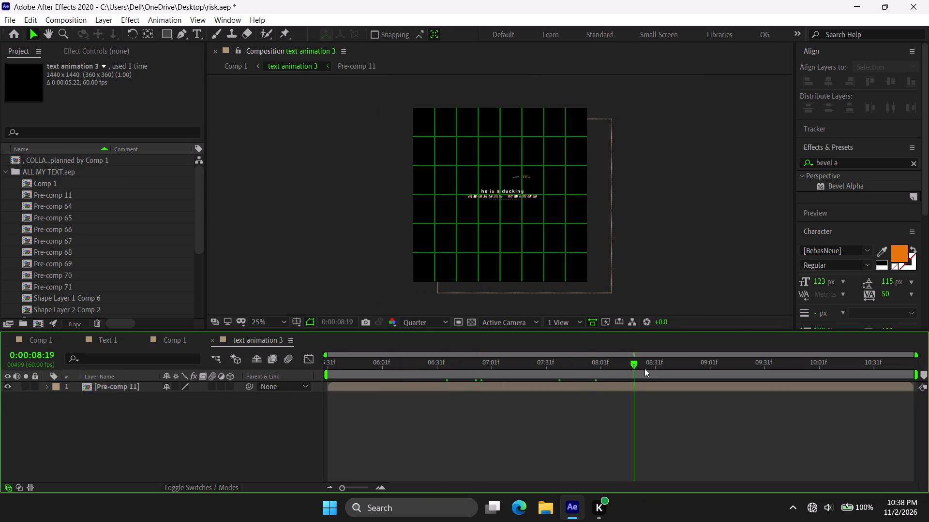
drag(644, 368, 679, 369)
double_click(617, 389)
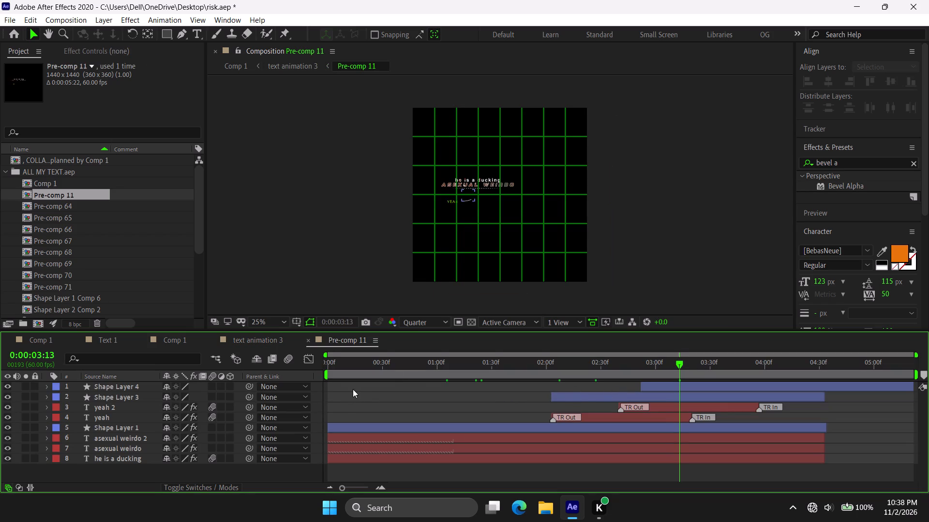
drag(315, 420, 298, 409)
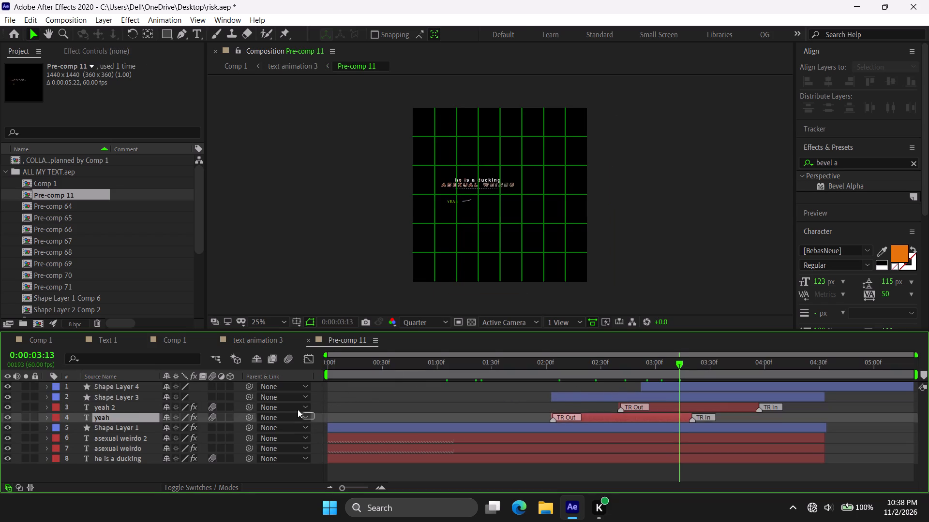
drag(298, 409, 262, 361)
key(Delete)
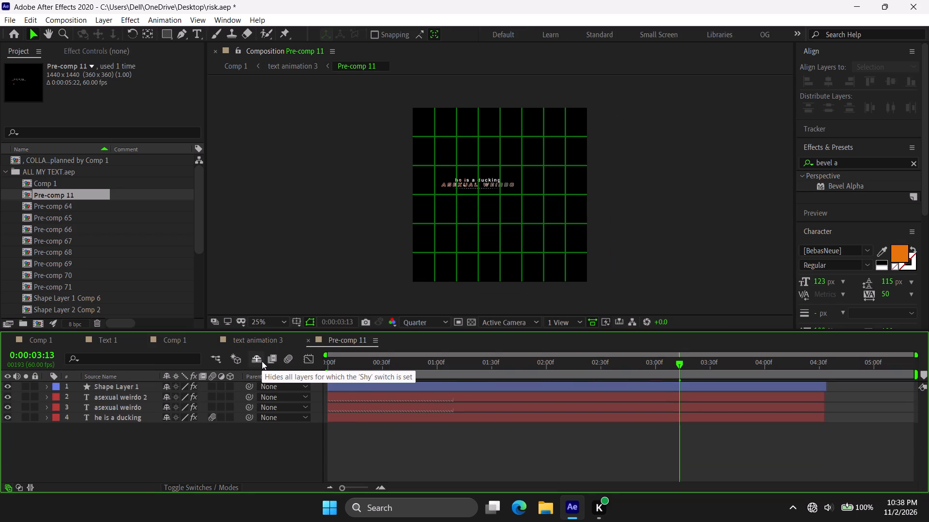
Delete the "he is a ducking" text layer from Pre-comp 11.
click(364, 385)
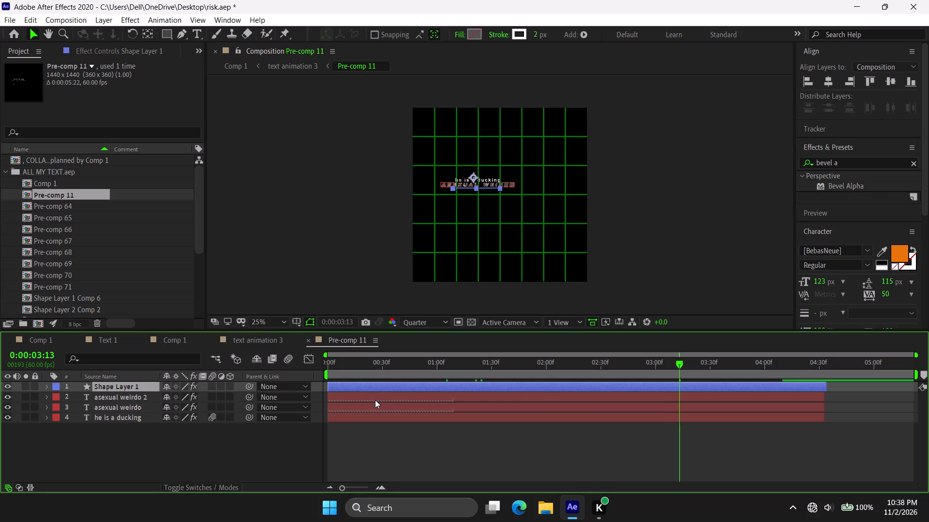
click(375, 400)
click(370, 419)
key(Delete)
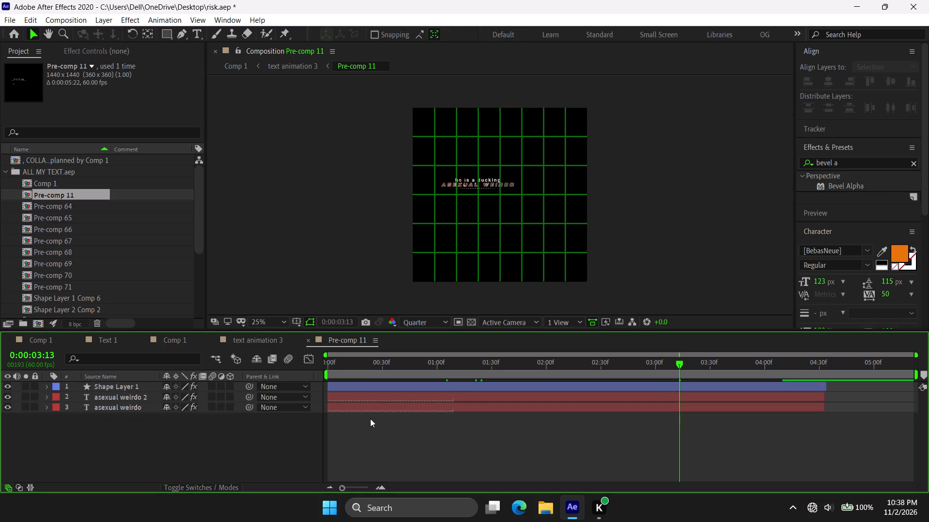
Replace the text in both large title text layers of Pre-comp 11 with "COLLAB BEING PLANNED BY".
double_click(406, 409)
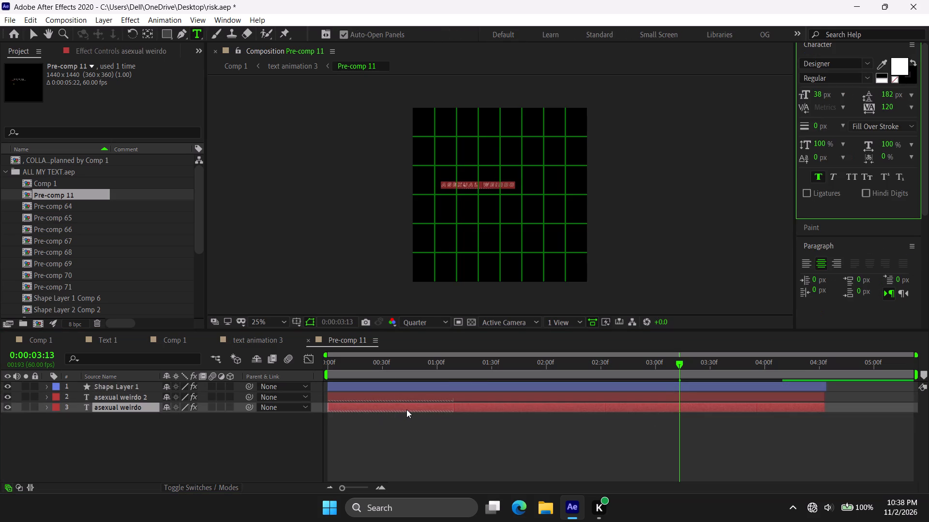
text(COLLAB BEING PLANNED BY)
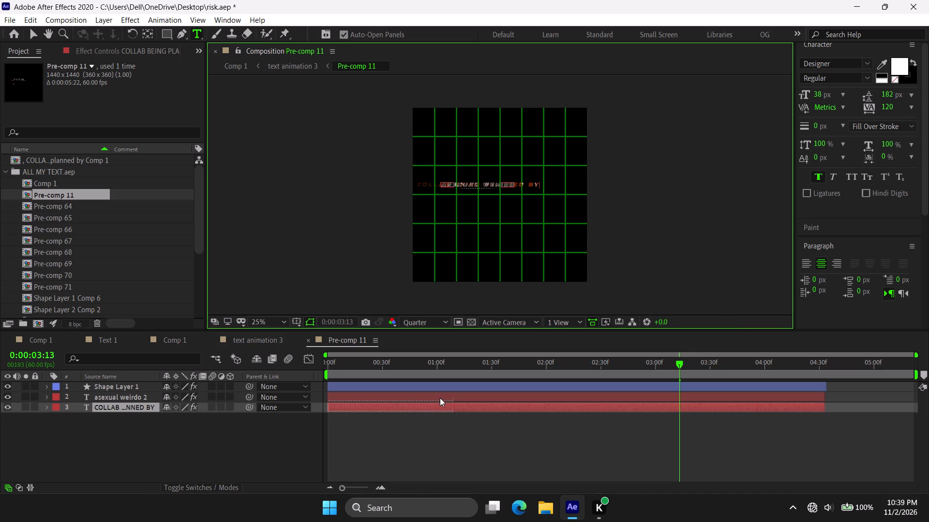
double_click(453, 394)
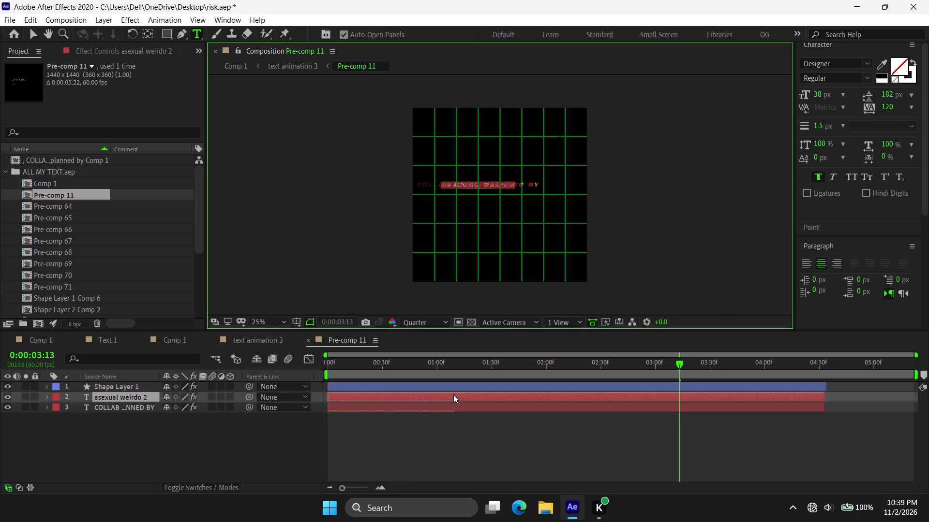
text(COLLAB BEING PLANNED BY)
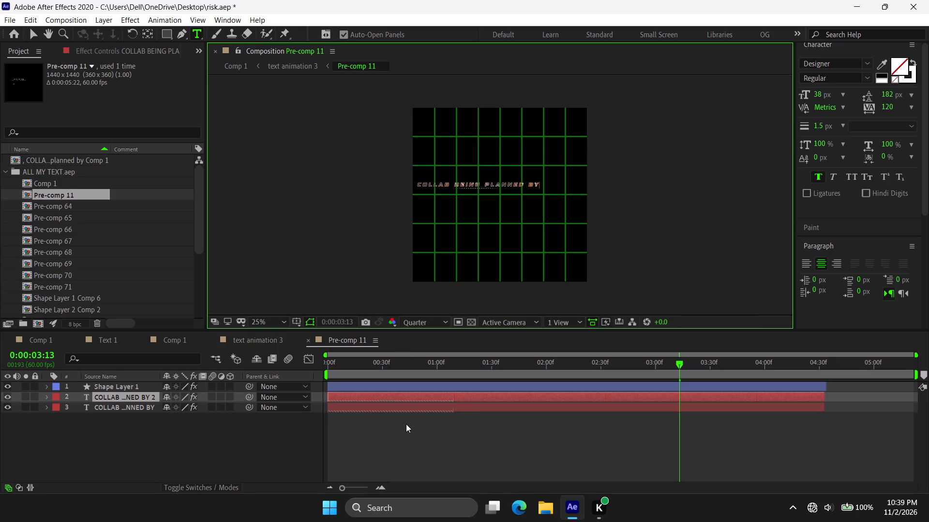
Center both COLLAB BEING PLANNED BY text layers horizontally in Pre-comp 11.
drag(925, 81, 921, 12)
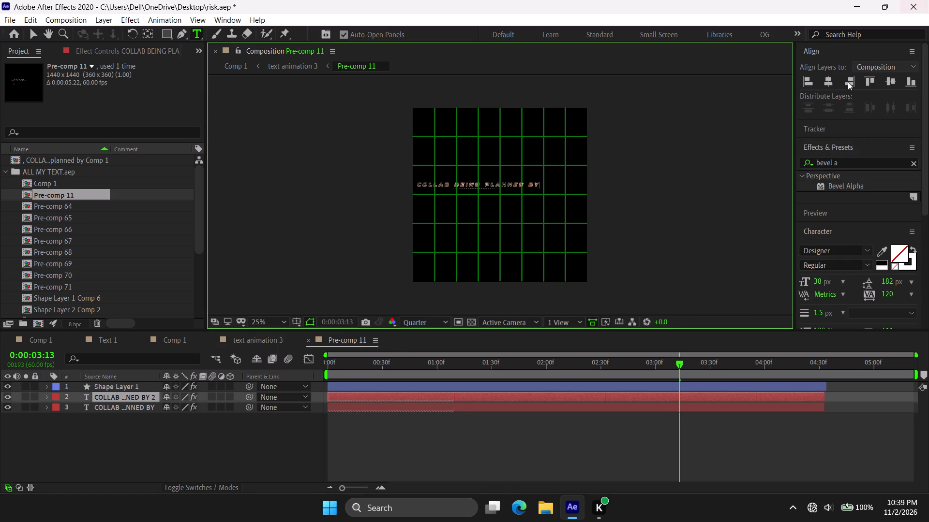
click(826, 81)
click(640, 404)
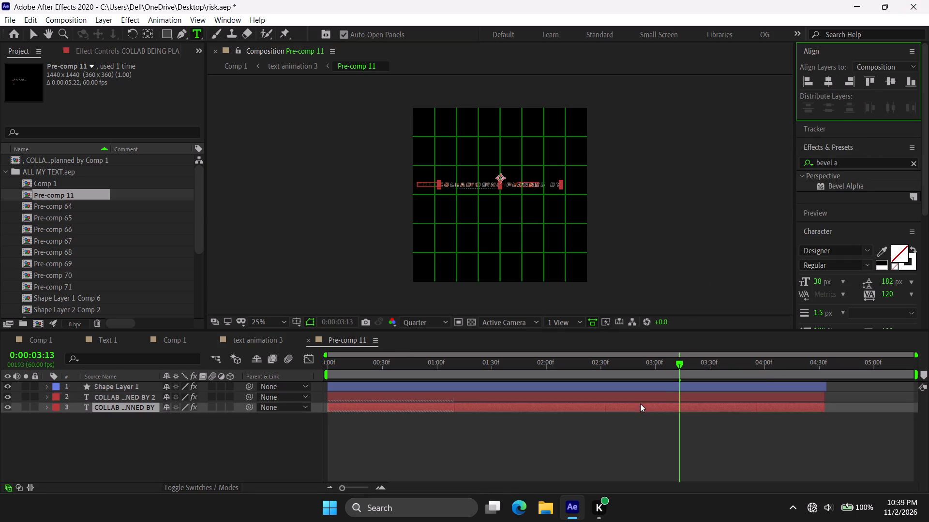
click(826, 78)
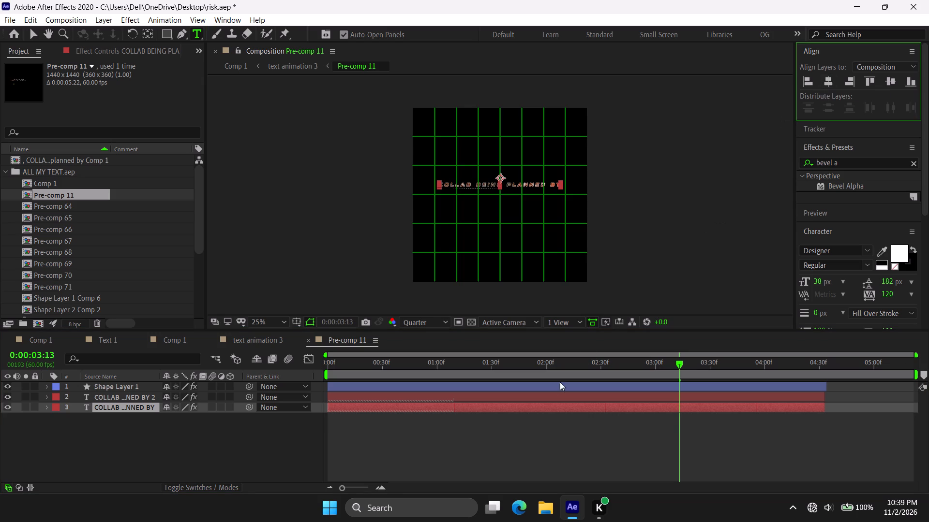
click(509, 425)
Set Pre-comp 11's preview resolution to Full and hide the proportional grid overlay.
click(435, 323)
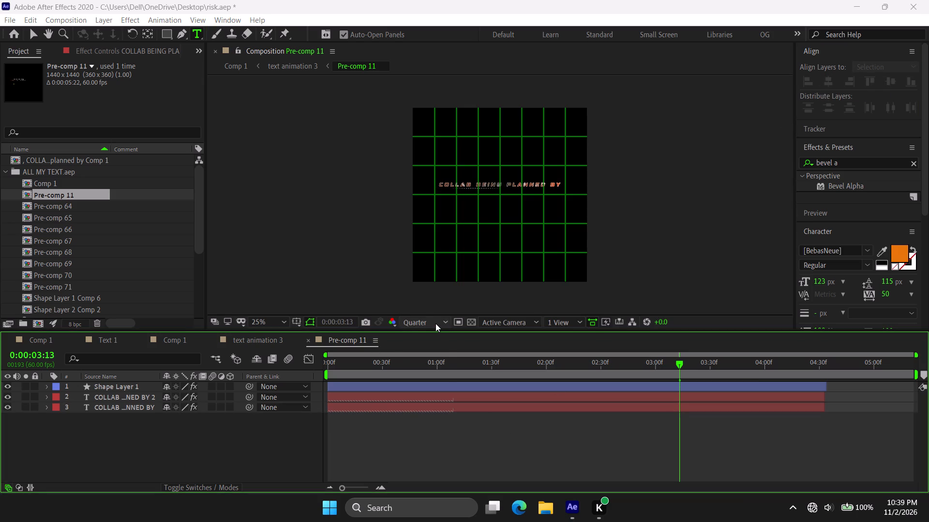
click(428, 347)
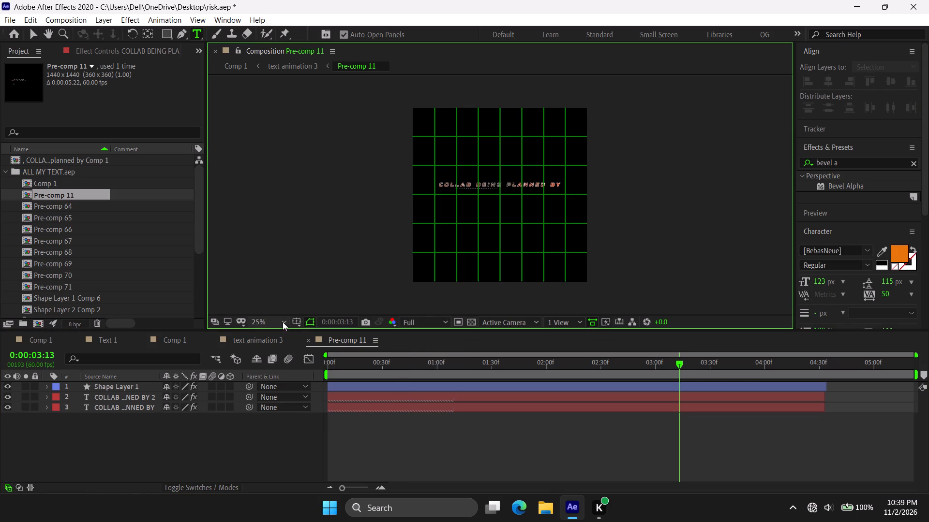
drag(304, 324, 295, 324)
click(295, 324)
click(316, 348)
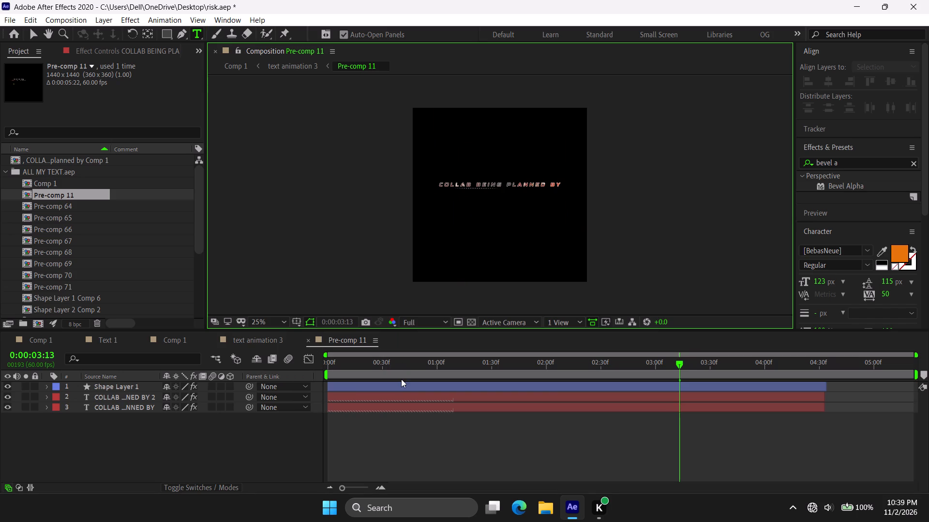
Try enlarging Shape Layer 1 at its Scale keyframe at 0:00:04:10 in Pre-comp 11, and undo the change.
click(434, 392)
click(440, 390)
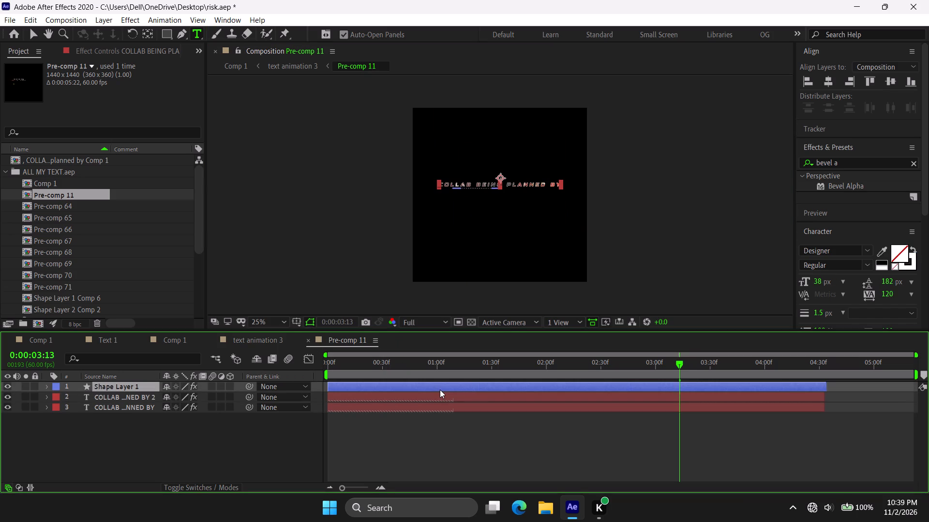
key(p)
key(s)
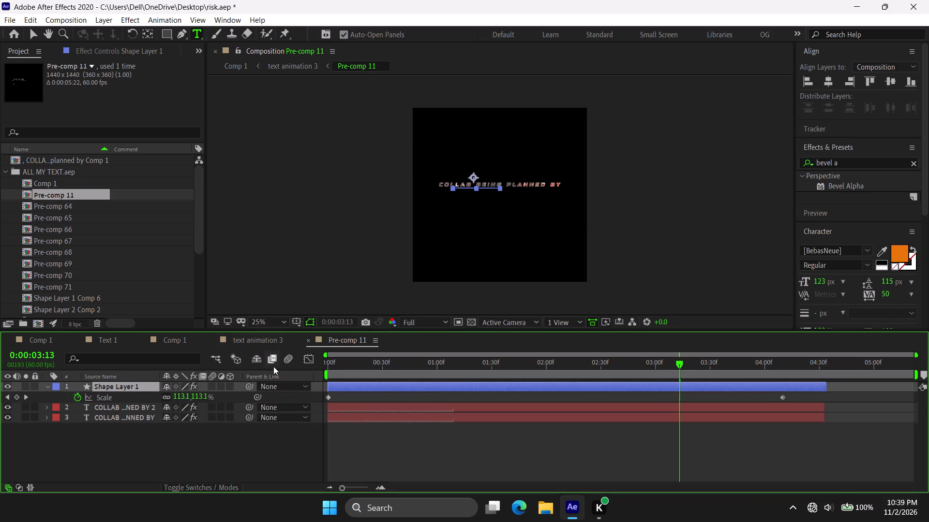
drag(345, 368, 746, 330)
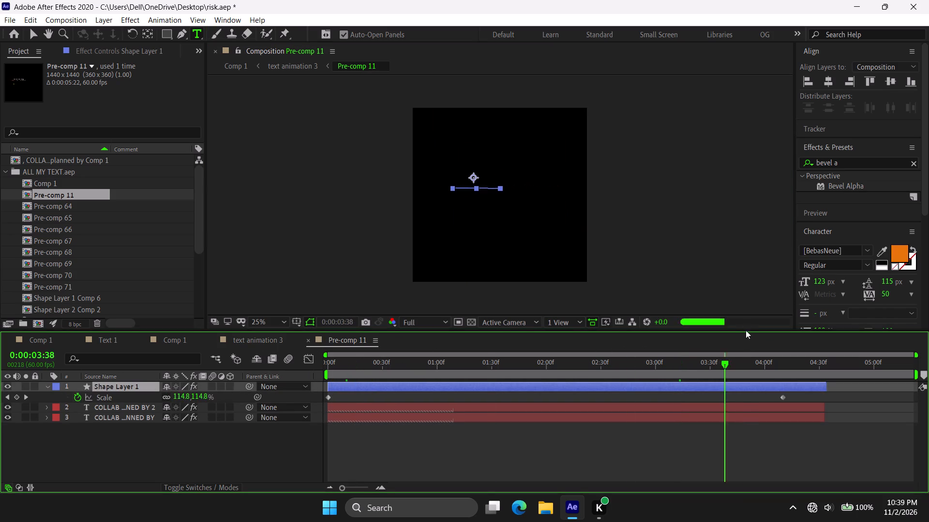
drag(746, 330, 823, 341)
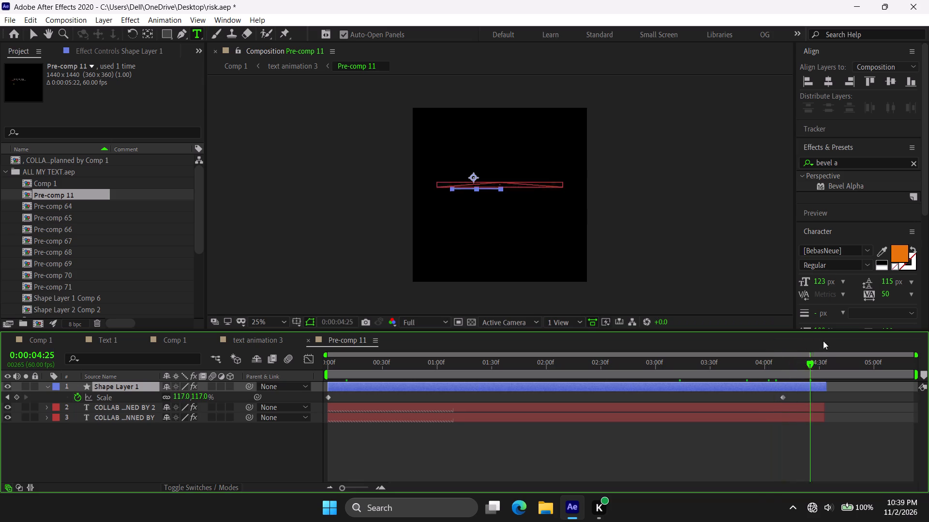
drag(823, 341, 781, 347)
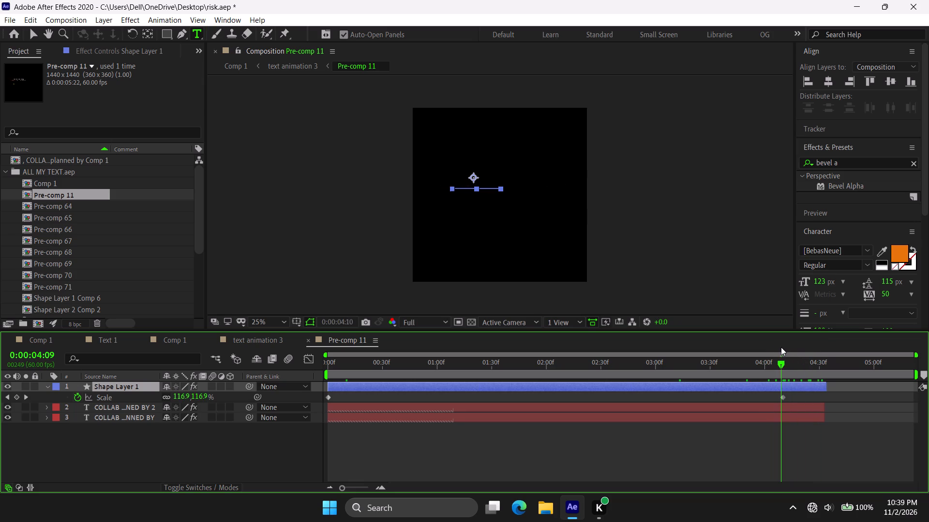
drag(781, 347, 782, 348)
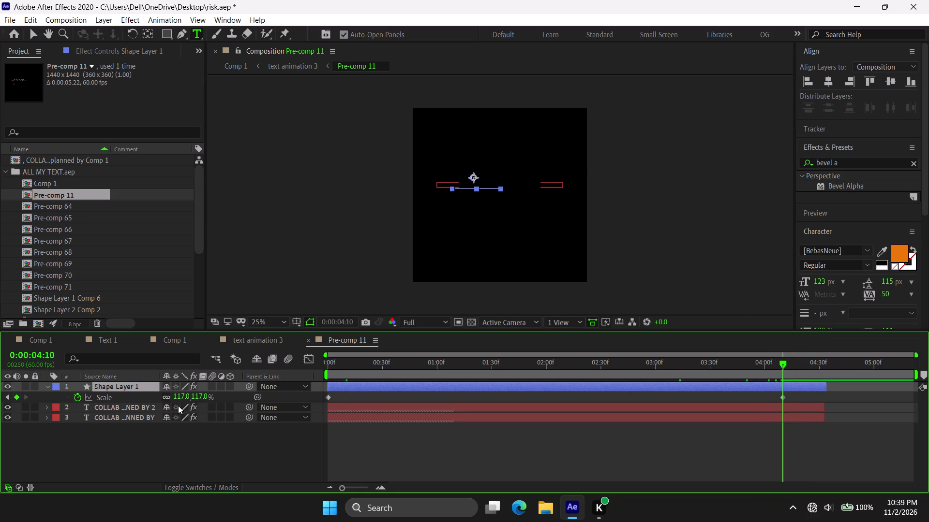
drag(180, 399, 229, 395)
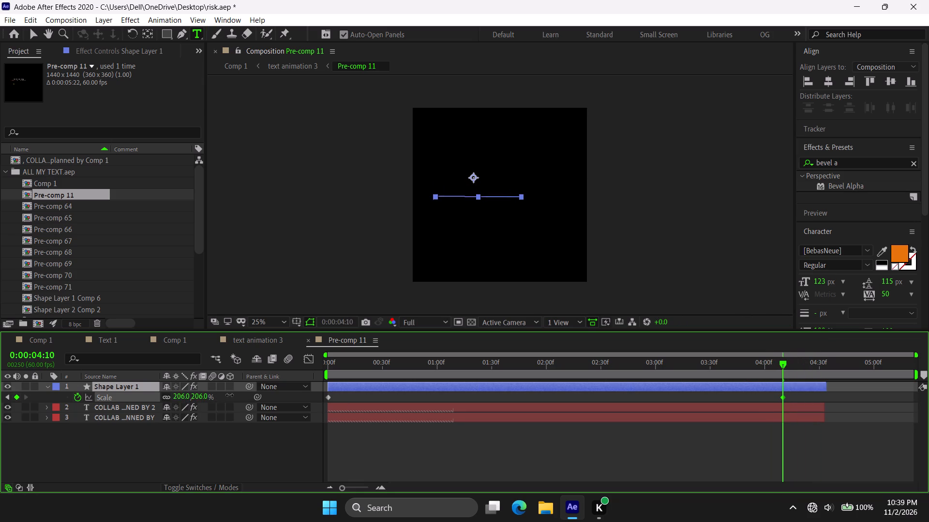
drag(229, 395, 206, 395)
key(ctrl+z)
At 0:00:01:34, stretch the Shape Layer 1 underline to a scale of about 250% wide and 128% high.
drag(599, 369, 592, 370)
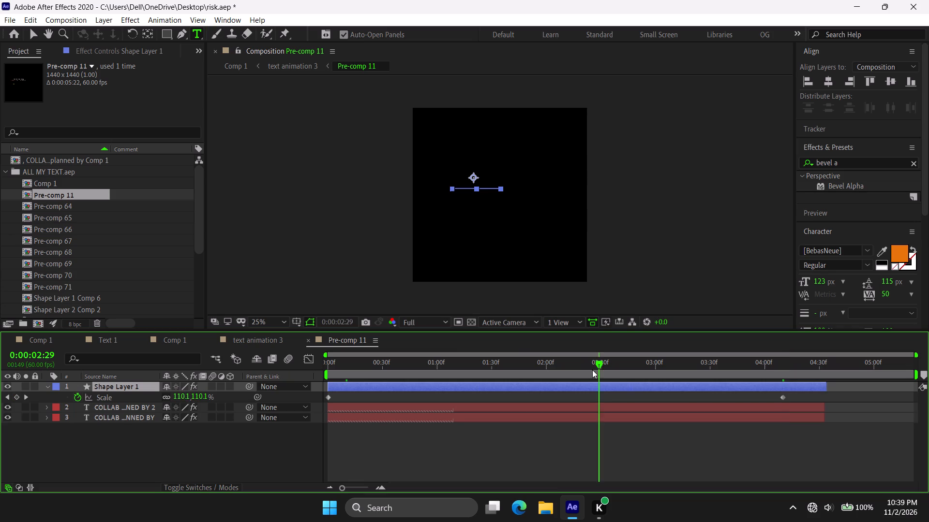
drag(592, 370, 499, 372)
click(508, 447)
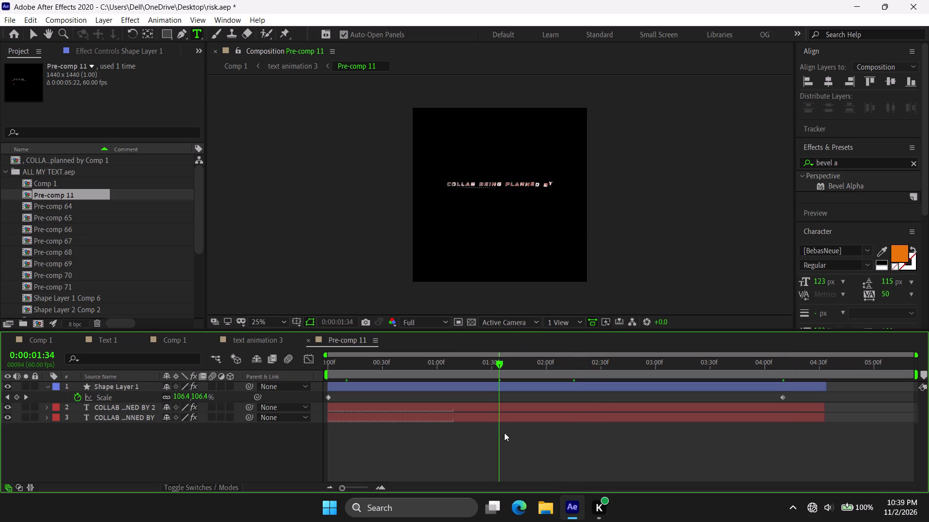
click(478, 386)
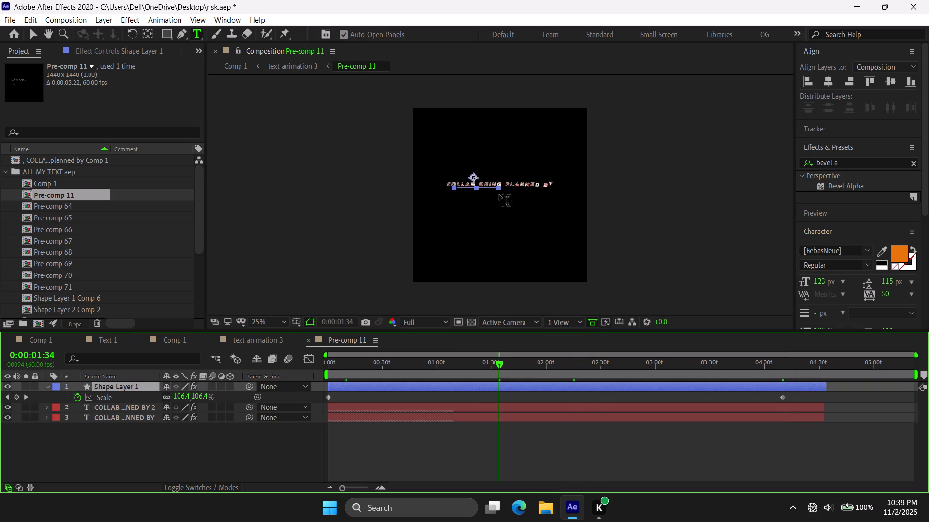
click(36, 39)
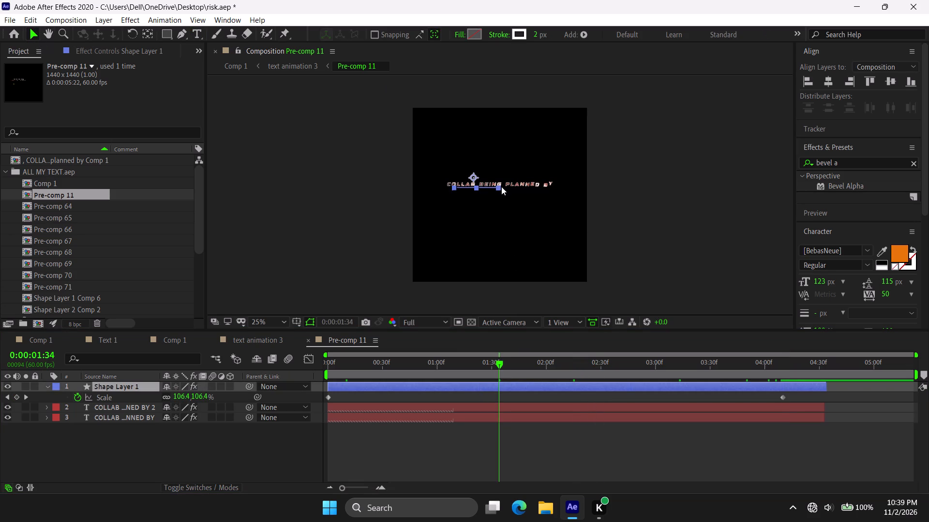
drag(496, 190, 501, 190)
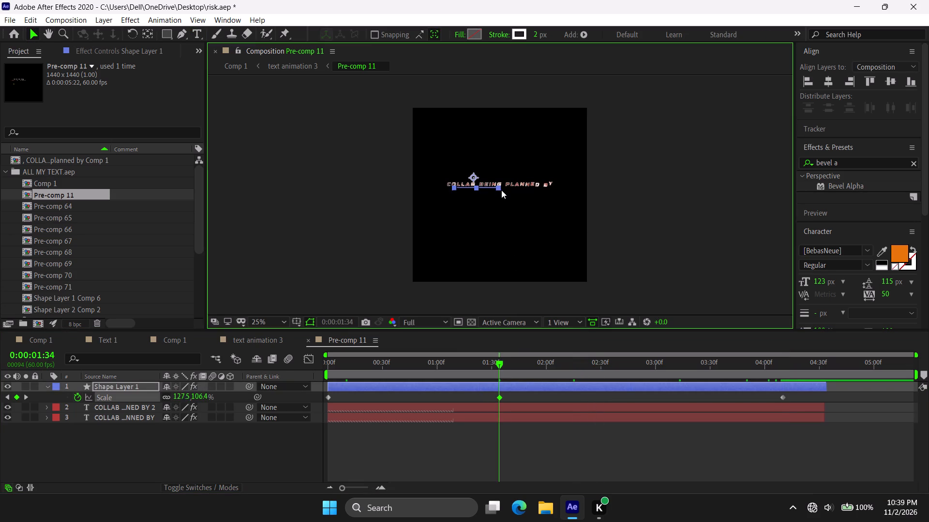
drag(501, 190, 529, 192)
Move the underline beneath the COLLAB BEING PLANNED BY text and widen it to about 269% so it spans the whole line.
drag(480, 190, 493, 190)
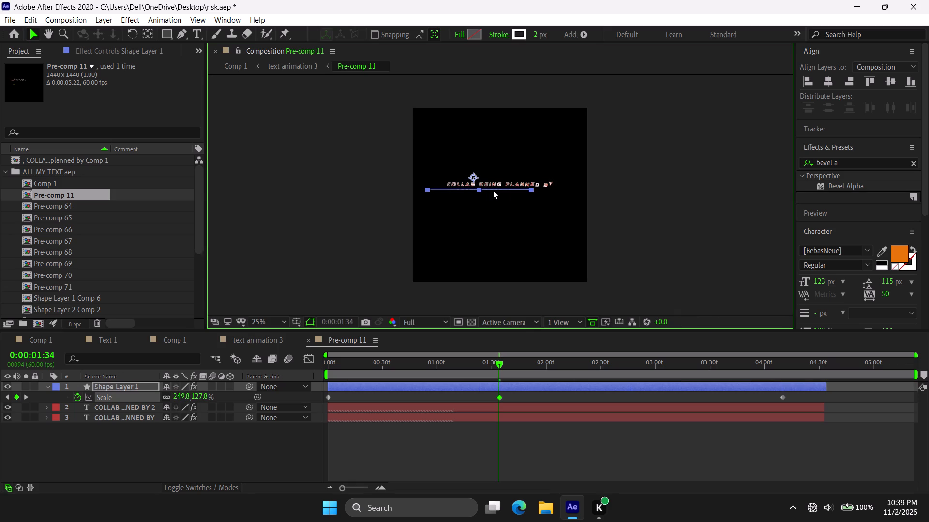
drag(493, 190, 504, 190)
click(479, 190)
drag(479, 190, 497, 190)
drag(479, 190, 488, 190)
drag(475, 178, 487, 176)
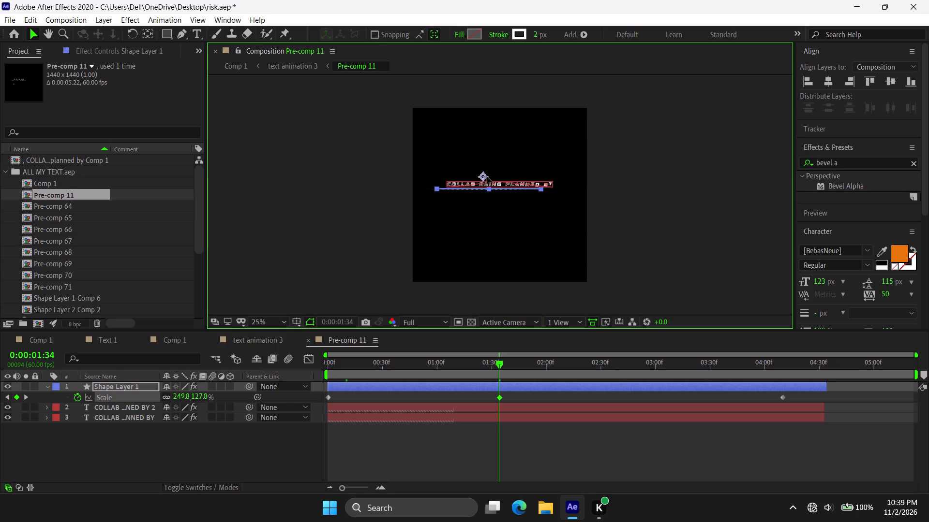
drag(487, 176, 494, 177)
drag(551, 191, 555, 191)
click(501, 189)
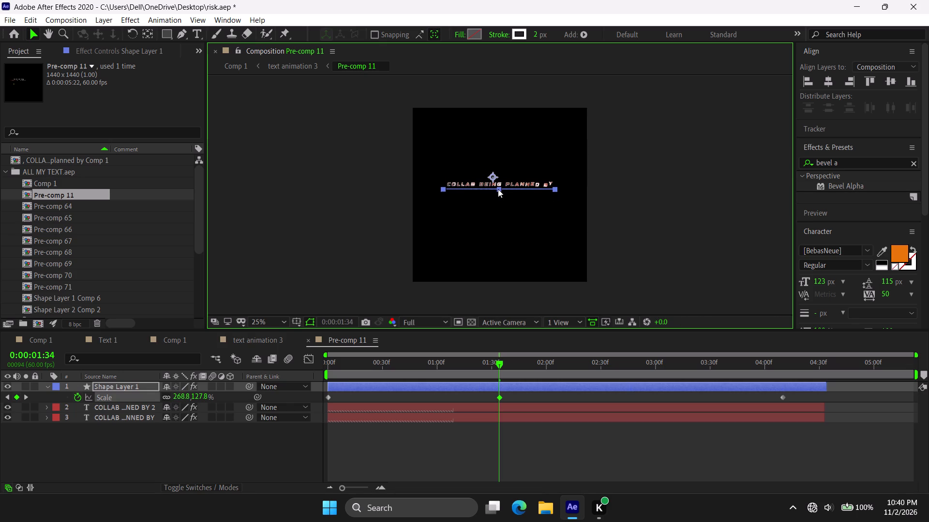
click(496, 175)
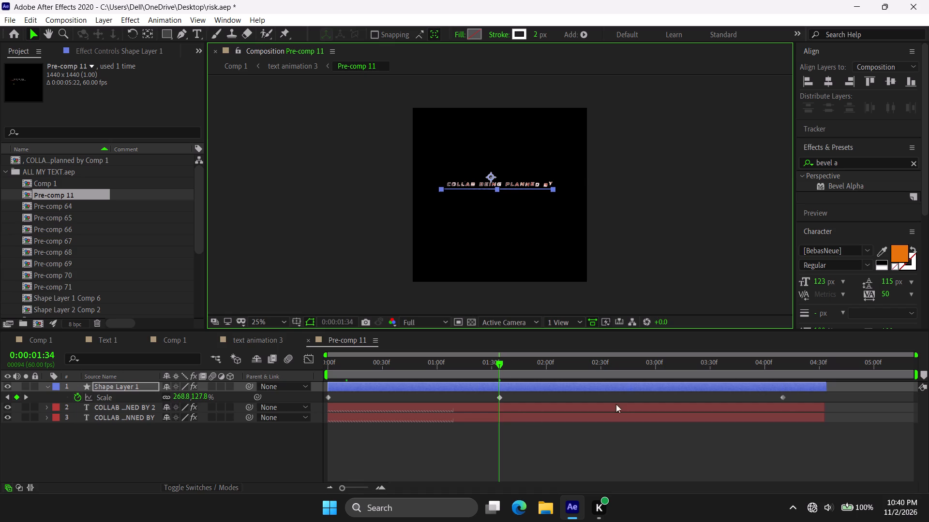
Delete Shape Layer 1's last original Scale keyframe, move the enlarged keyframe to just before 0:00:02:00, and preview from the start.
drag(501, 399, 722, 400)
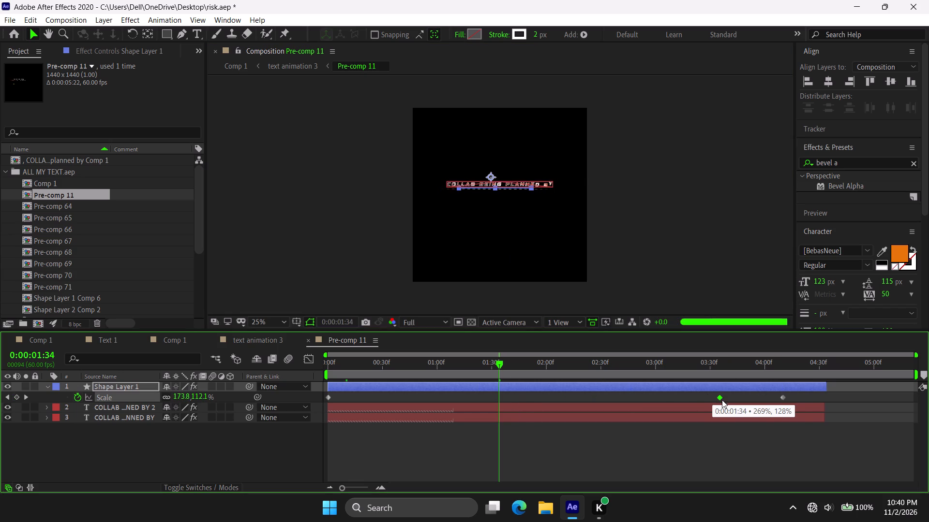
drag(722, 400, 722, 400)
click(783, 399)
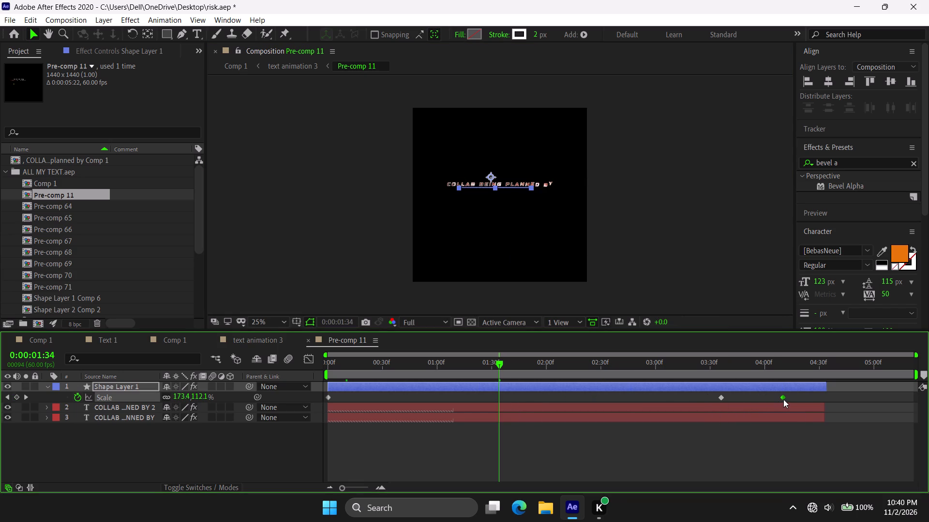
key(Delete)
drag(721, 398, 707, 398)
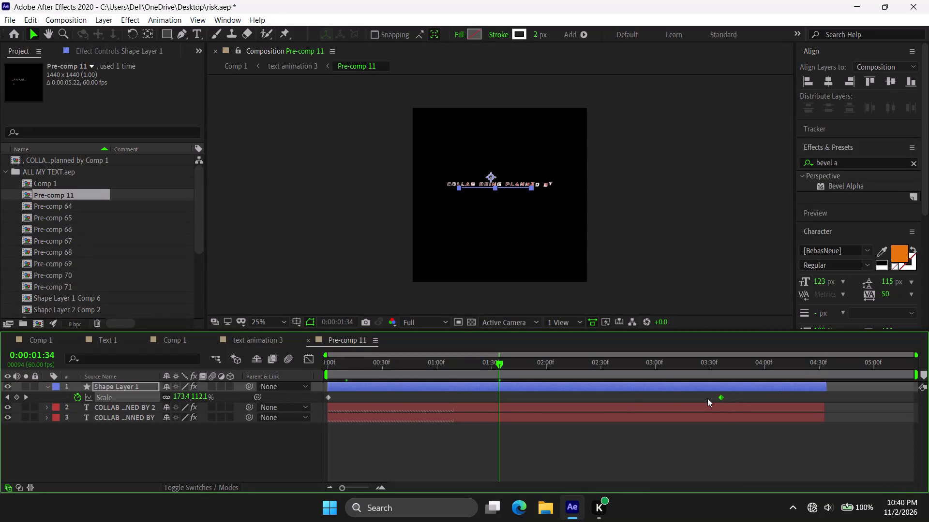
drag(707, 398, 535, 406)
drag(365, 363, 52, 359)
key(space)
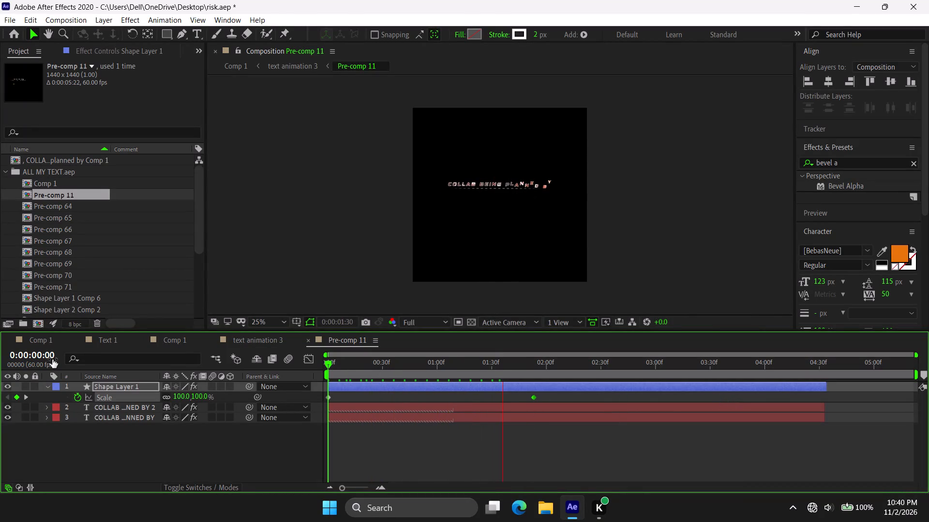
key(space)
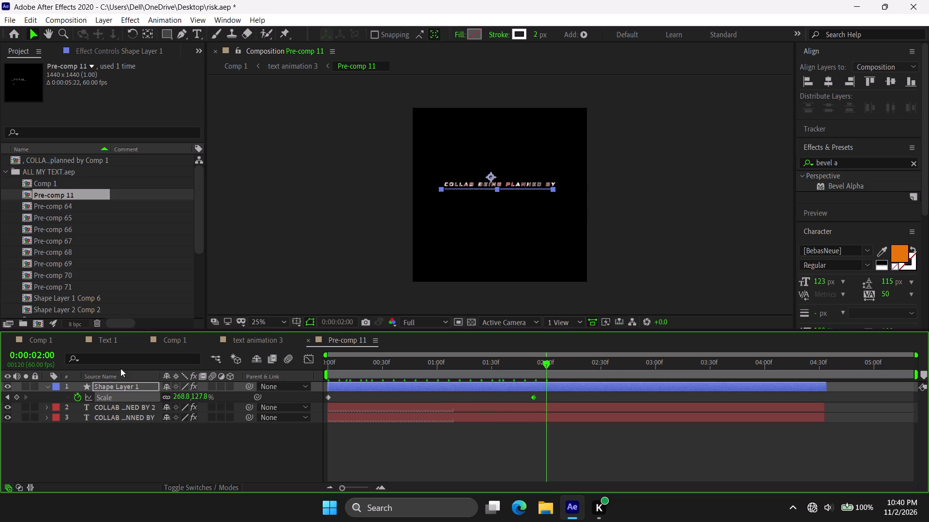
Center the text animation 3 layer horizontally and vertically in the main Comp 1 with the character video.
click(250, 335)
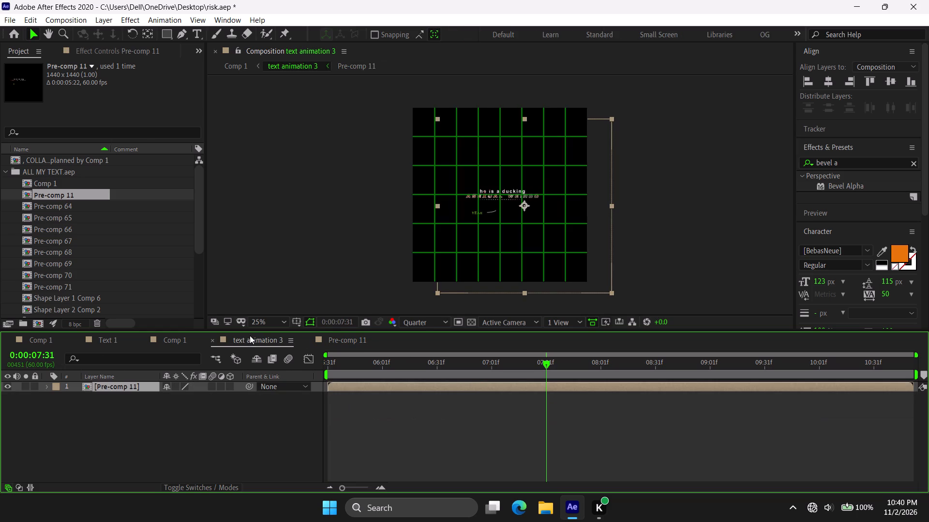
click(340, 350)
click(359, 338)
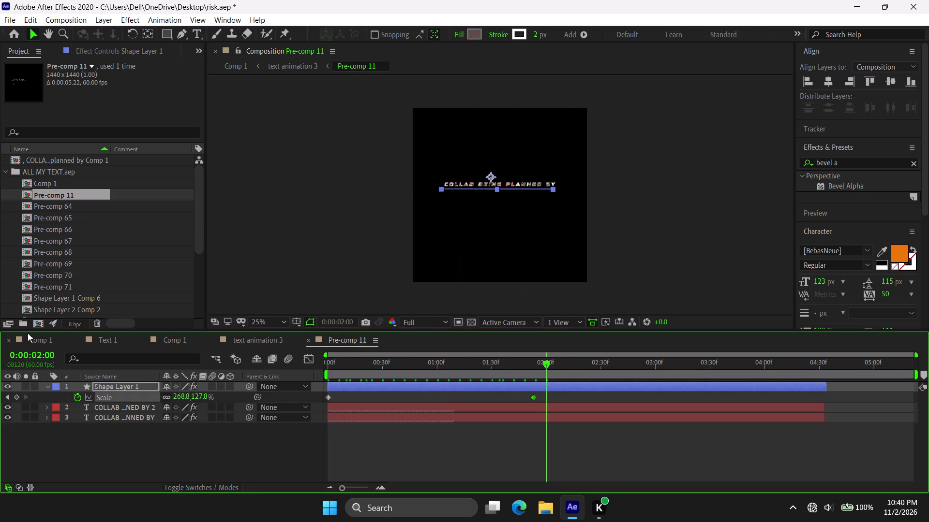
click(25, 344)
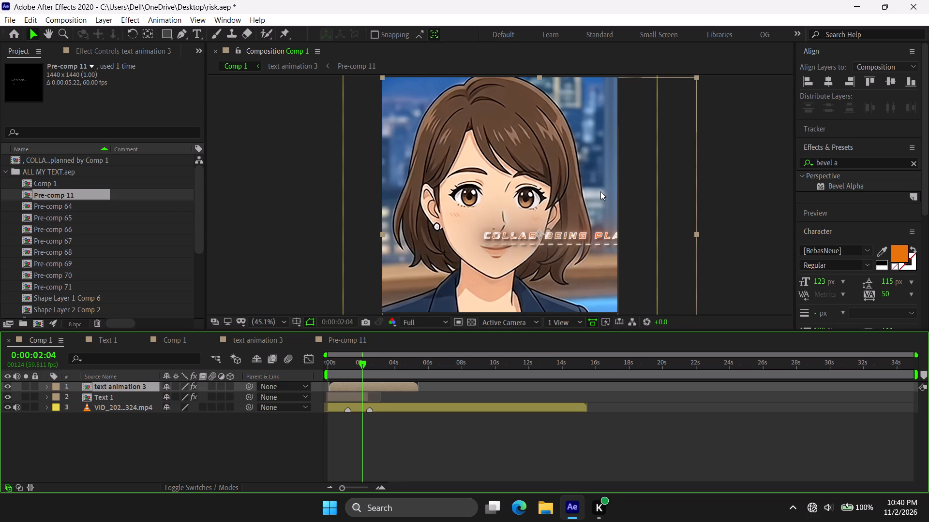
click(830, 80)
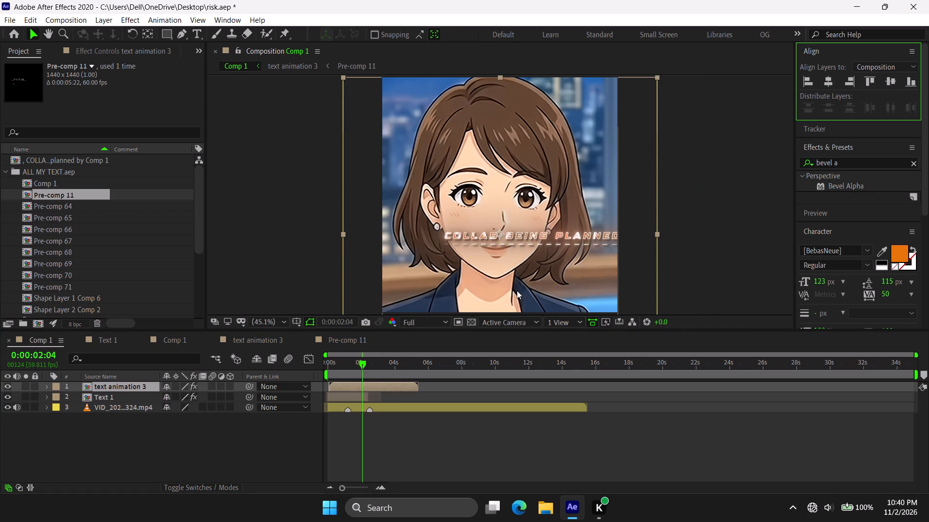
click(825, 81)
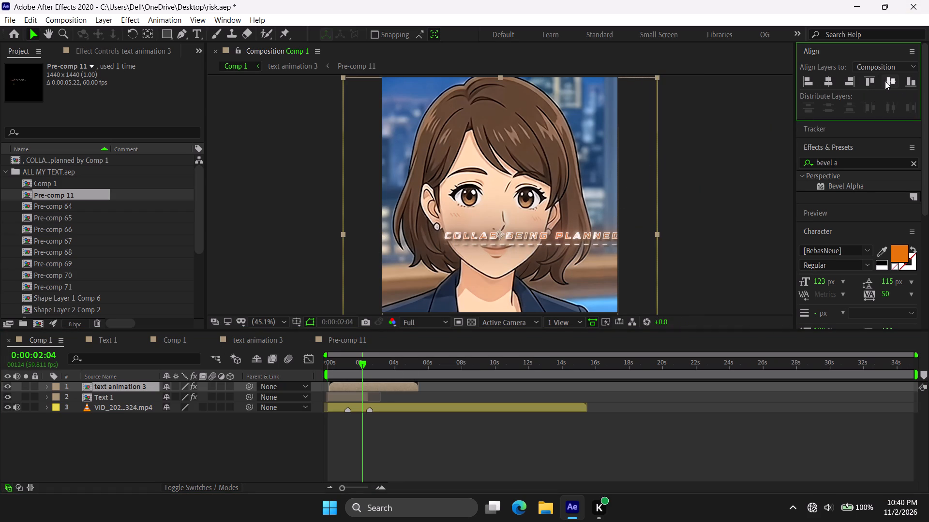
click(885, 81)
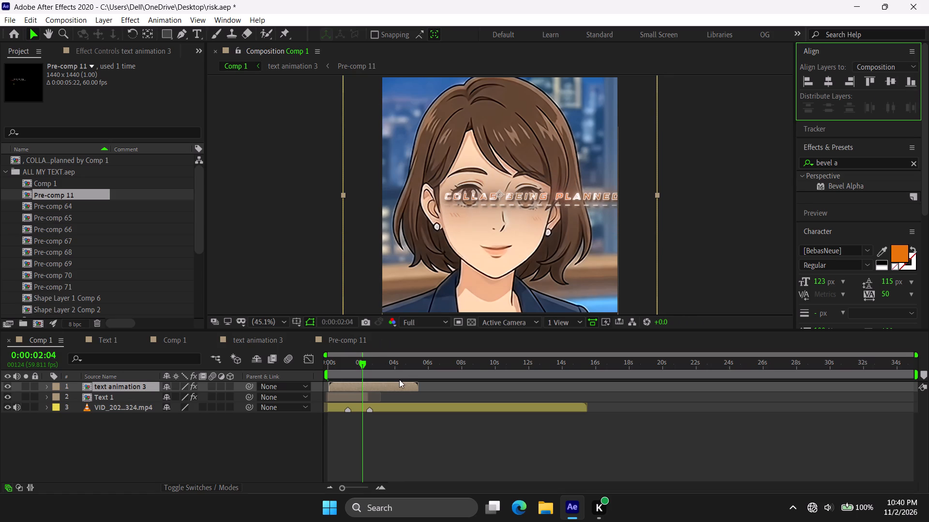
Set the text animation 3 layer's position to 500, 540, undoing any further shift.
key(p)
drag(170, 398, 150, 401)
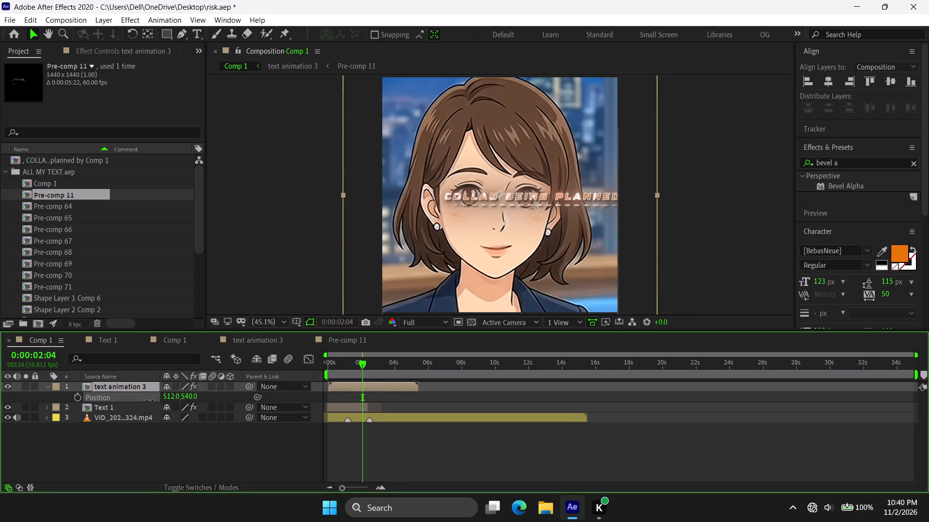
drag(150, 401, 149, 401)
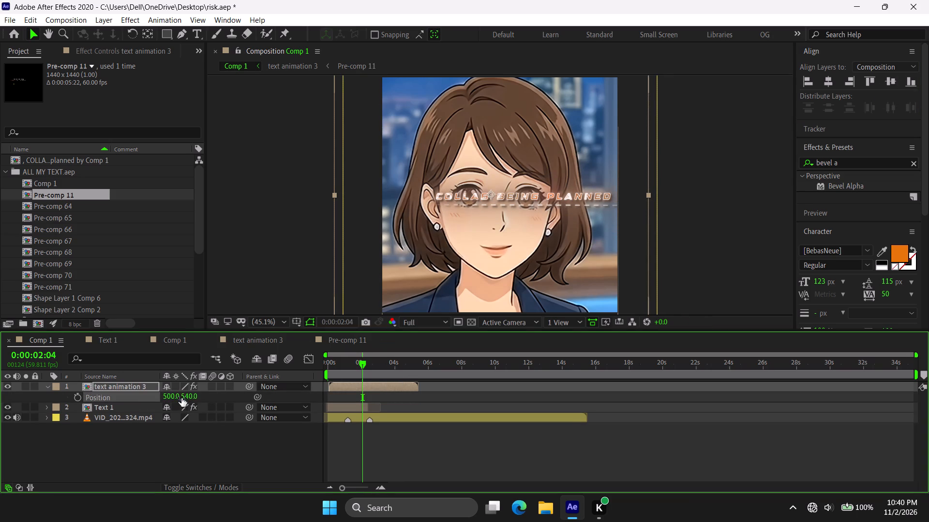
drag(173, 399, 141, 401)
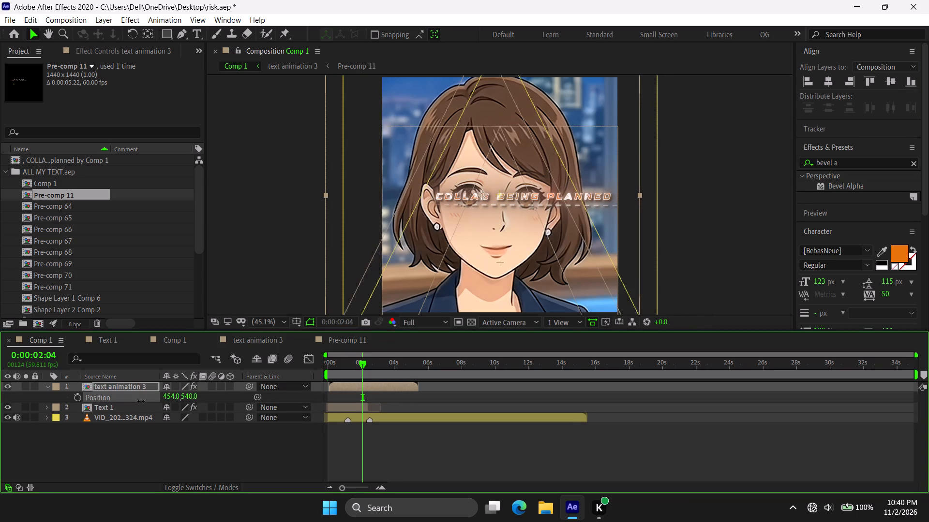
key(ctrl+z)
Inside the text animation 3 comp, center the Pre-comp 11 layer horizontally and vertically, and return to the main Comp 1.
double_click(353, 389)
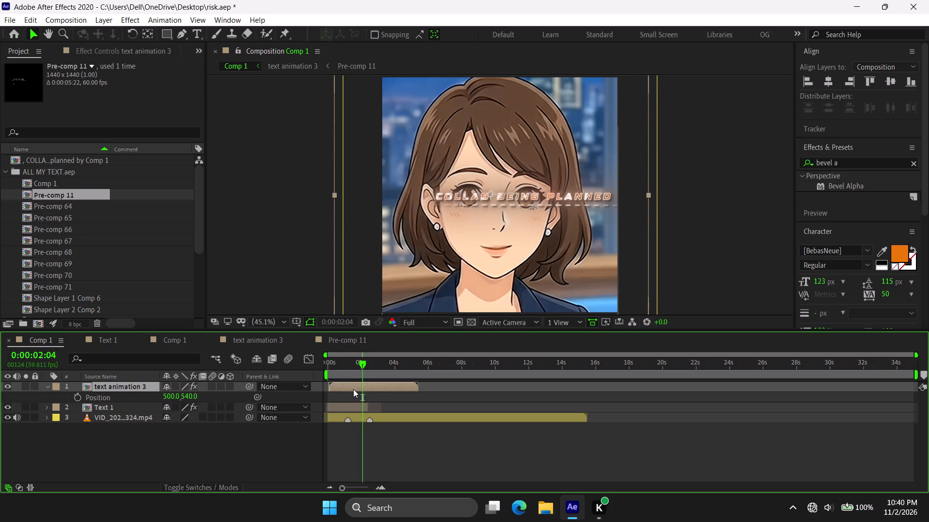
click(367, 388)
click(832, 86)
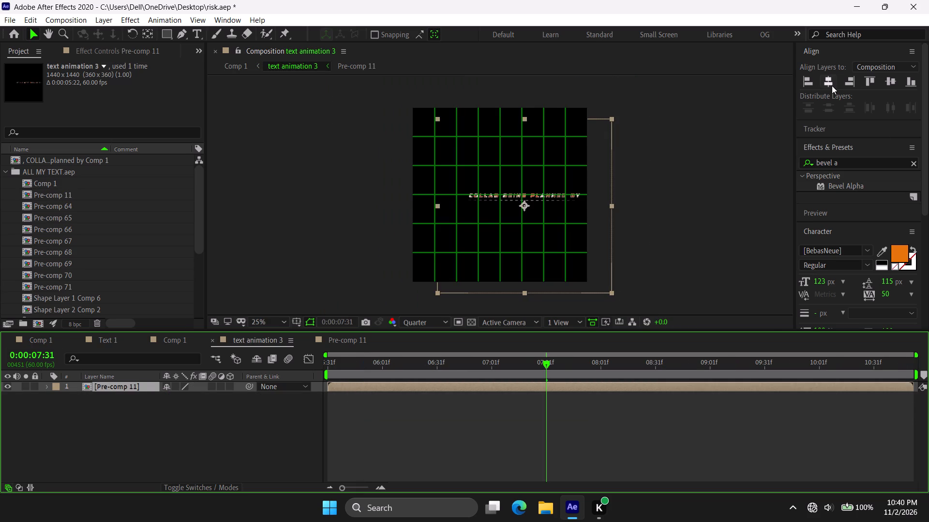
click(892, 85)
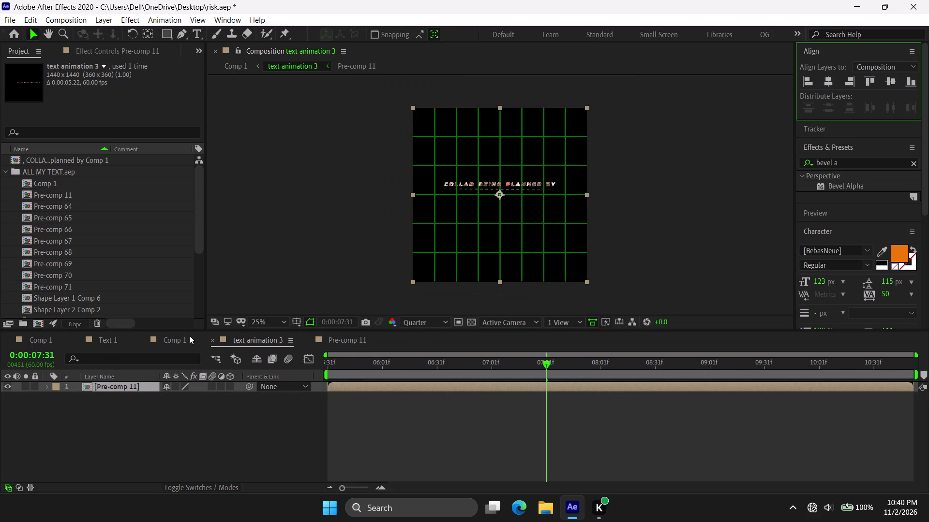
click(50, 333)
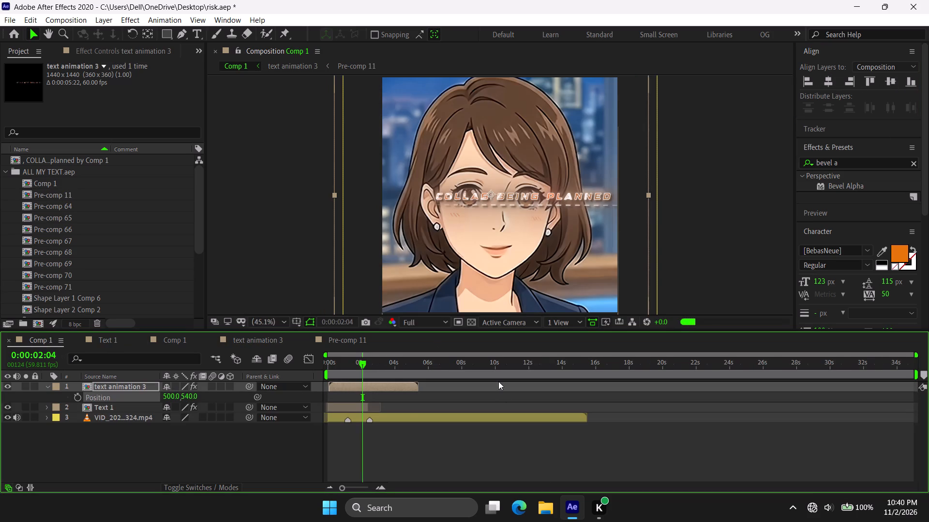
Center the text animation 3 layer horizontally in Comp 1 and show its Position property at 0:00:01:16.
click(830, 78)
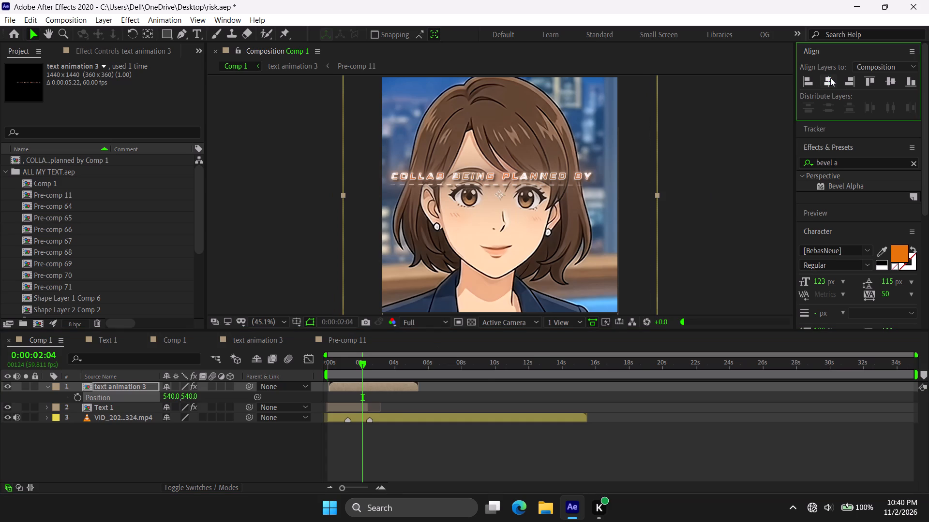
key(p)
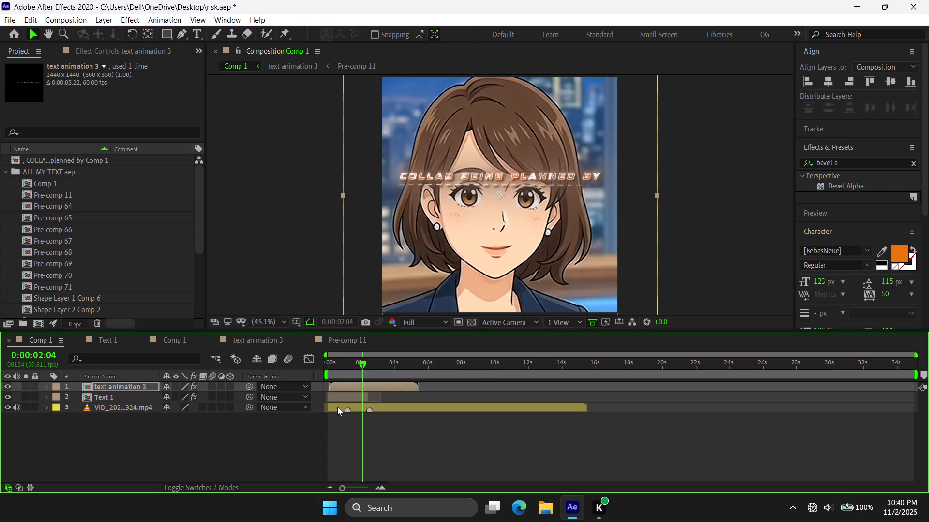
key(p)
click(349, 368)
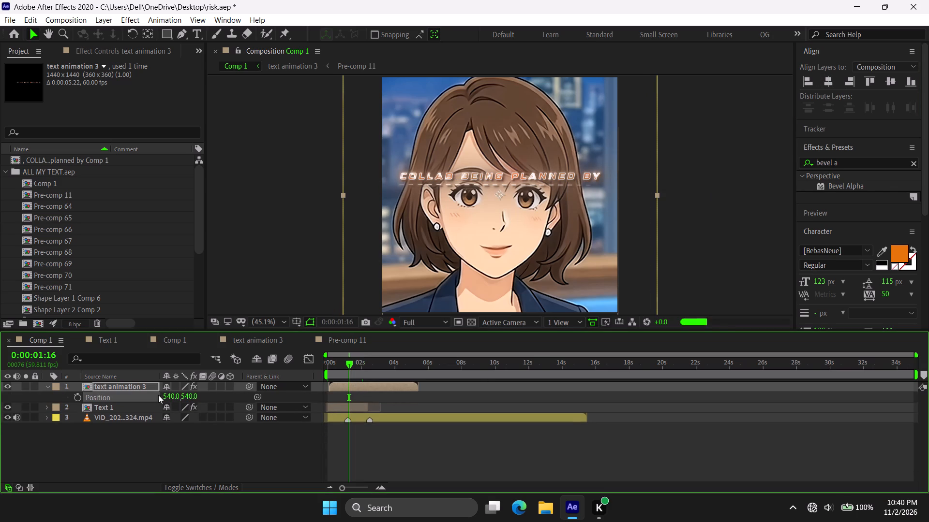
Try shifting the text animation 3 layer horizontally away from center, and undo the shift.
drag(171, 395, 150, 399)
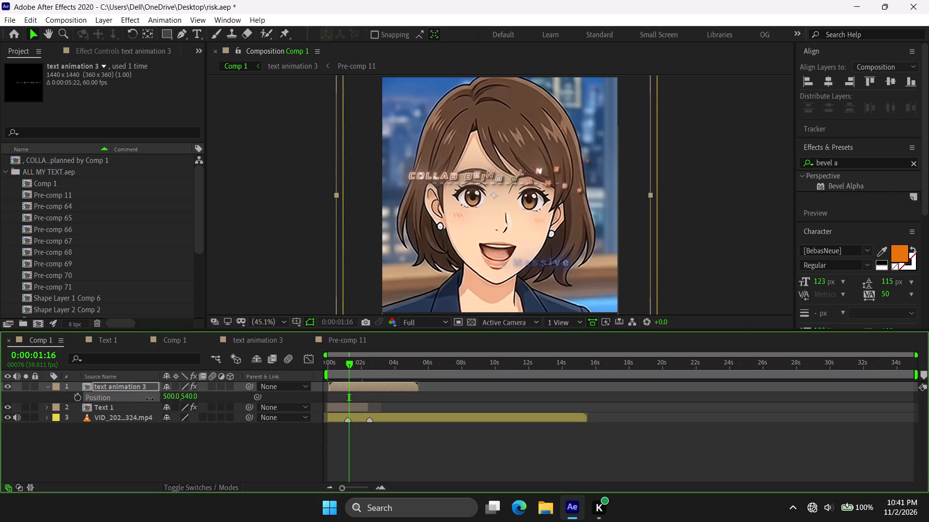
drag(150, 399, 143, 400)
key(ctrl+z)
Lower the text animation 3 layer over the character video to position 540, 1002.
drag(188, 398, 252, 401)
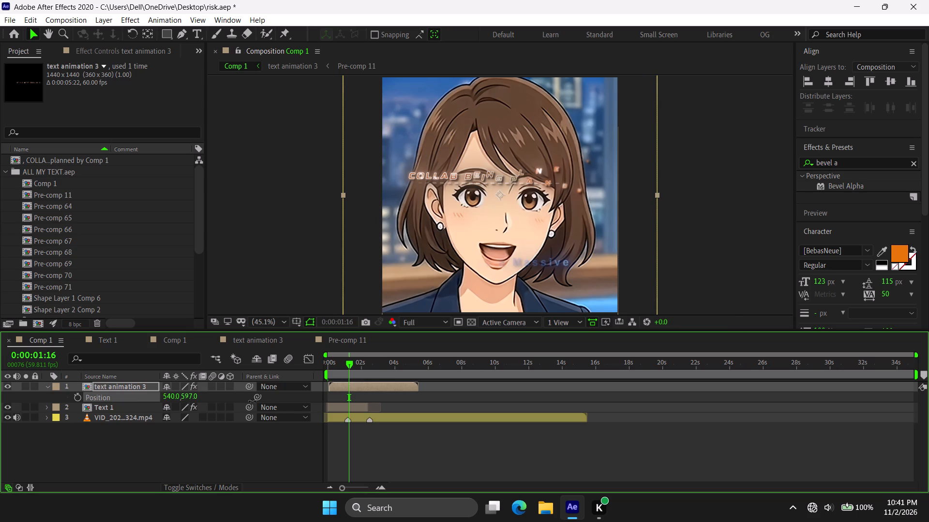
drag(252, 401, 406, 427)
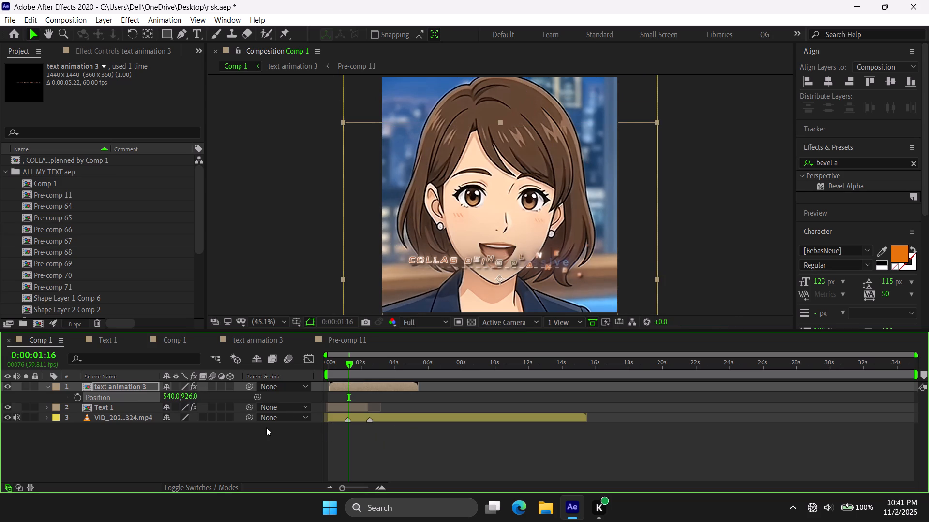
drag(191, 398, 230, 397)
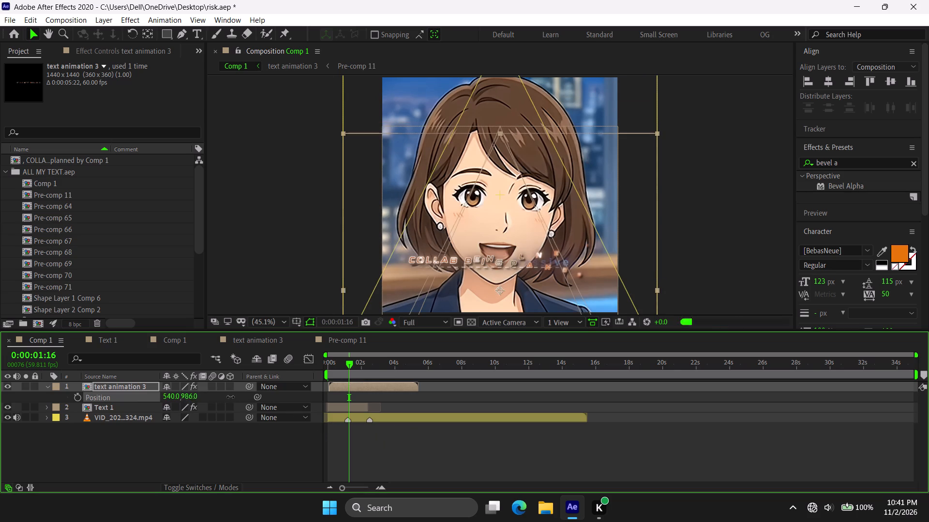
drag(230, 397, 233, 397)
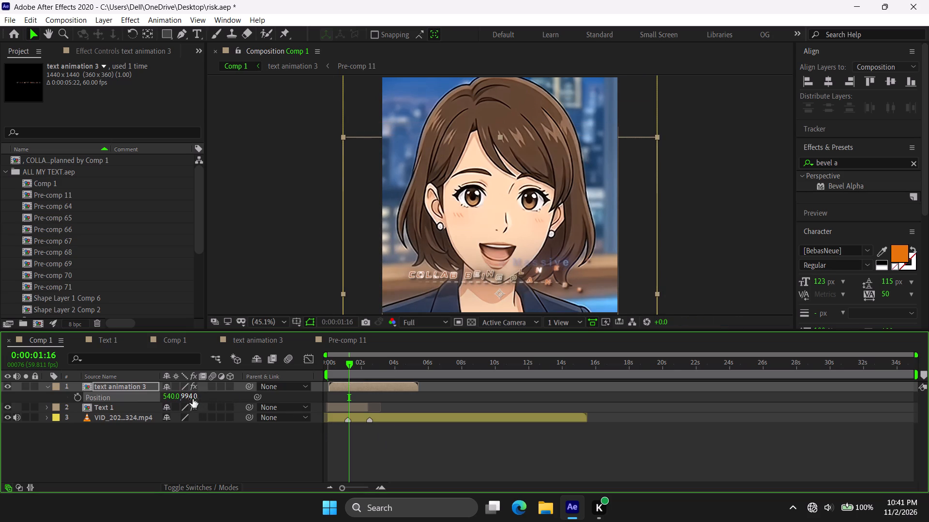
drag(193, 399, 197, 399)
Retime the text animation 3 layer and trim it to run from the first marker at 0:00:01:12 to just past the second marker.
drag(372, 385, 391, 386)
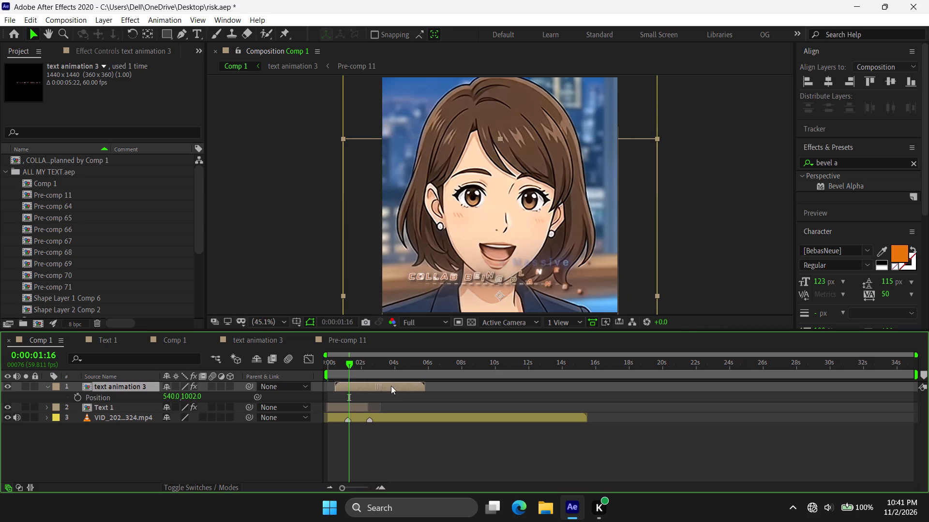
drag(391, 386, 402, 386)
click(392, 422)
key(j)
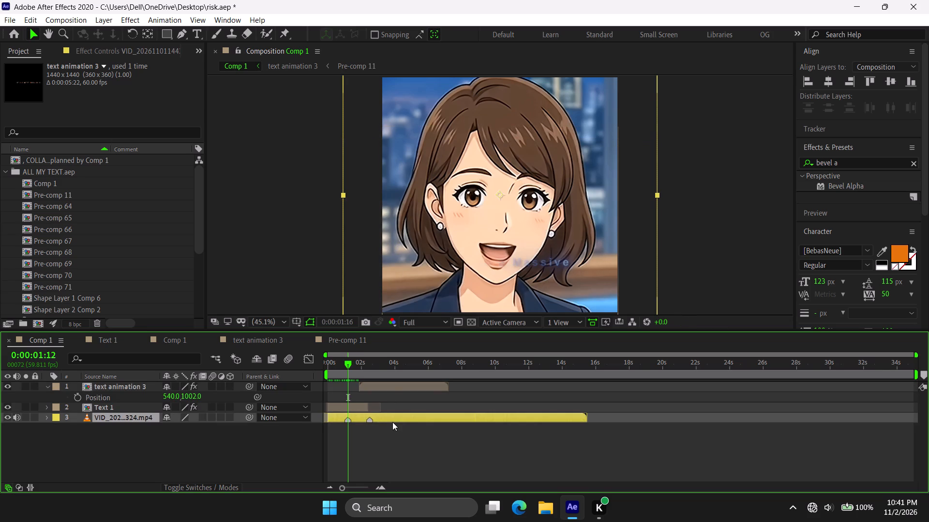
click(390, 384)
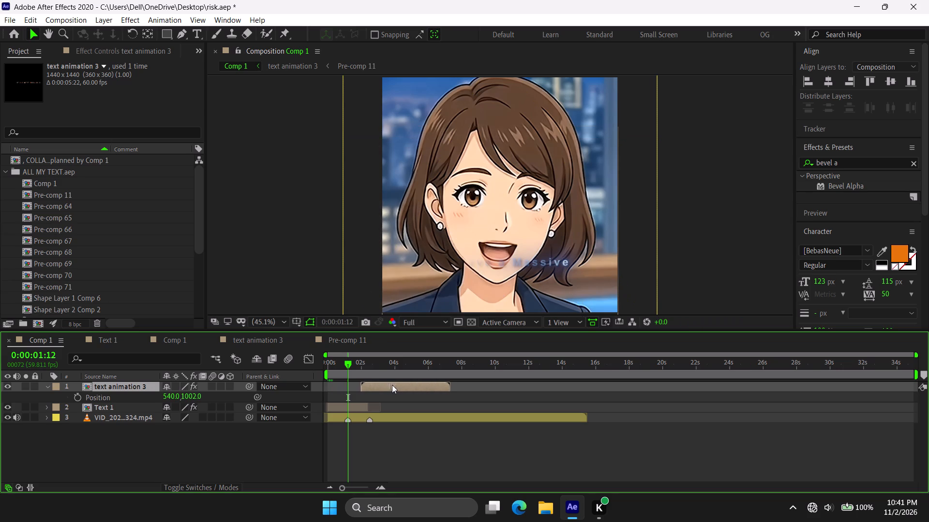
key(bracketleft)
drag(392, 385, 381, 385)
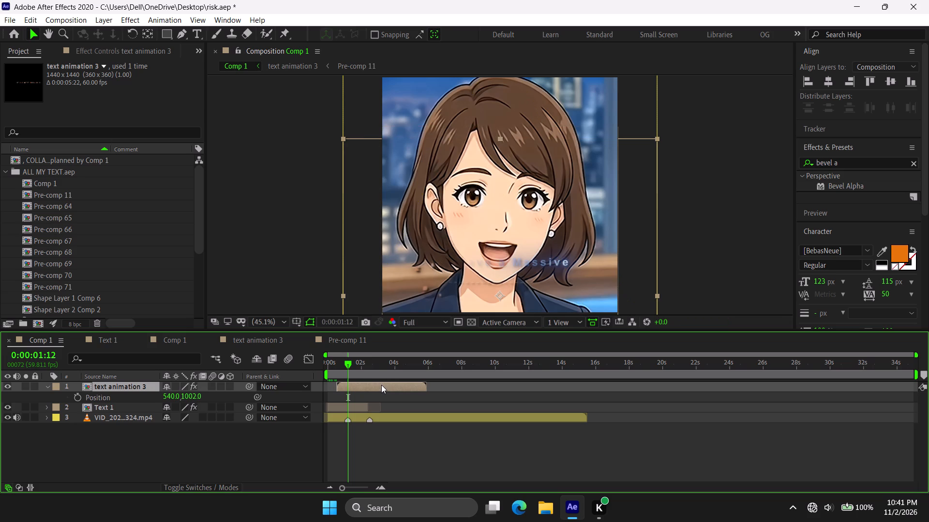
click(381, 385)
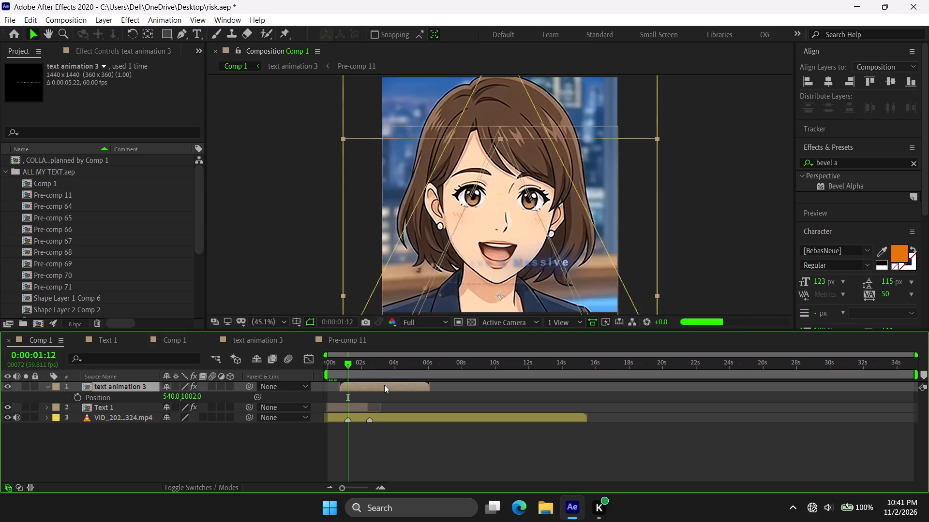
key(alt+bracketleft)
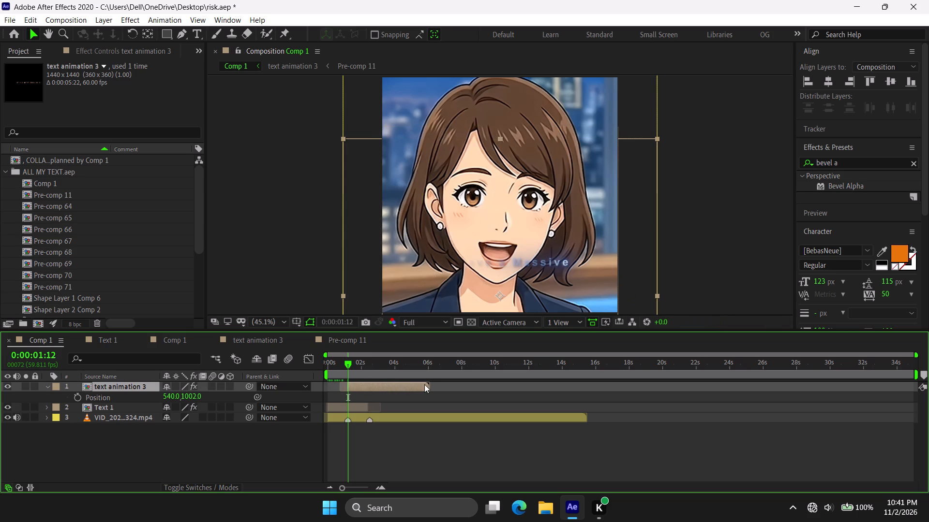
alt+drag(430, 384, 372, 392)
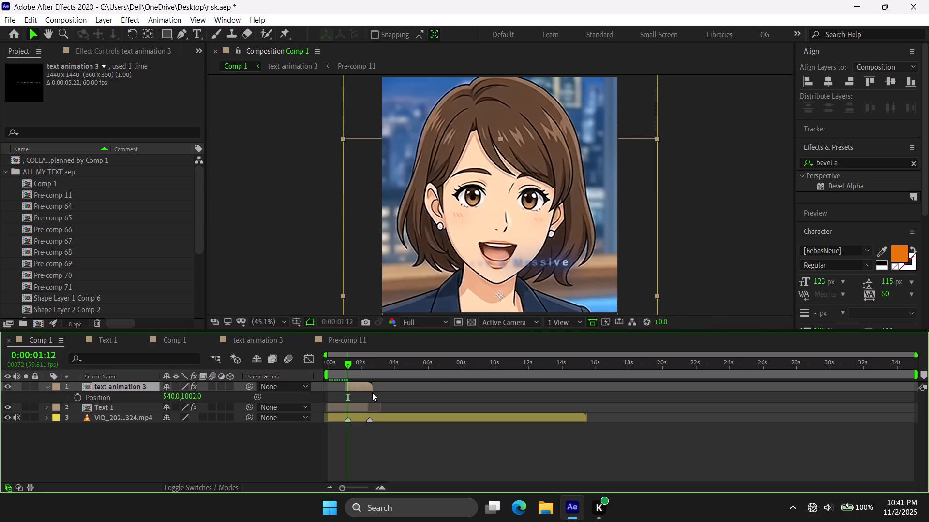
Preview Comp 1 from the start in short bursts, checking both captions' timing against the speech up to 0:00:02:54.
drag(337, 362, 189, 386)
key(space)
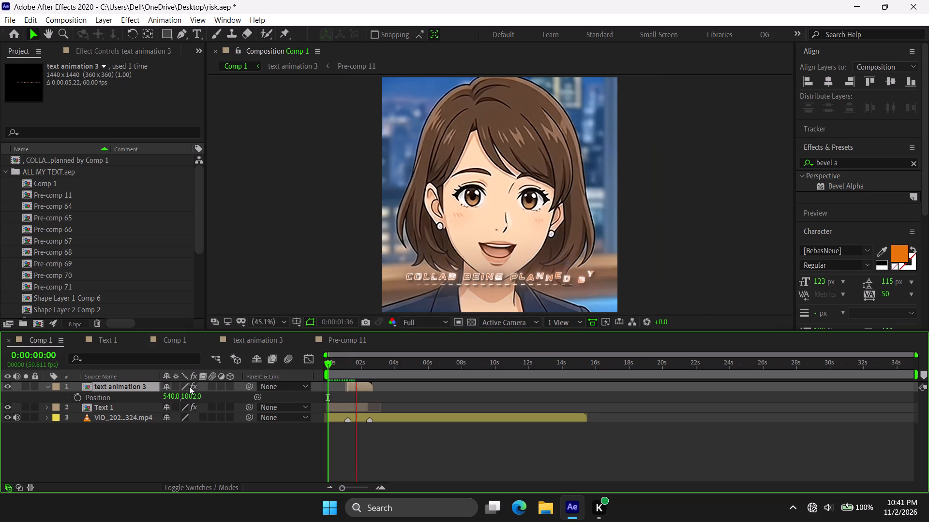
key(space)
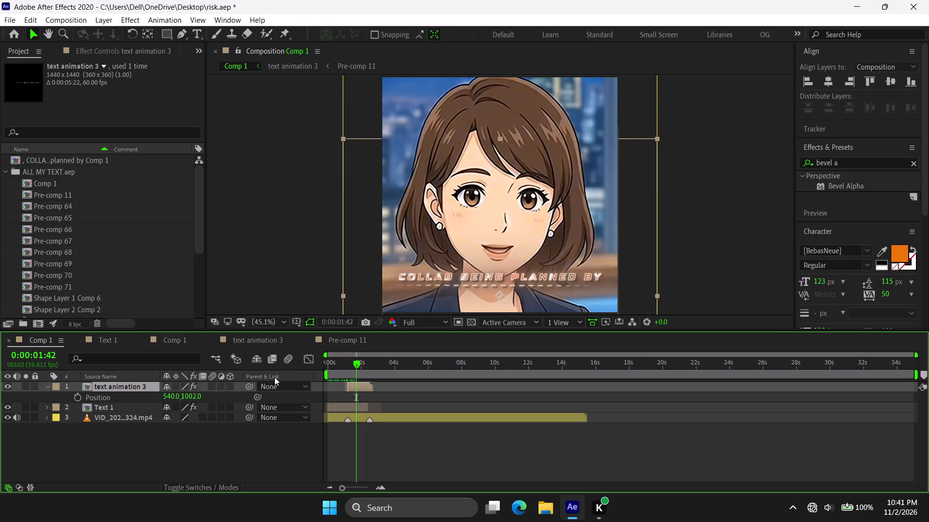
drag(354, 365, 201, 385)
key(space)
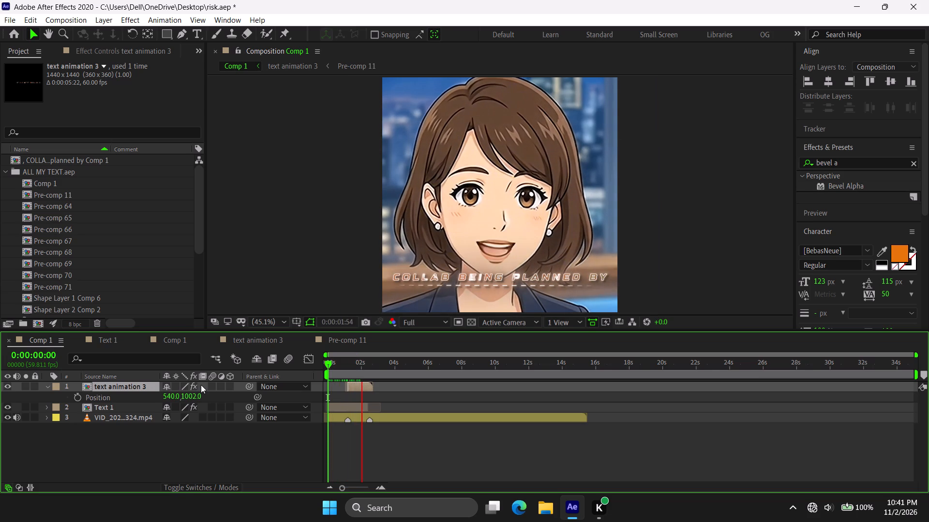
key(space)
drag(352, 371, 241, 376)
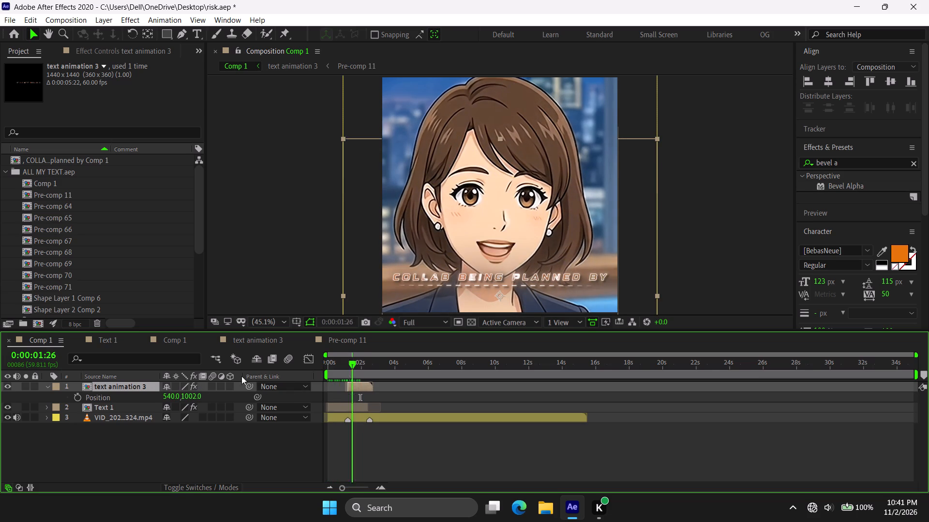
drag(241, 376, 198, 384)
key(space)
key(space)
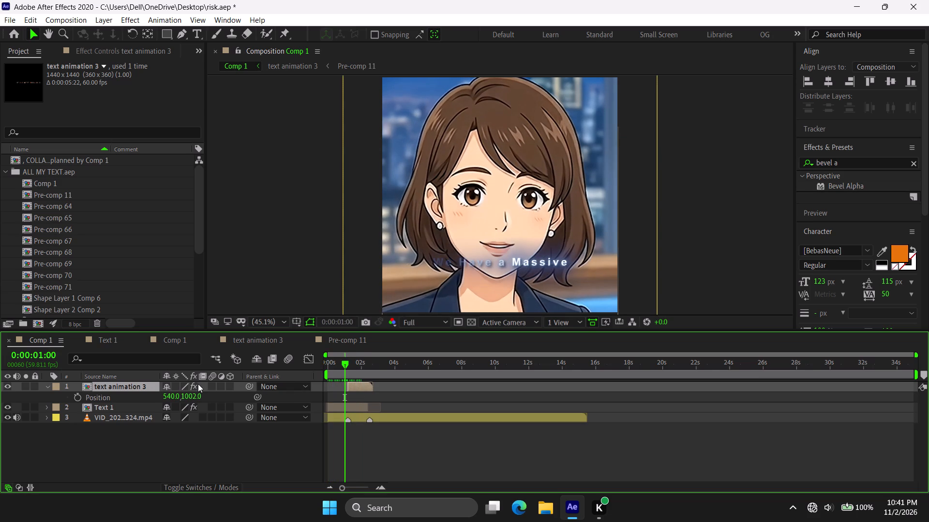
key(space)
key(space)
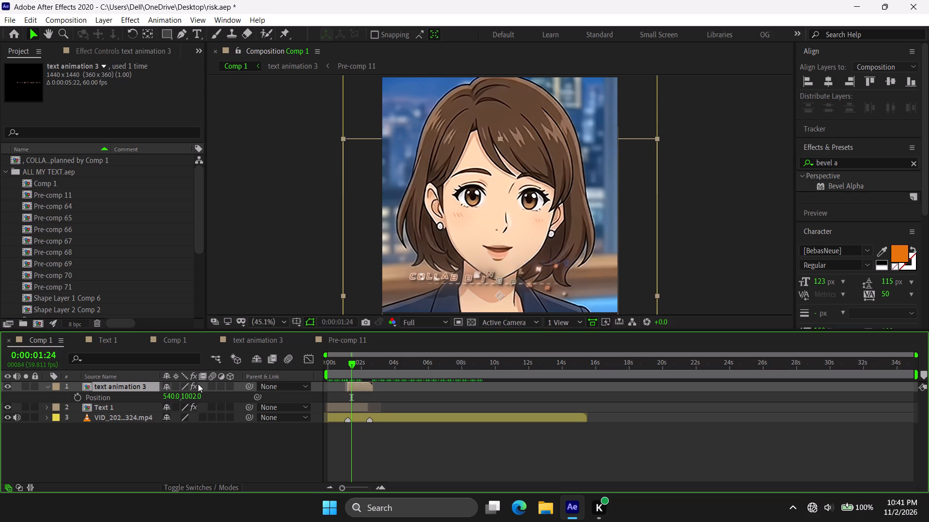
key(space)
key(space)
key(space)
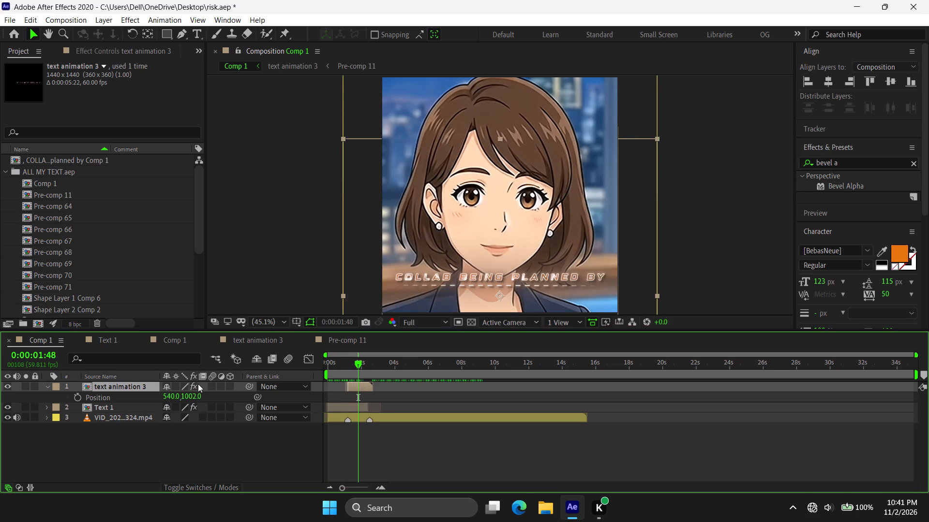
key(space)
key(space)
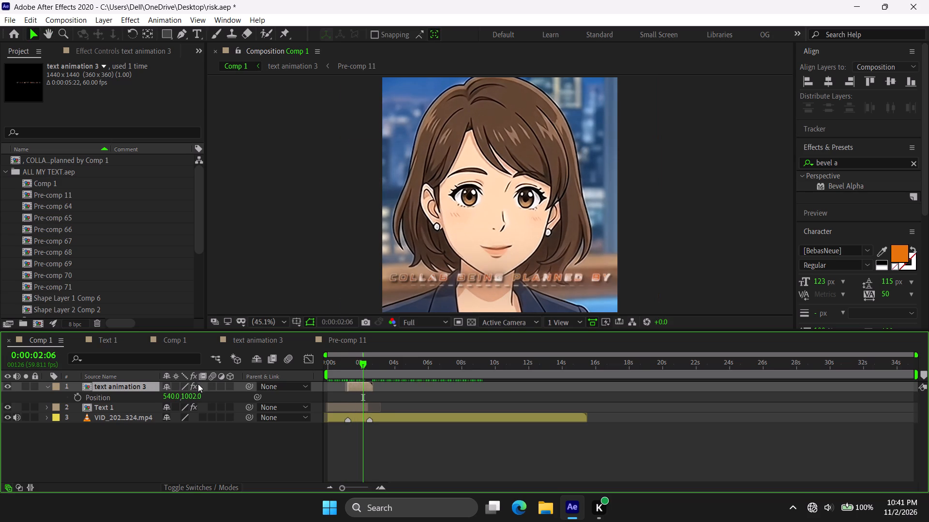
key(space)
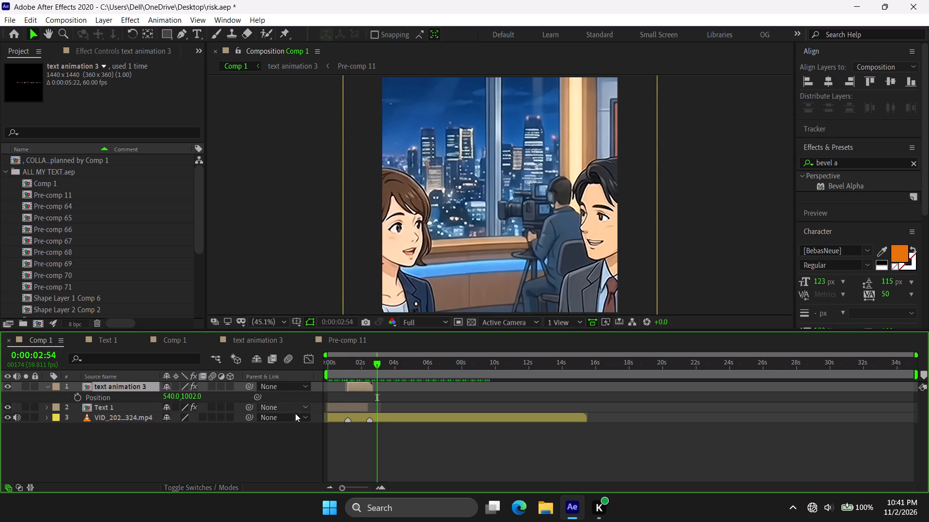
Extend the end of the Text 1 layer to slightly past 0:00:02:54.
alt+drag(369, 406, 382, 409)
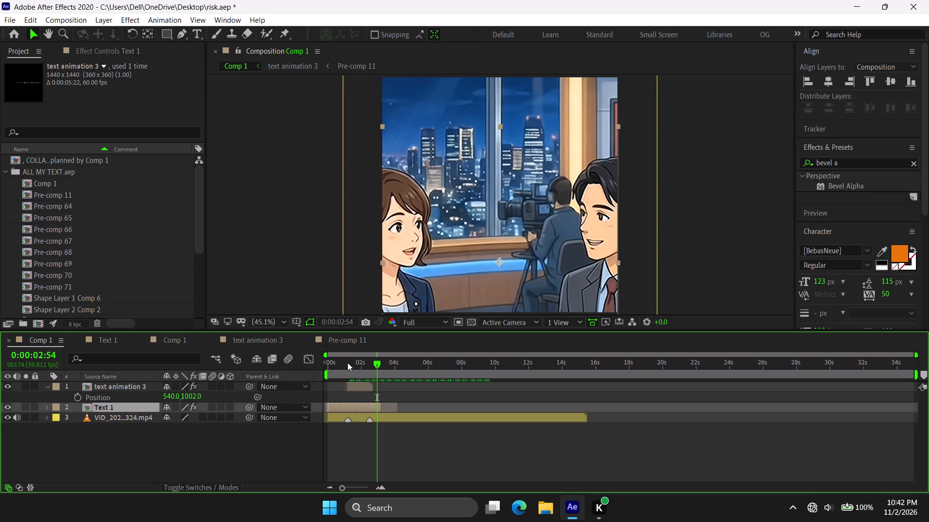
Preview in short bursts from 0:00:01:13 to 0:00:02:54, checking how the captions overlap and when the text animation 3 caption ends.
click(348, 366)
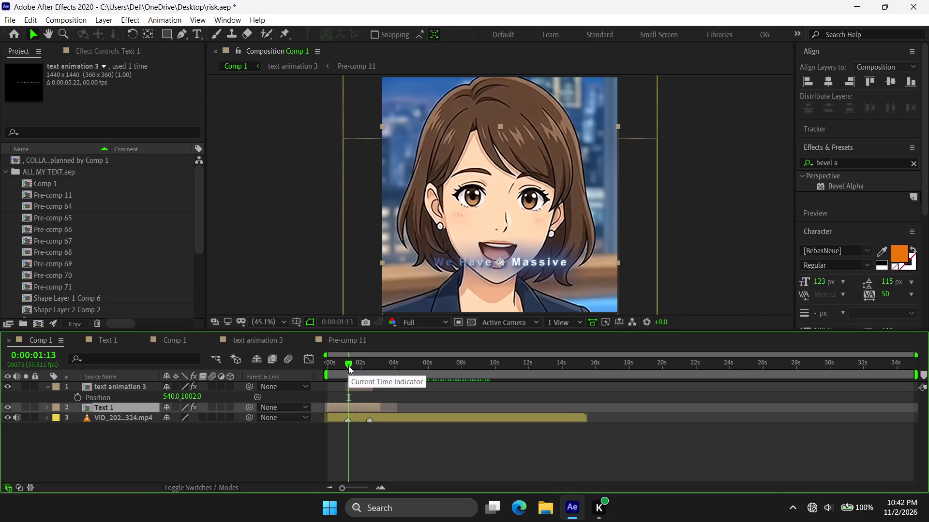
key(space)
key(space)
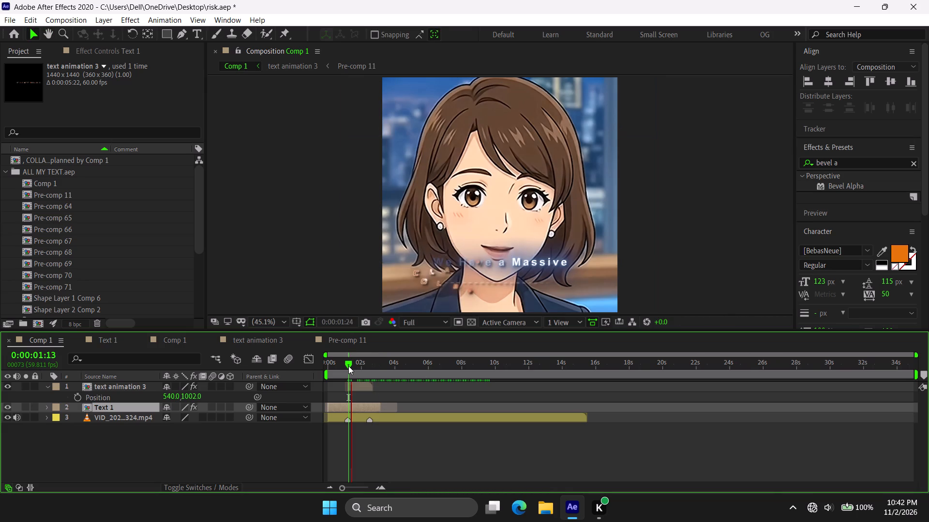
key(space)
key(space)
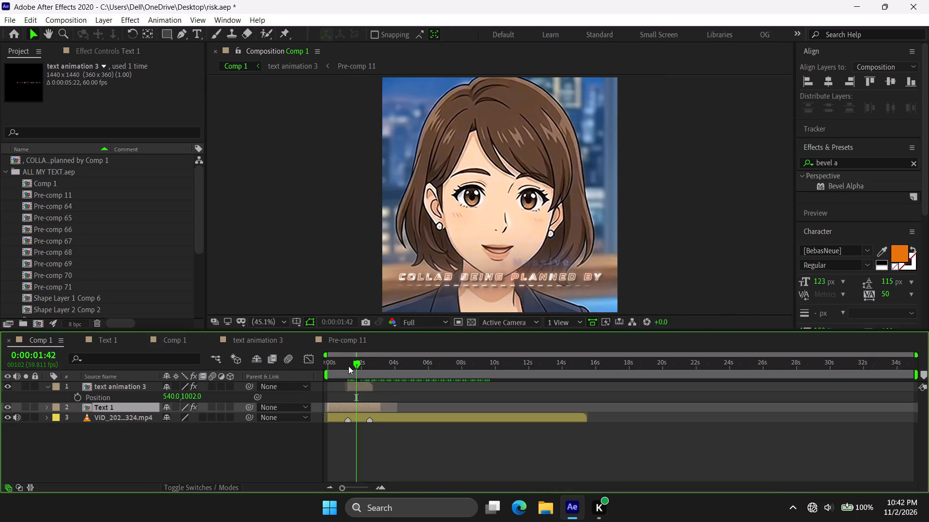
key(space)
key(space)
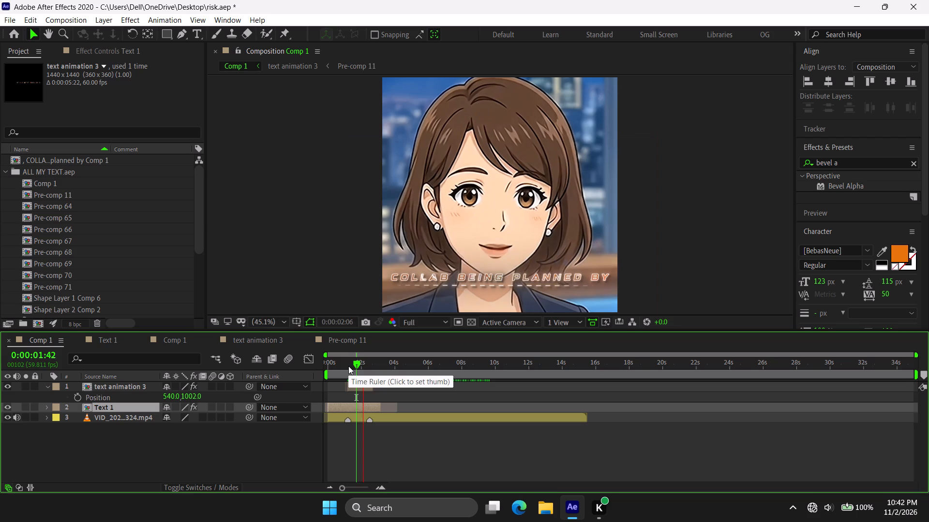
key(space)
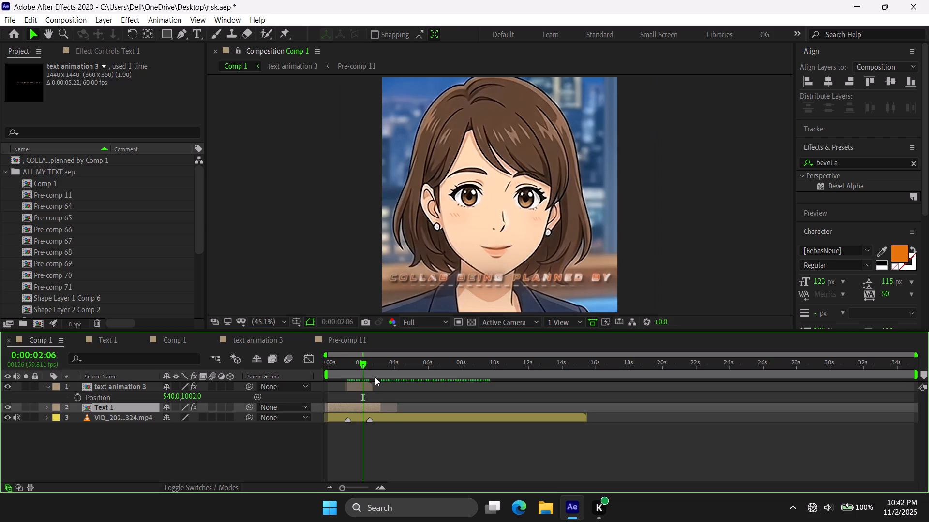
key(space)
key(space)
key(space)
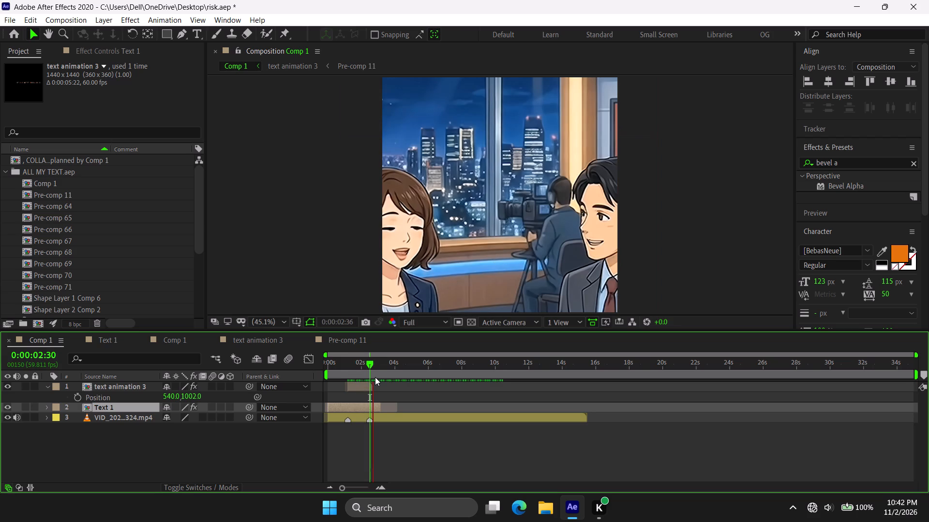
drag(375, 360, 370, 361)
key(space)
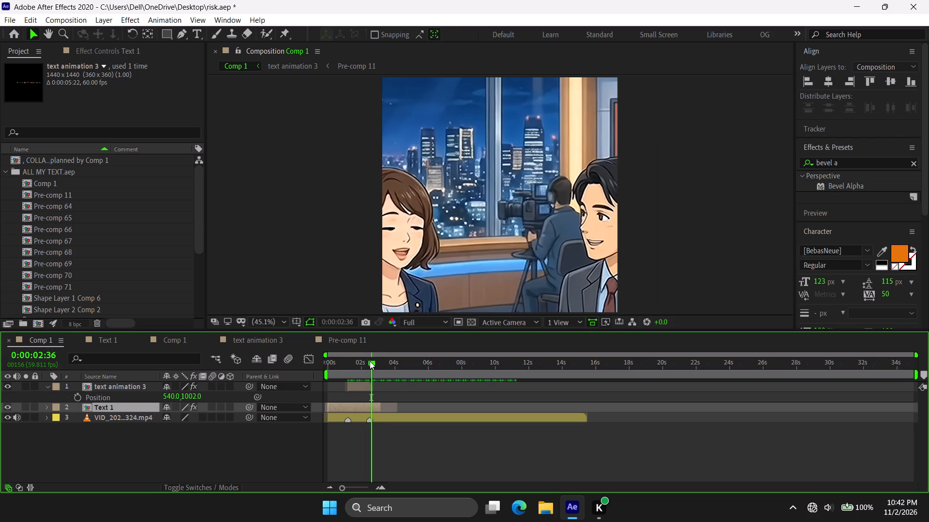
key(space)
Extend the end of the text animation 3 layer to 0:00:02:54 and preview Comp 1 from the start.
alt+drag(374, 384, 375, 384)
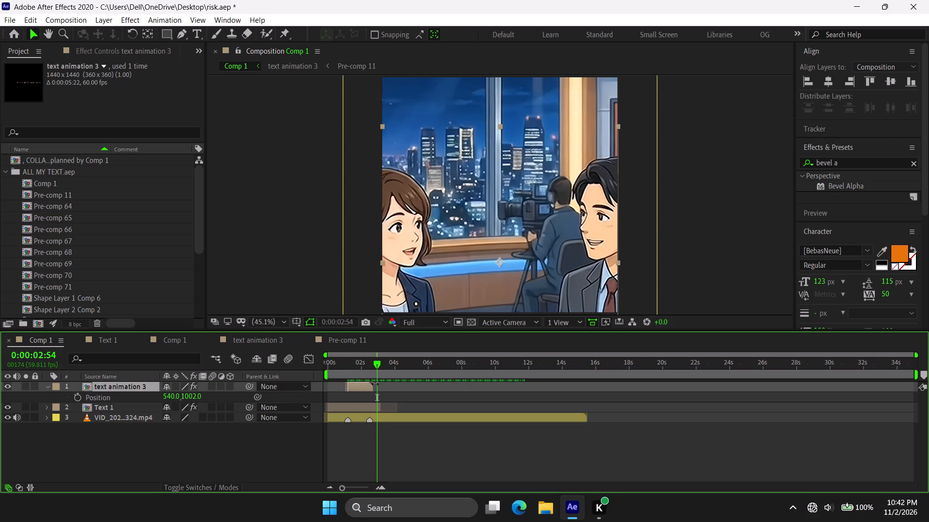
alt+drag(375, 384, 378, 385)
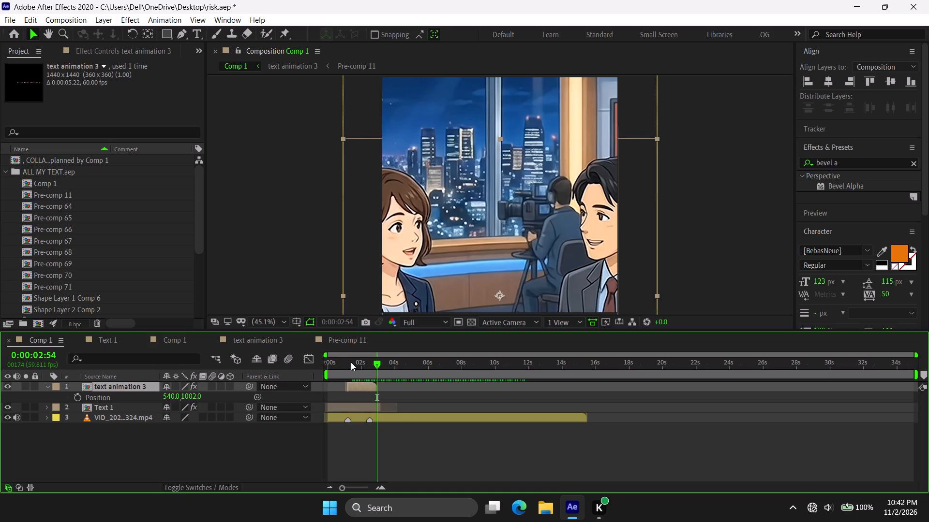
drag(341, 356, 330, 363)
drag(330, 363, 155, 392)
key(space)
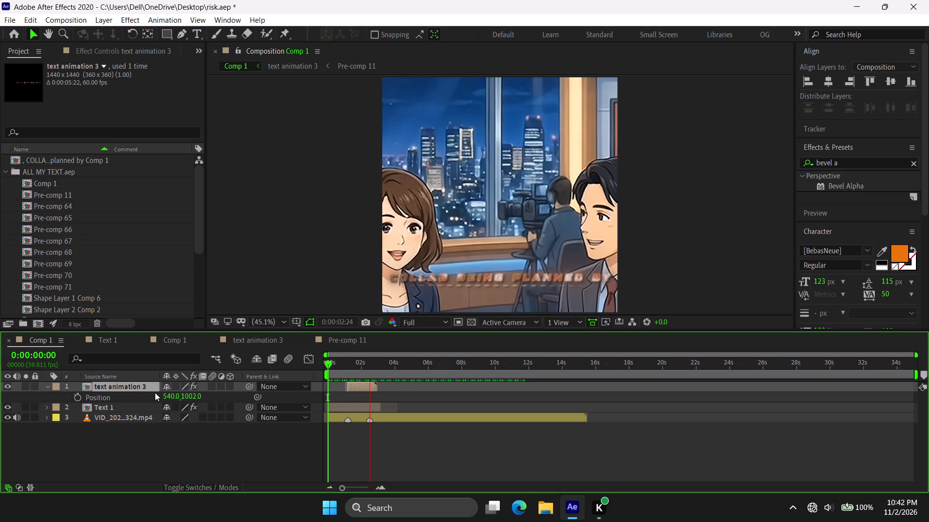
Preview Comp 1 in short bursts from the start and between 0:00:02:38 and 0:00:03:42 to find where the next caption should begin.
key(space)
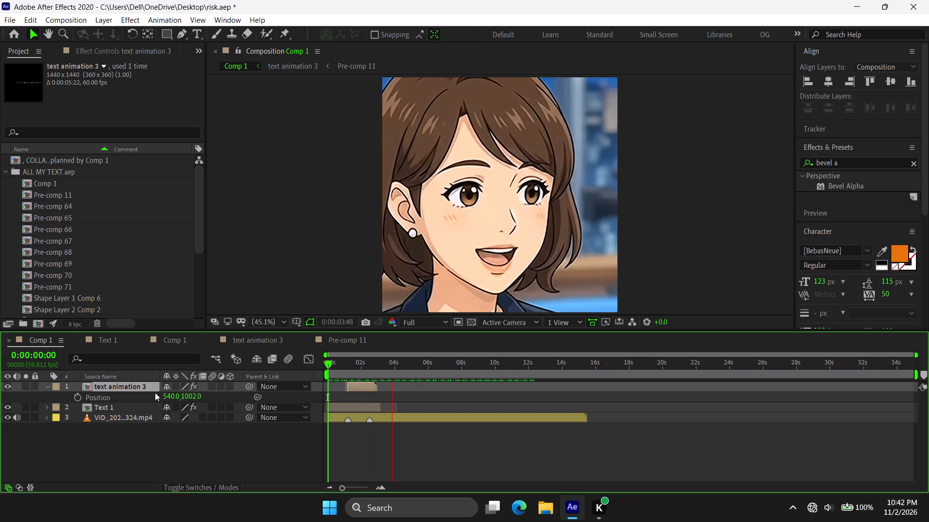
click(381, 363)
key(space)
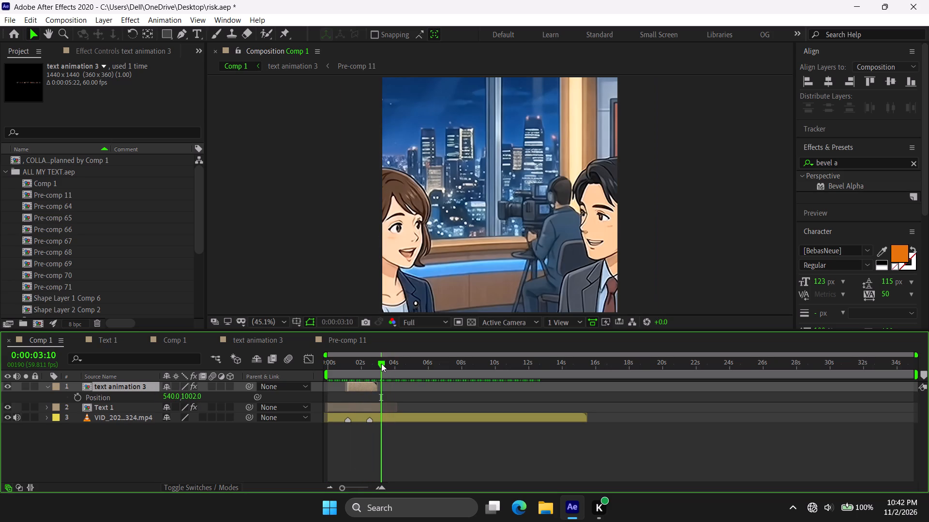
key(space)
click(372, 364)
key(space)
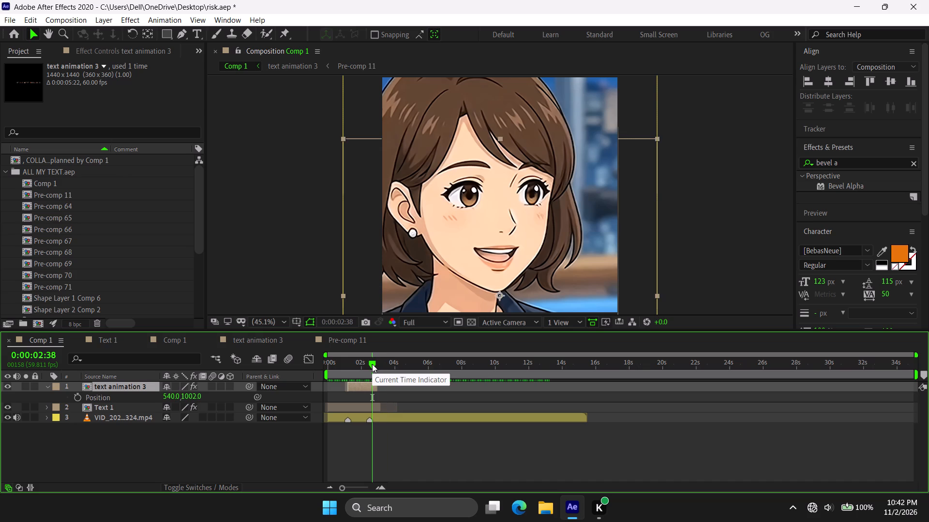
key(space)
key(space)
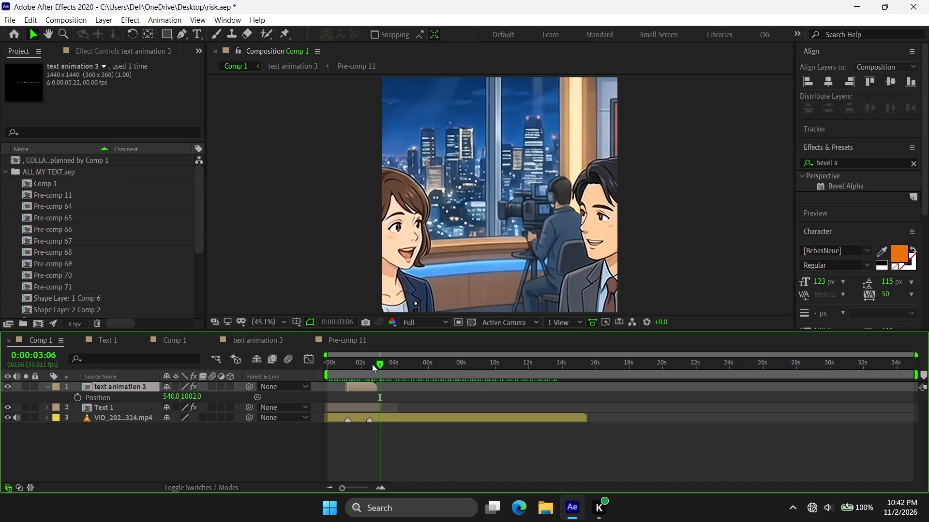
key(space)
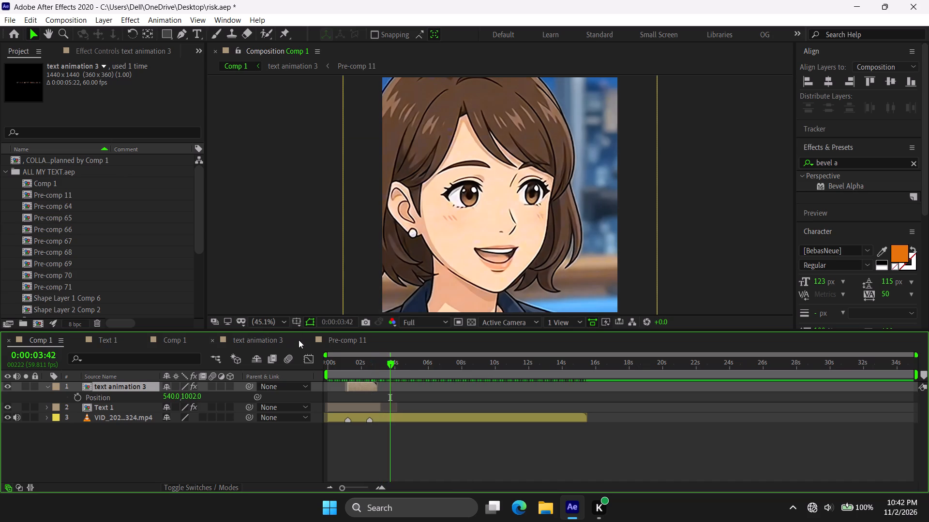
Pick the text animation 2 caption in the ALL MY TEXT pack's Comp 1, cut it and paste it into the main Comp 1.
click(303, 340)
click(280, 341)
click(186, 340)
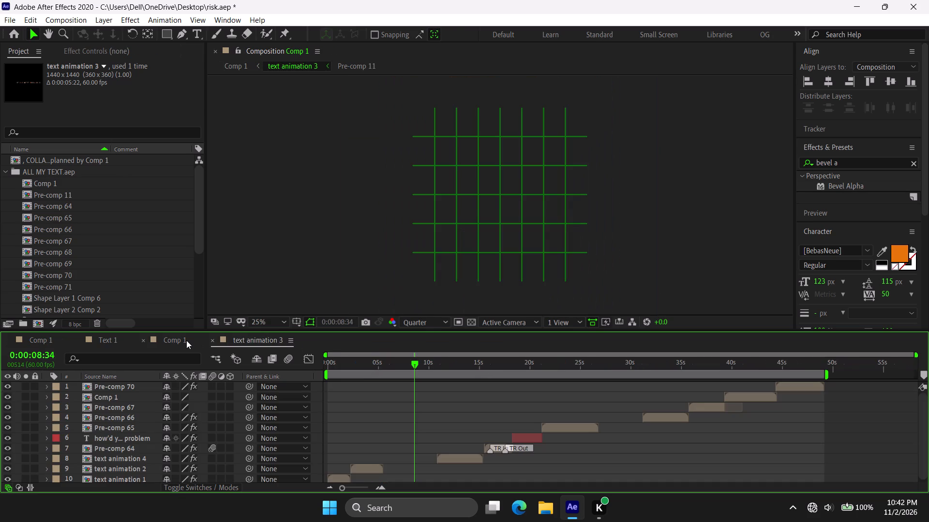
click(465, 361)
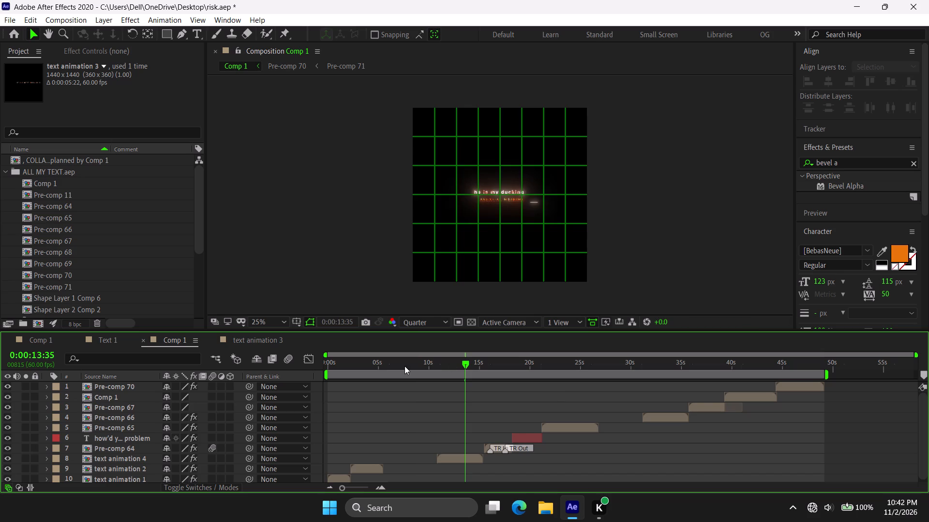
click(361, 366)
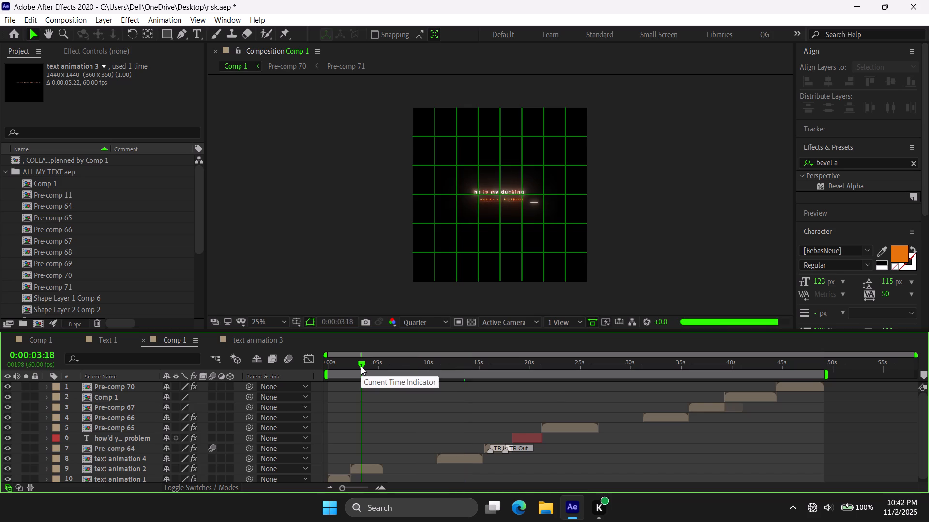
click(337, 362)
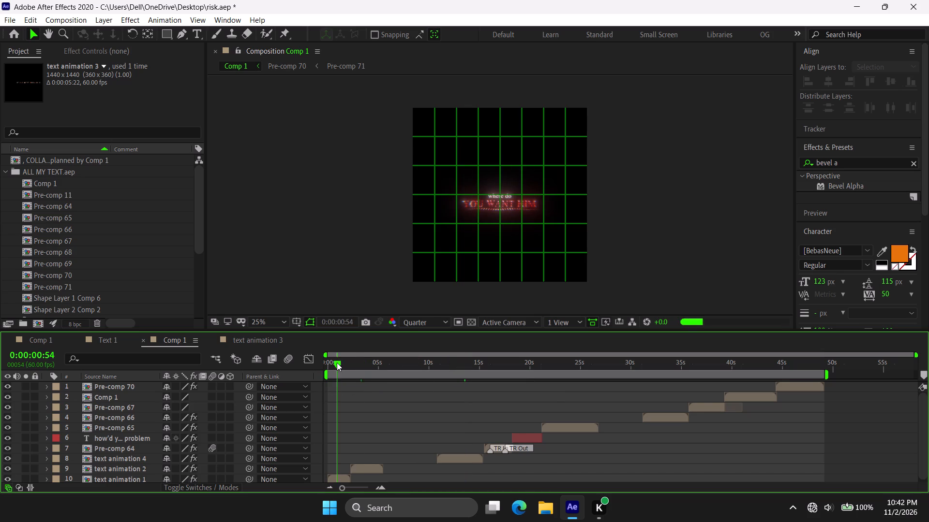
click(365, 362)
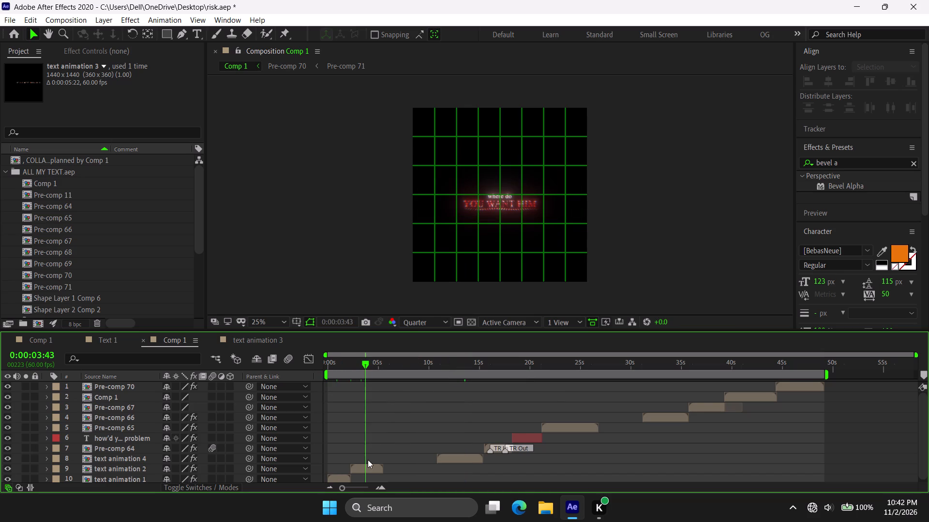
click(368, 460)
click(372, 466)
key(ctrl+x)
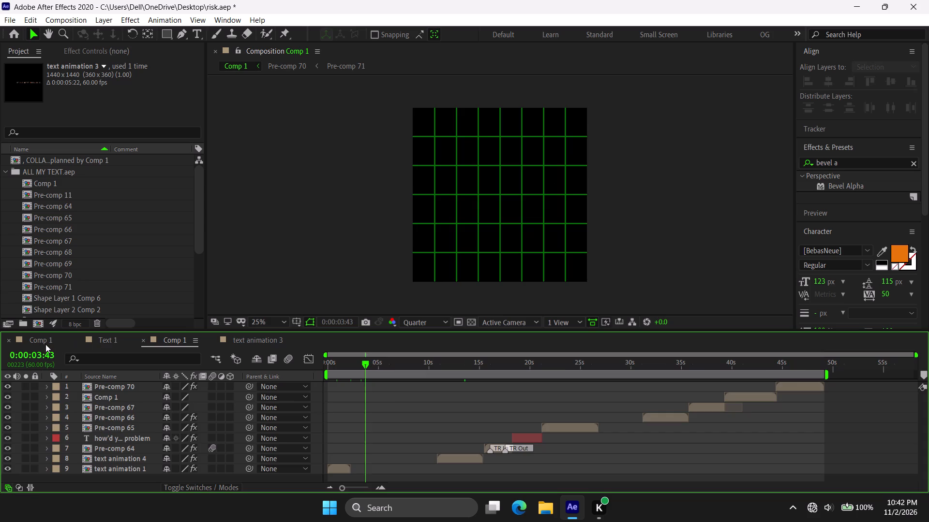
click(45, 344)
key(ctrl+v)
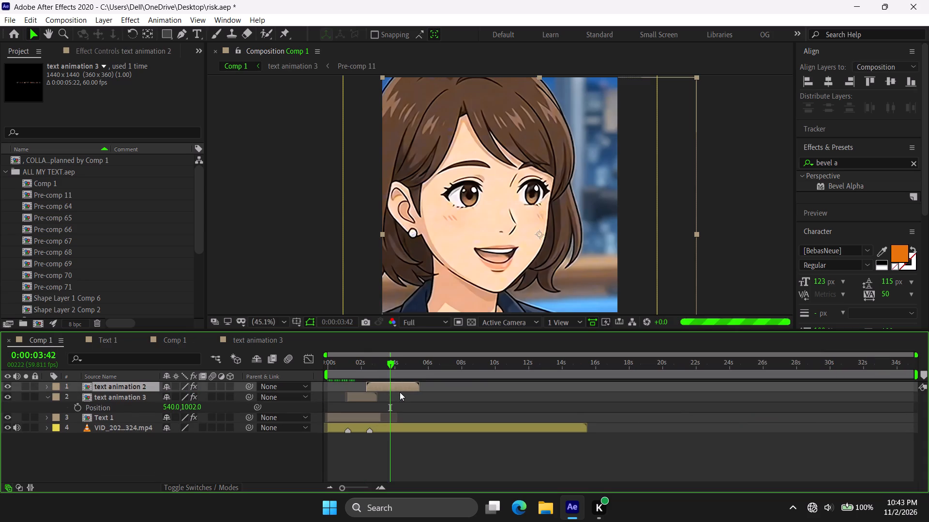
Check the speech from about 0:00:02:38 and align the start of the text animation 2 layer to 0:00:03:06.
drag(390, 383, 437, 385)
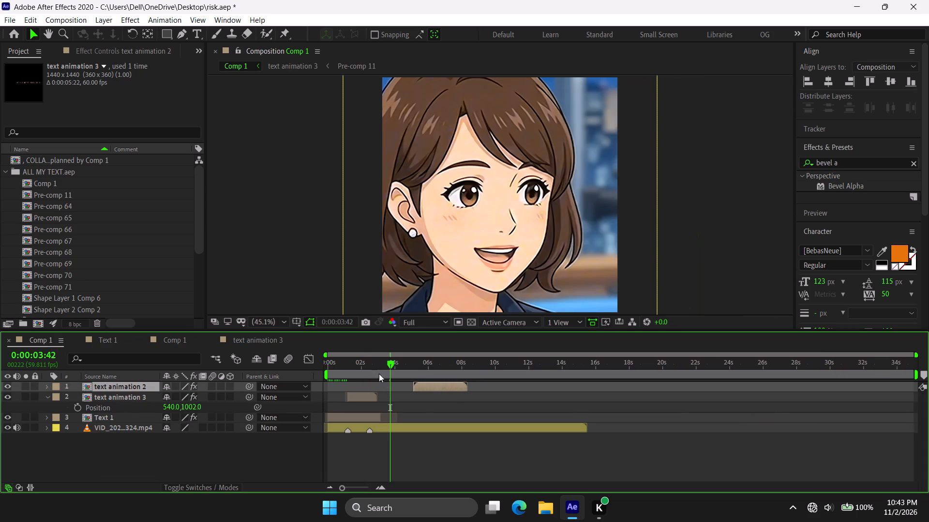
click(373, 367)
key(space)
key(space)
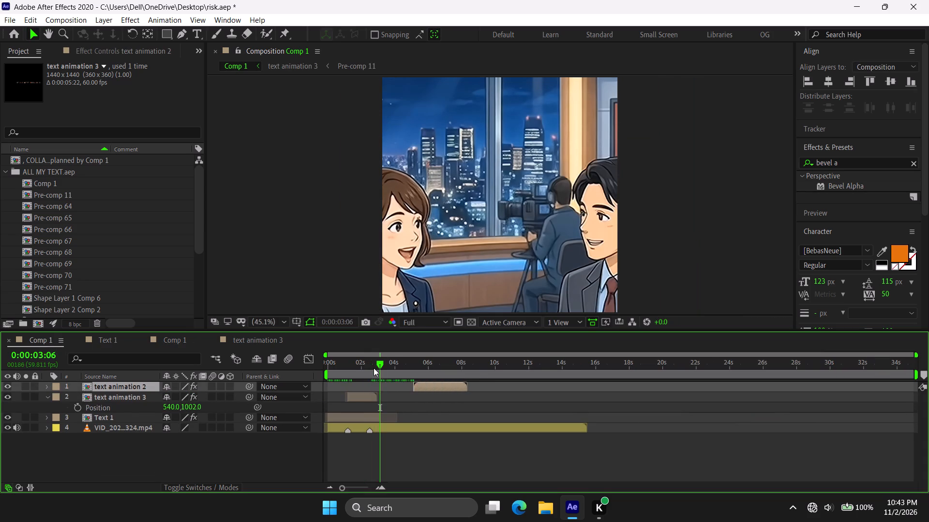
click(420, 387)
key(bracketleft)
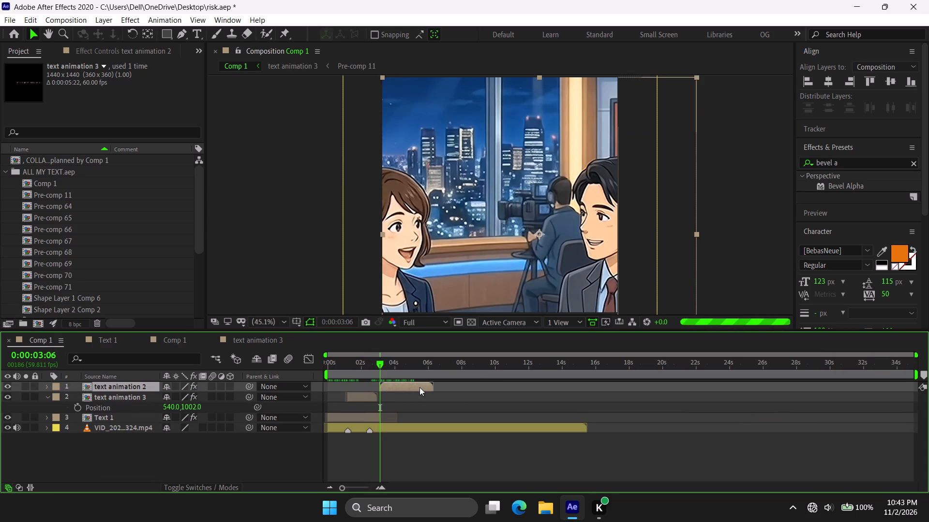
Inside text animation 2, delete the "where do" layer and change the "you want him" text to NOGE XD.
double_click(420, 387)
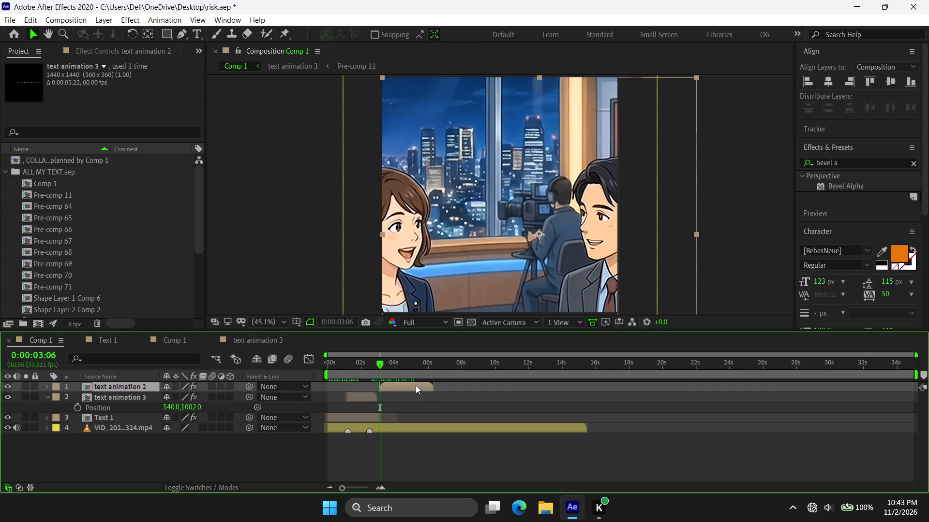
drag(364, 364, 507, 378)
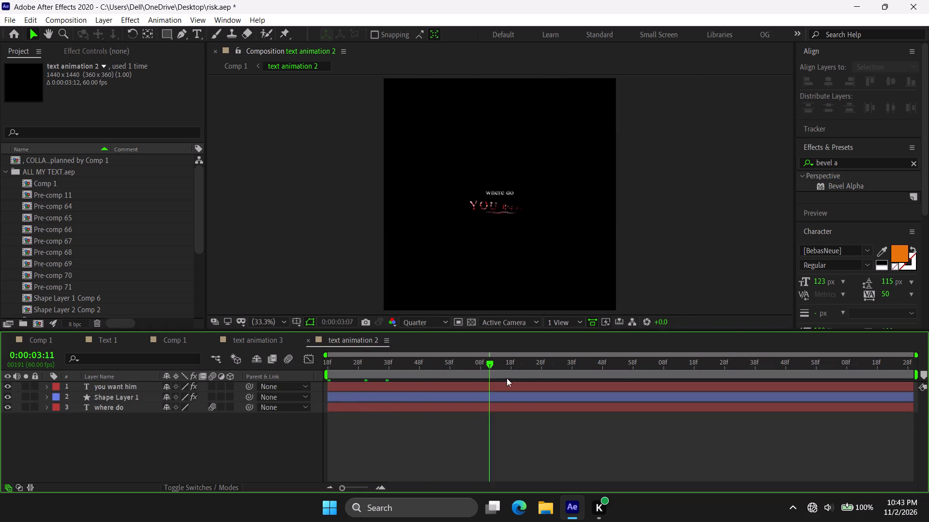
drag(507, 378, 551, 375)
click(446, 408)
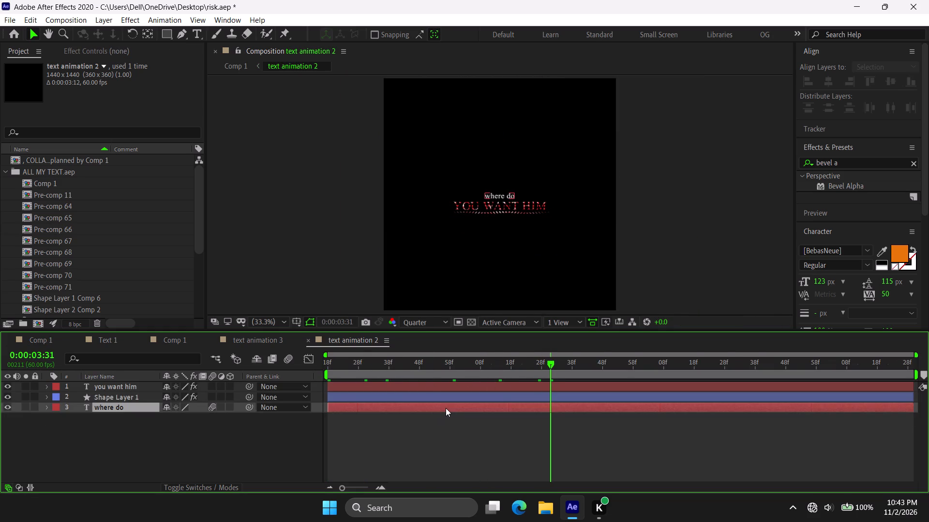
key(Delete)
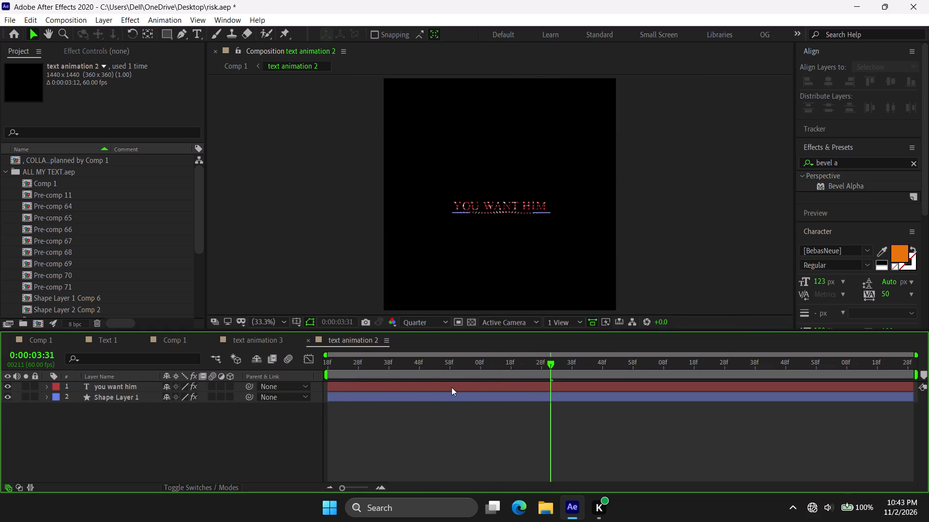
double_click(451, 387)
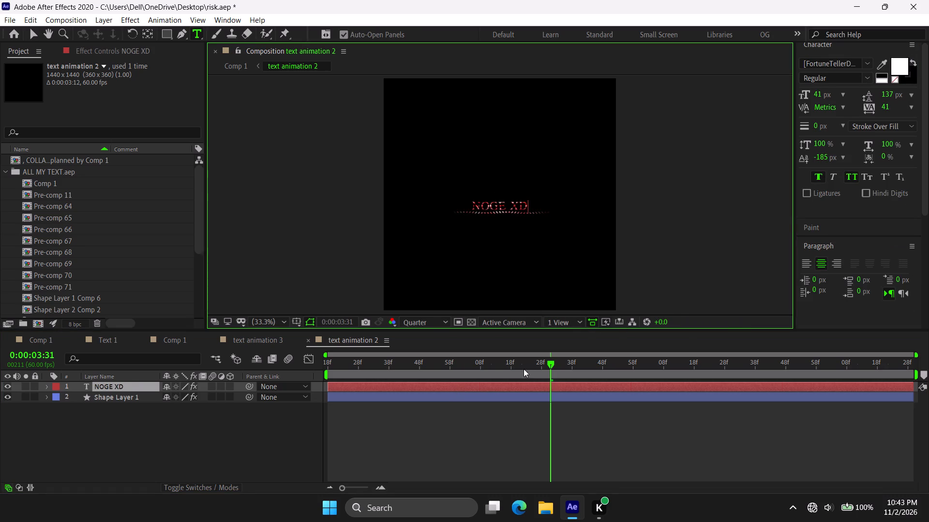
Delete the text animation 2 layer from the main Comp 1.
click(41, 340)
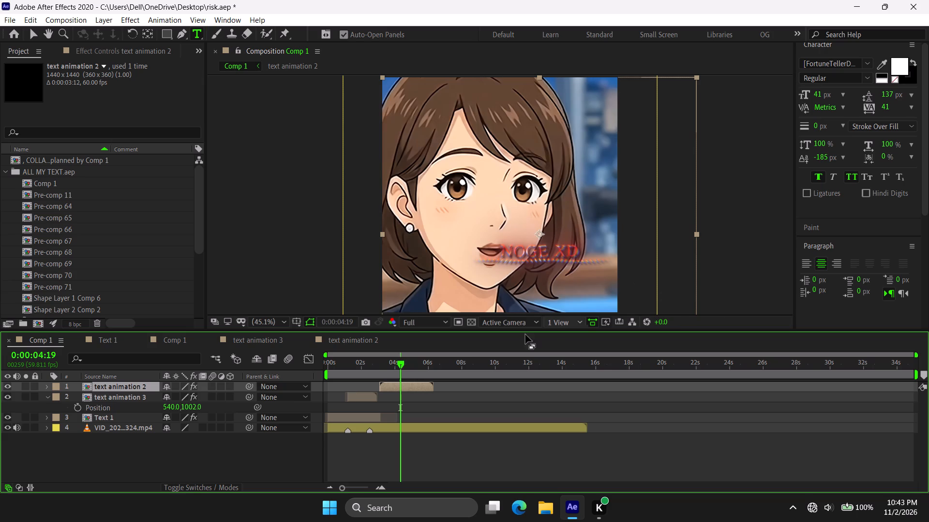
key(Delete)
Browse the caption animations in Comp 1 of Sohaib's text animation pack for a replacement third caption.
click(247, 345)
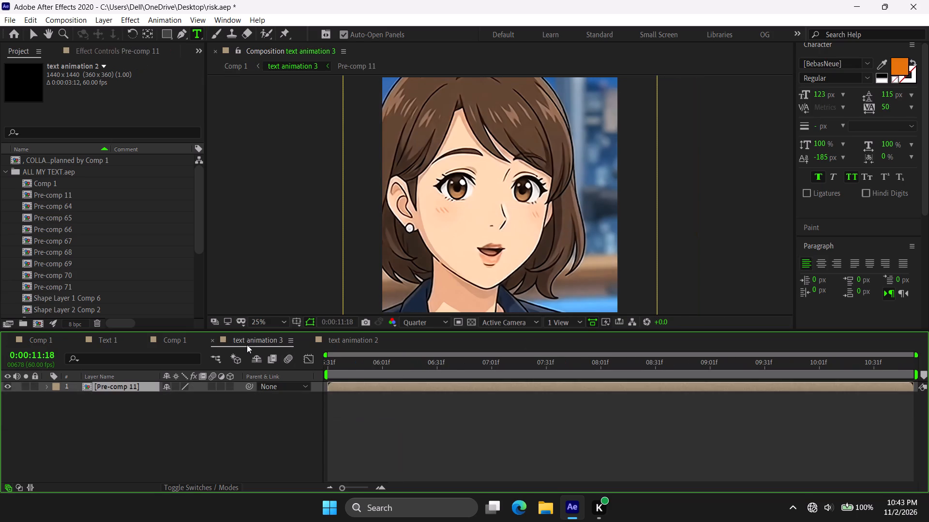
click(169, 341)
click(116, 340)
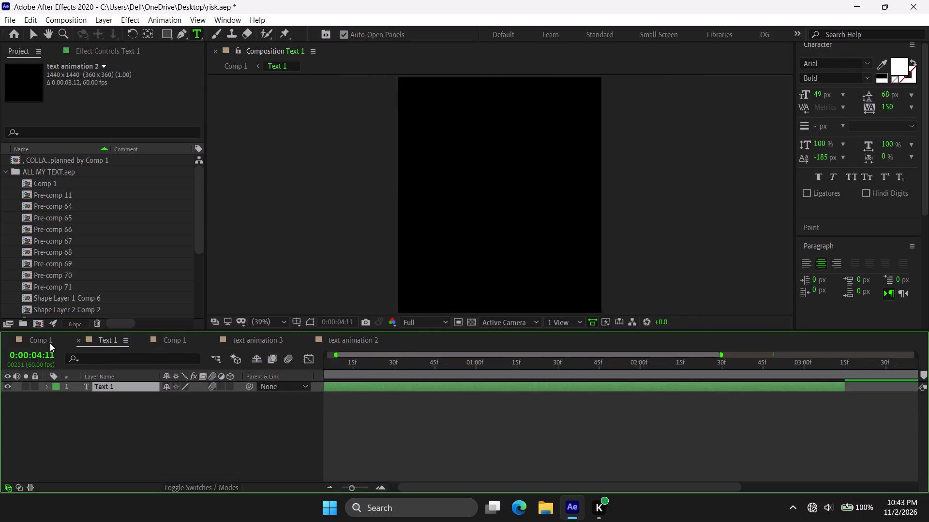
click(50, 343)
click(321, 334)
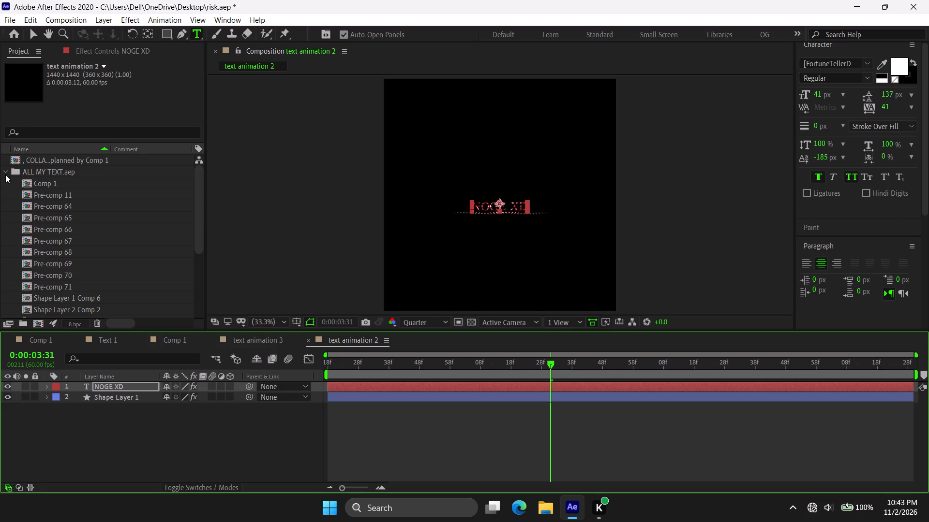
click(5, 174)
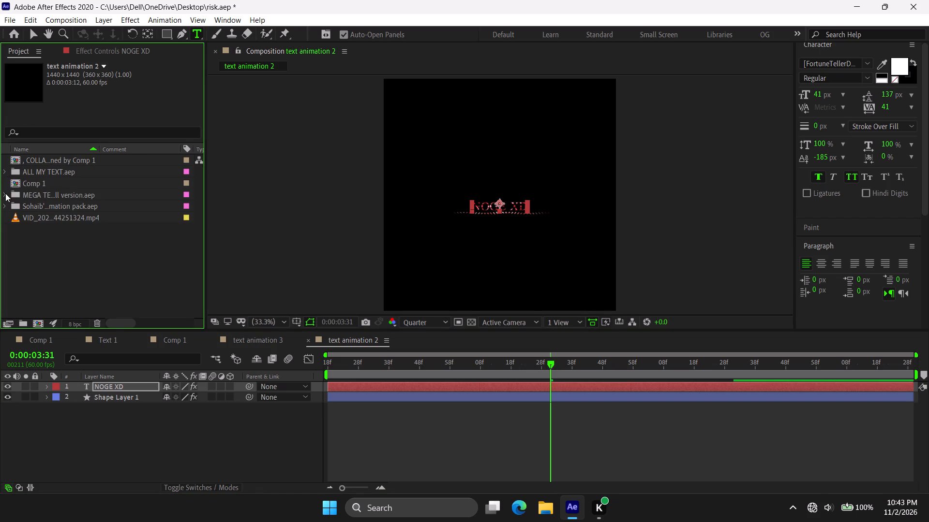
click(4, 208)
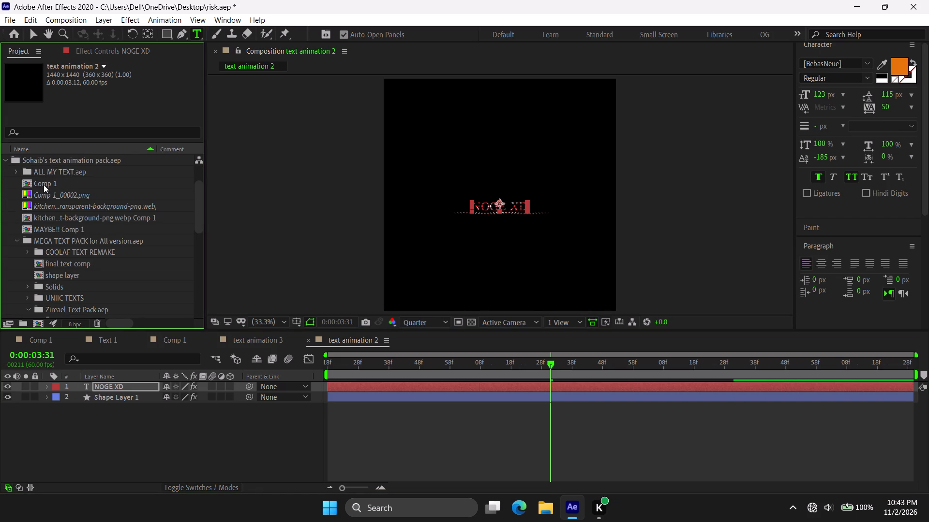
double_click(47, 186)
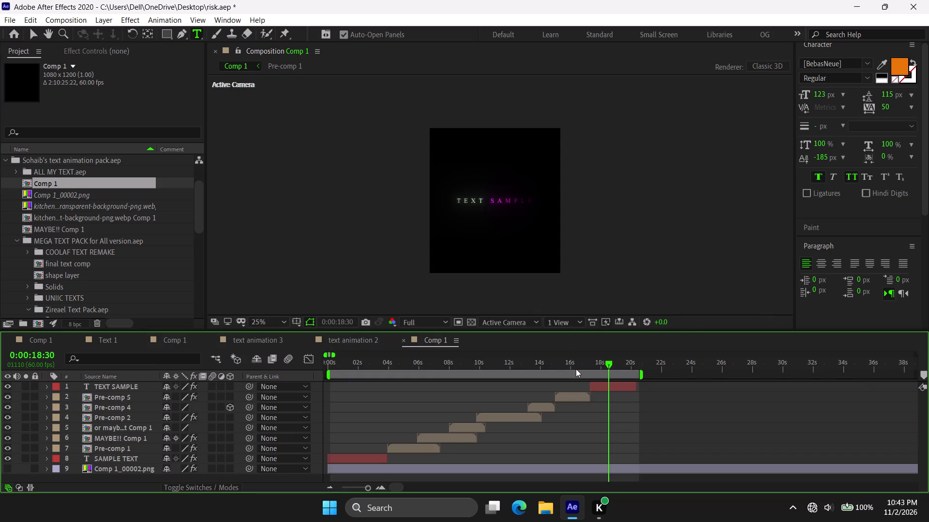
click(575, 368)
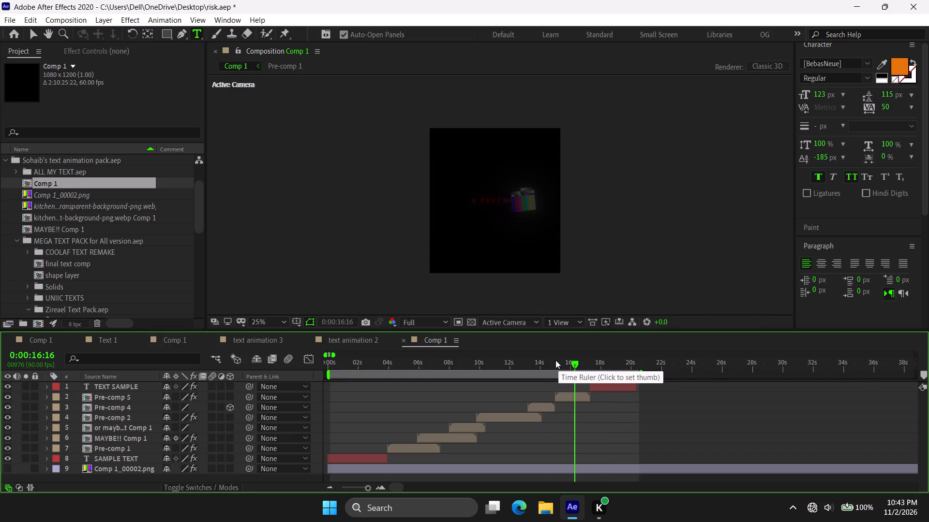
click(541, 362)
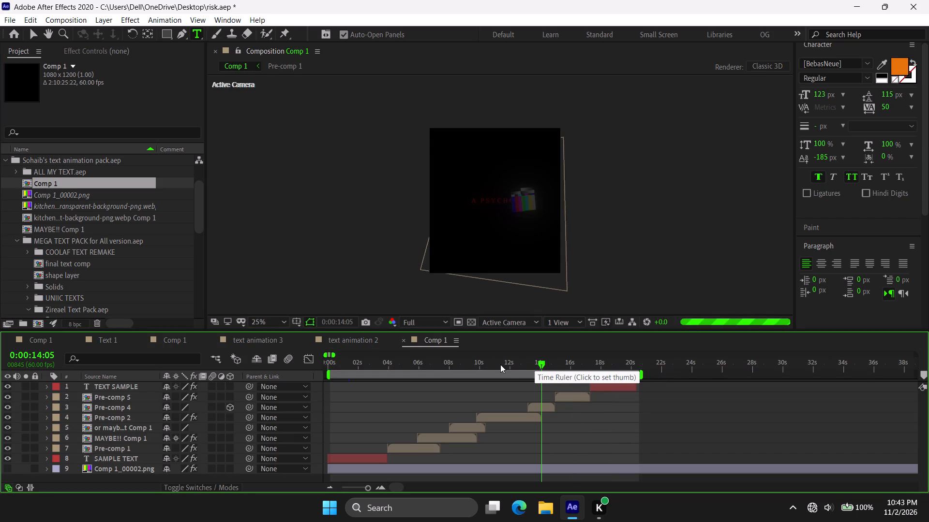
click(500, 364)
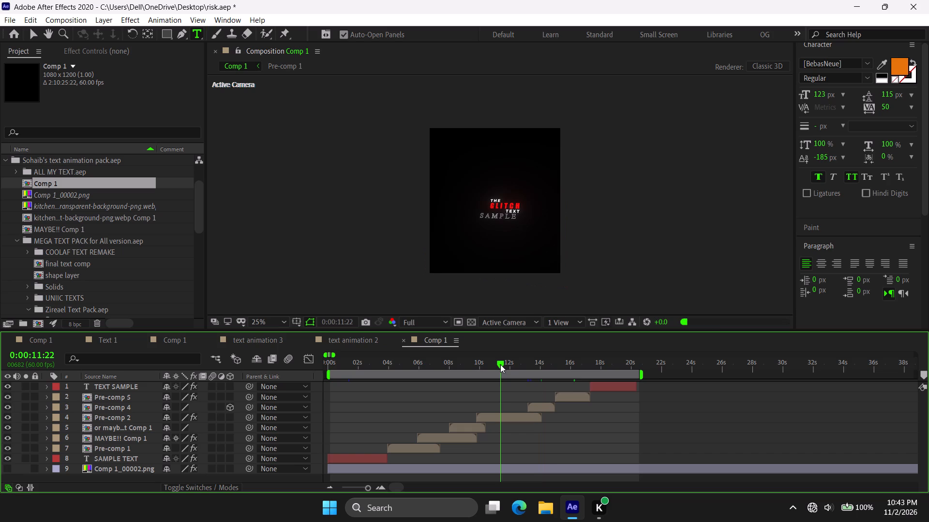
click(473, 365)
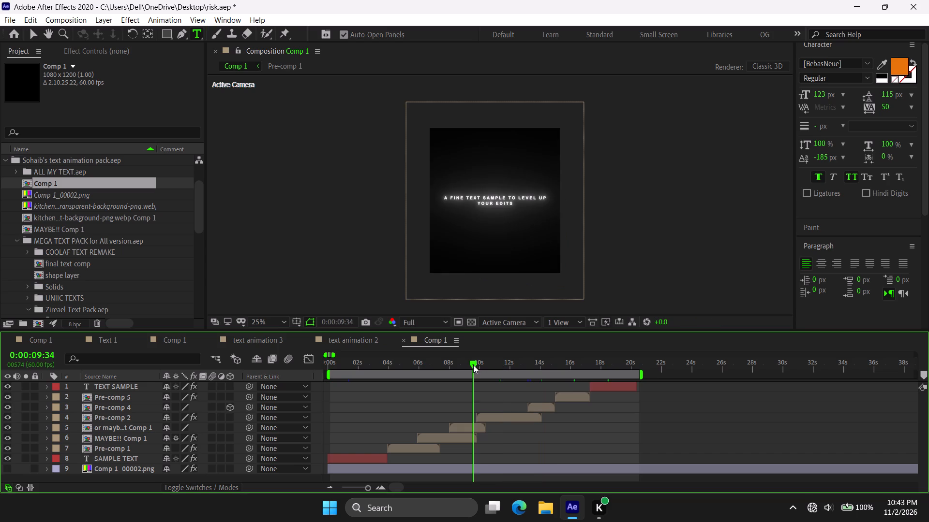
Open the or maybe not Comp 1 caption and replace its text with NOGE XD on two lines.
double_click(466, 424)
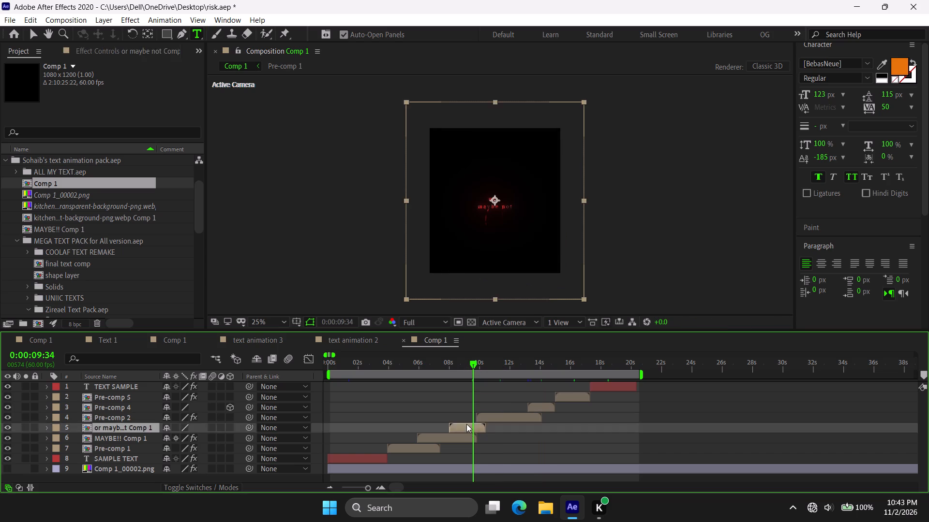
double_click(461, 391)
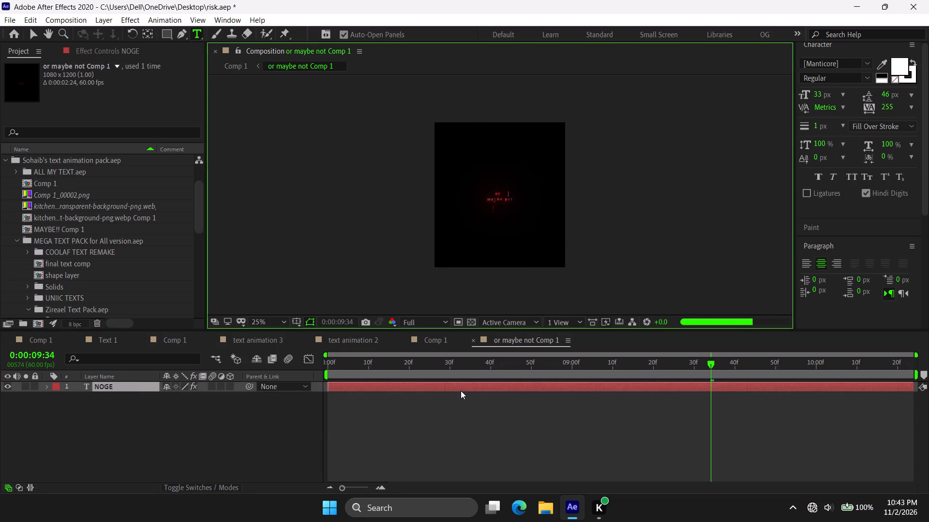
key(Return)
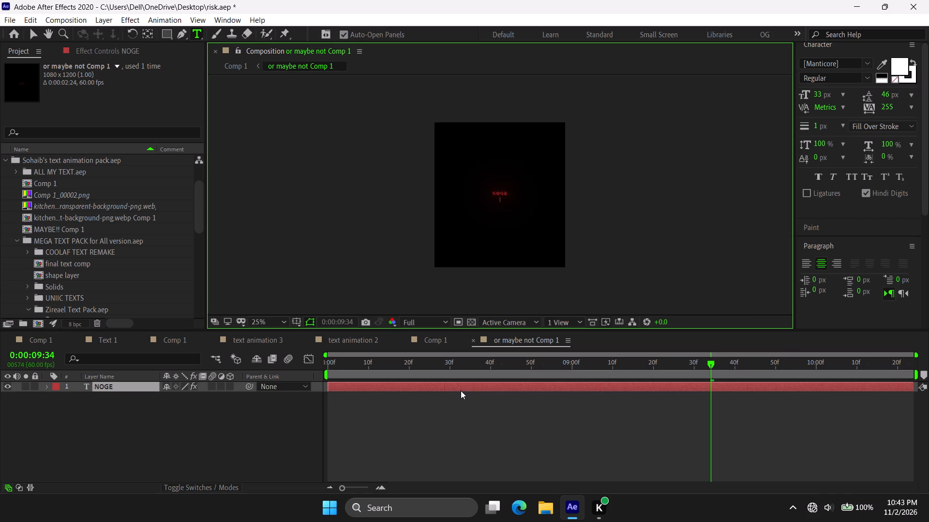
text(XD)
Align the NOGE XD text layer to the horizontal centre of the or maybe not Comp 1 composition.
drag(923, 97, 928, 7)
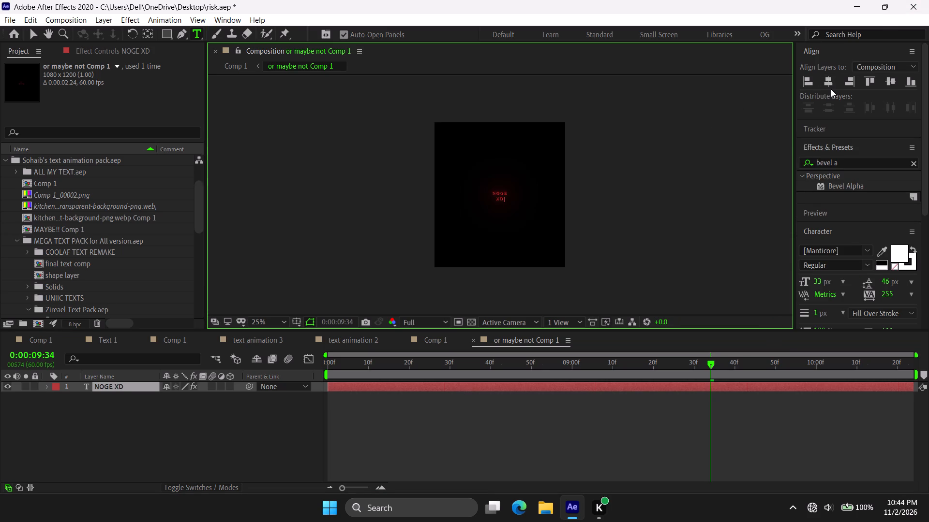
click(831, 89)
drag(831, 89, 830, 85)
click(830, 85)
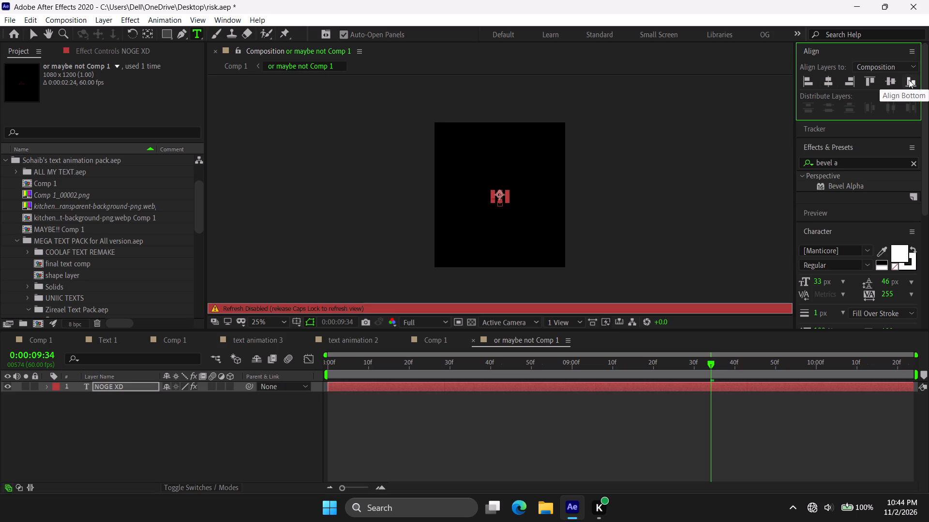
click(512, 469)
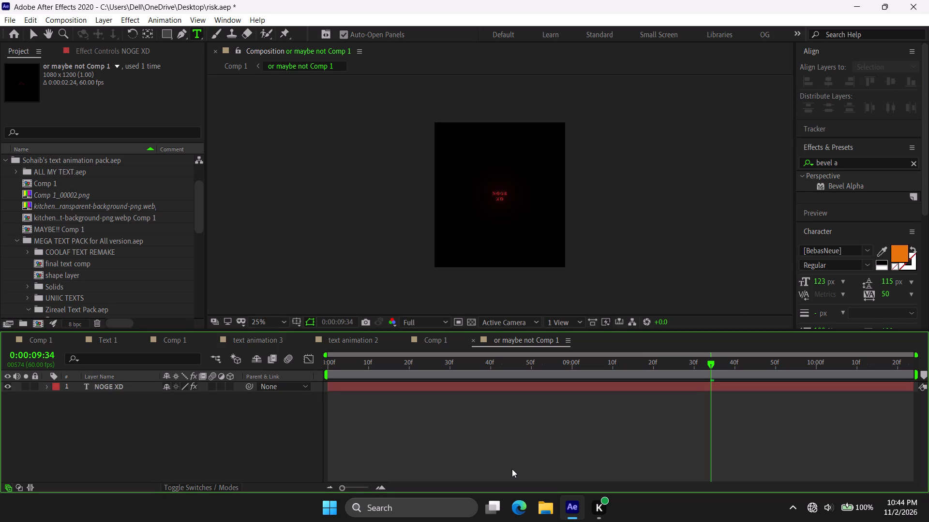
Clear the two-line NOGE XD text and change it to the single word NOGE.
double_click(452, 387)
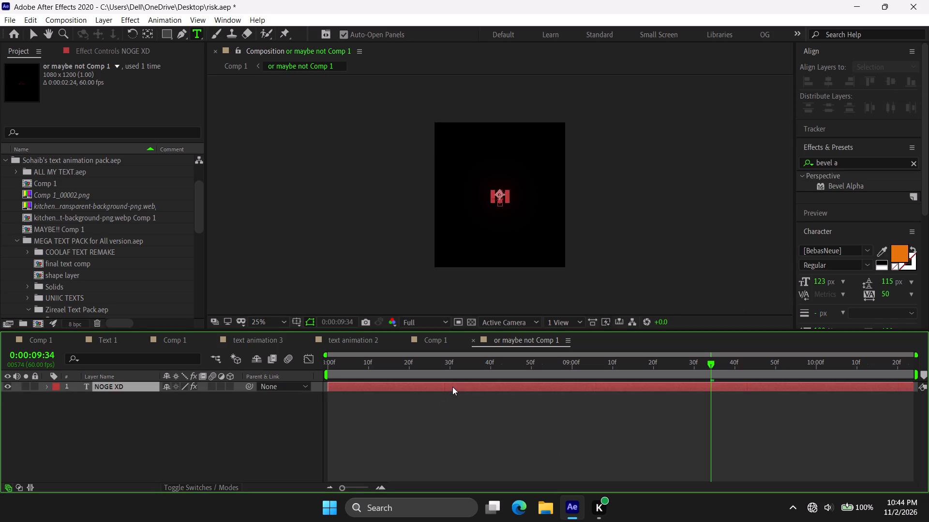
drag(509, 202, 478, 204)
double_click(500, 390)
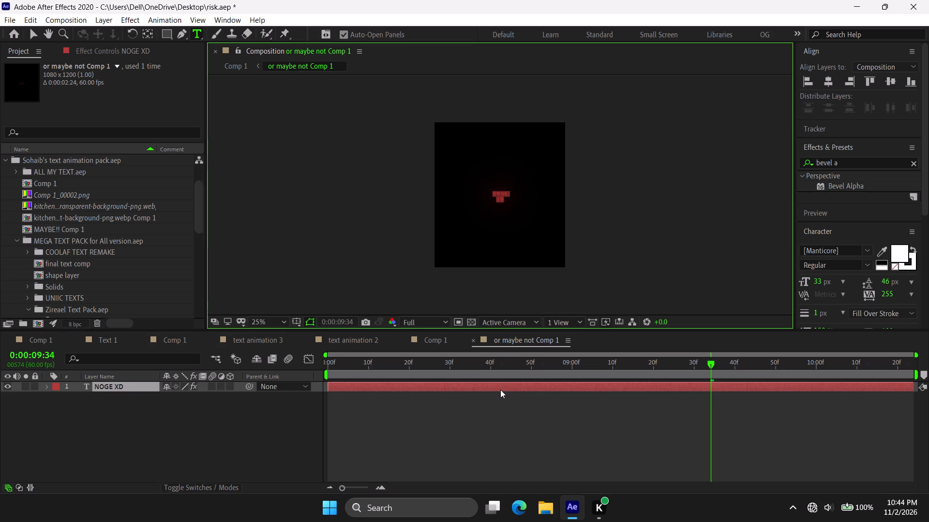
key(ctrl+a)
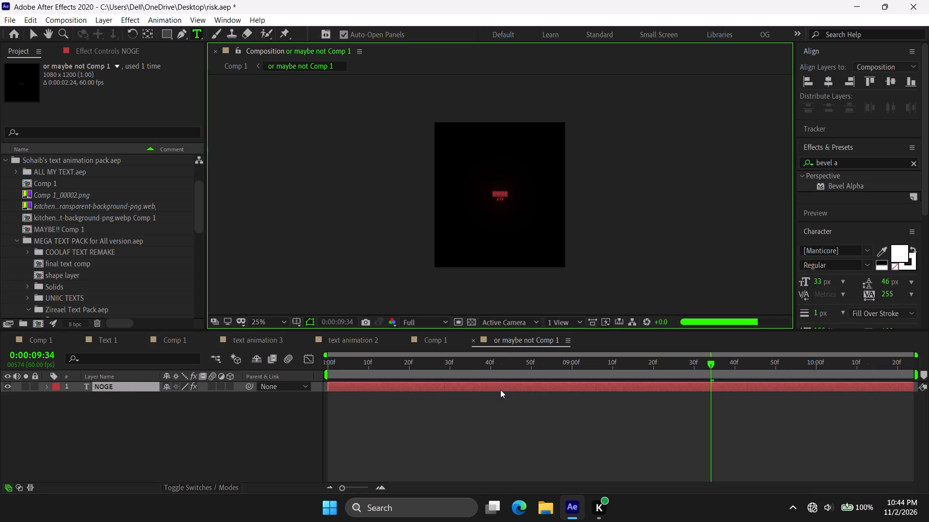
key(BackSpace)
key(ctrl+a)
key(BackSpace)
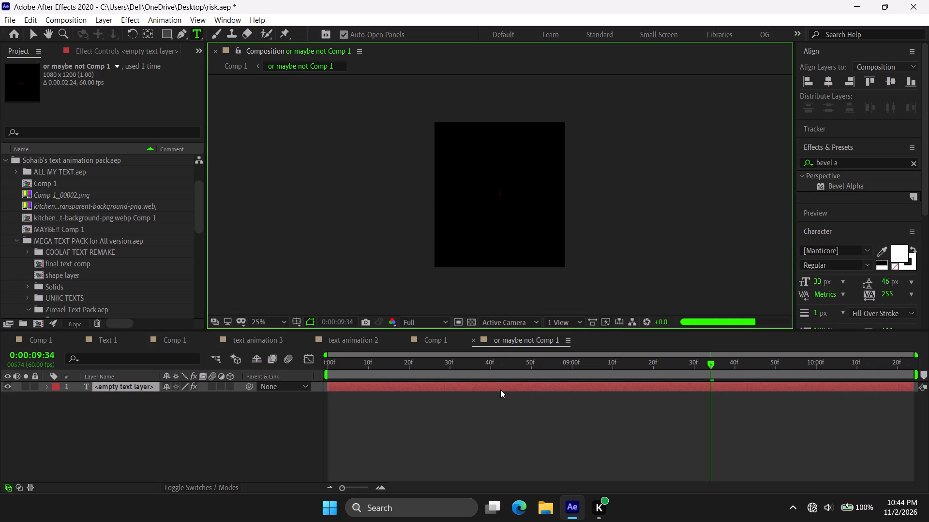
double_click(506, 391)
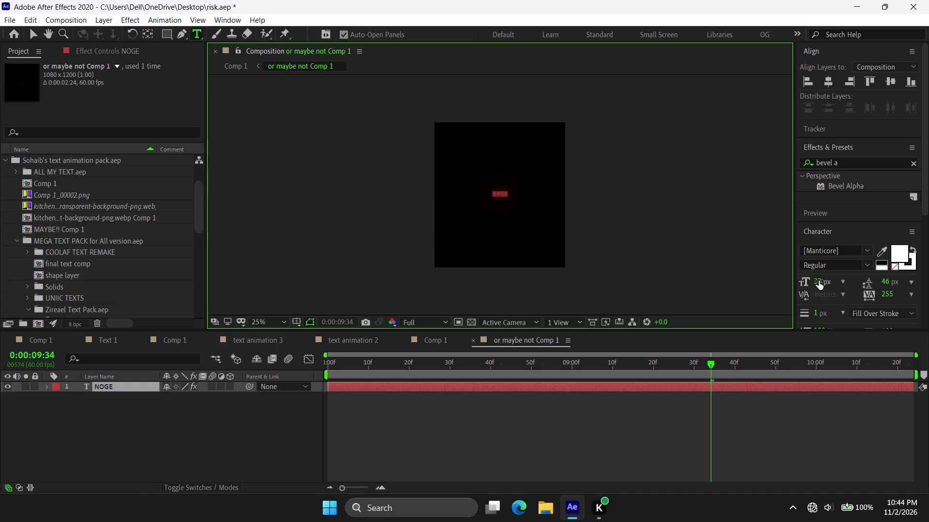
Set the NOGE text's font size to 138 px.
drag(819, 281, 843, 280)
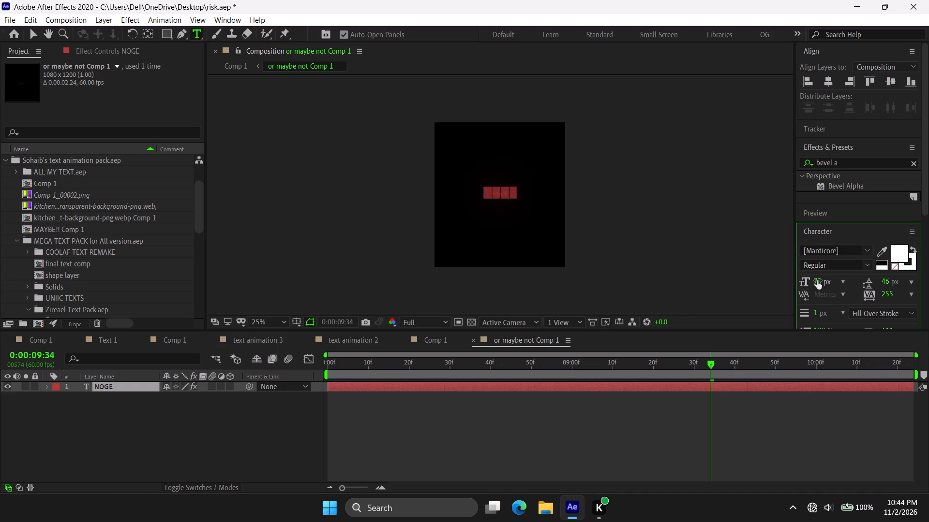
drag(817, 280, 910, 282)
drag(822, 282, 785, 283)
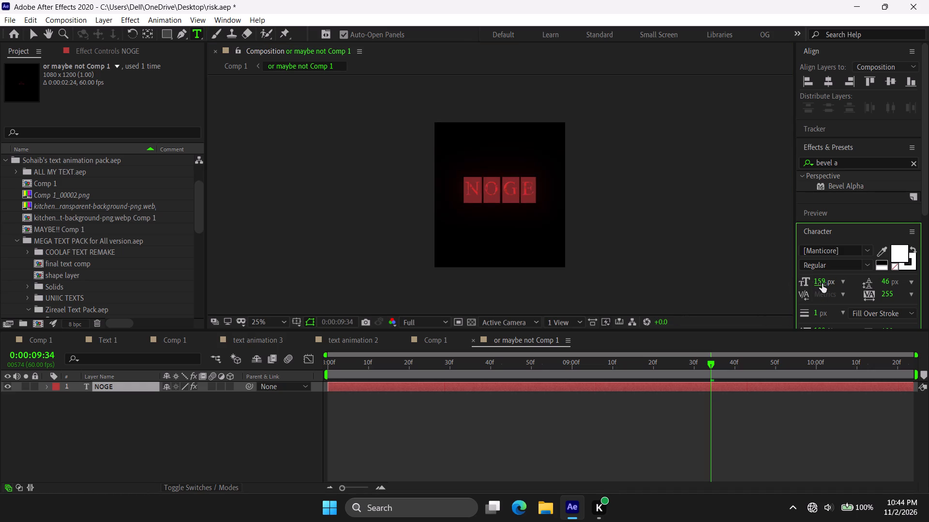
drag(822, 284, 807, 284)
click(829, 77)
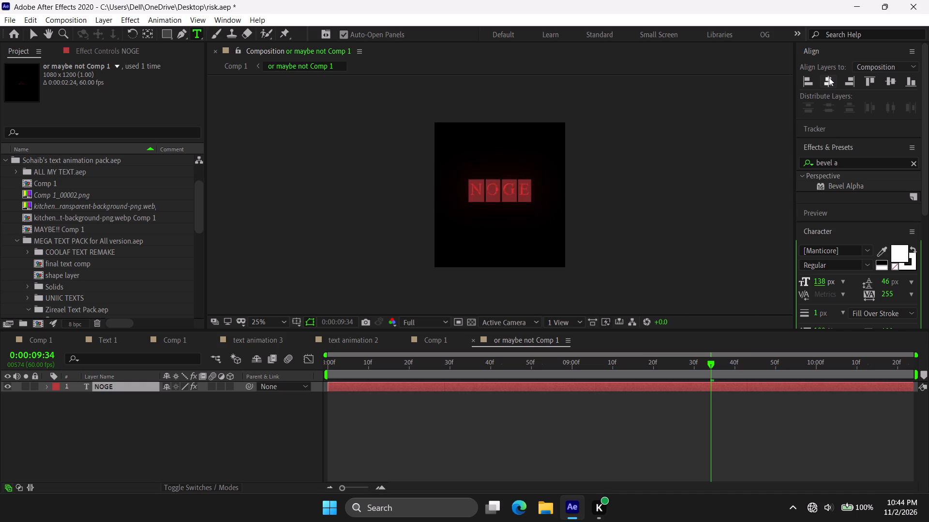
Preview the NOGE text animation at Quarter resolution from about 0:00:08:31.
drag(434, 365, 408, 368)
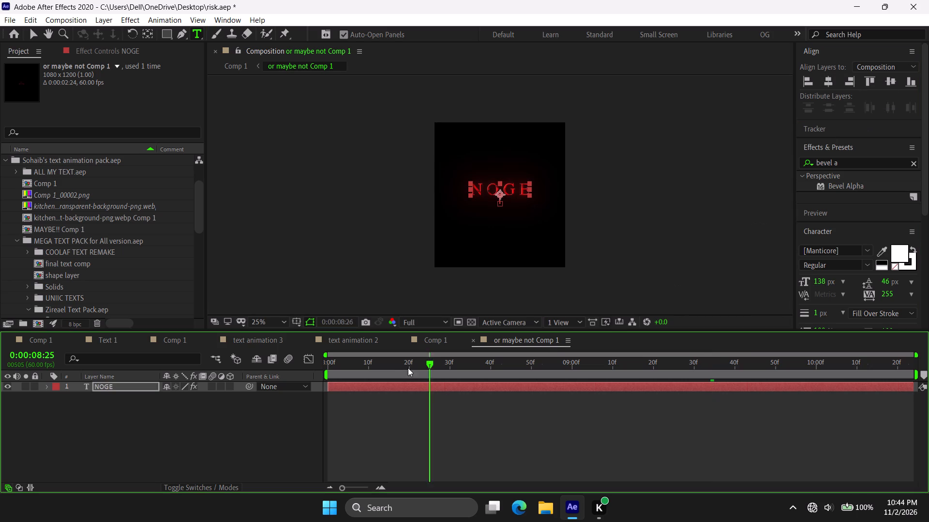
drag(408, 368, 453, 361)
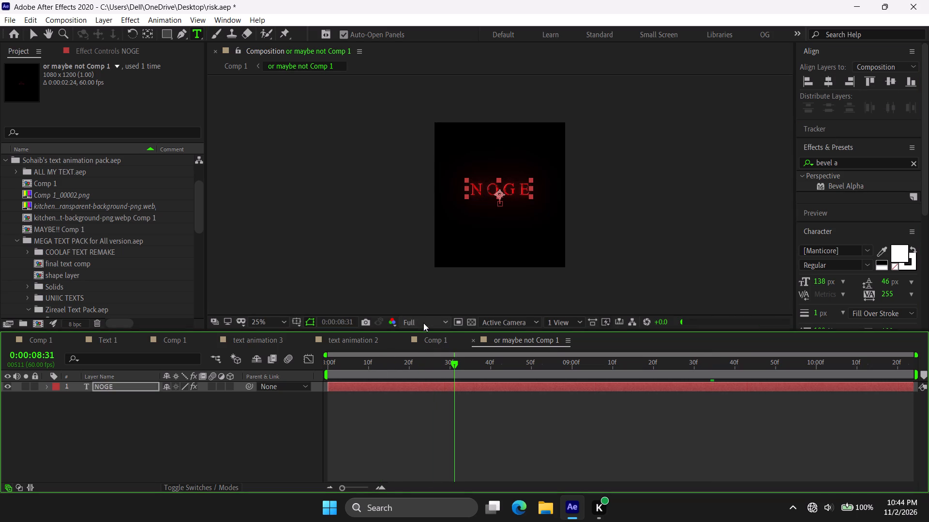
click(423, 323)
click(419, 386)
drag(435, 325, 423, 391)
click(423, 391)
key(space)
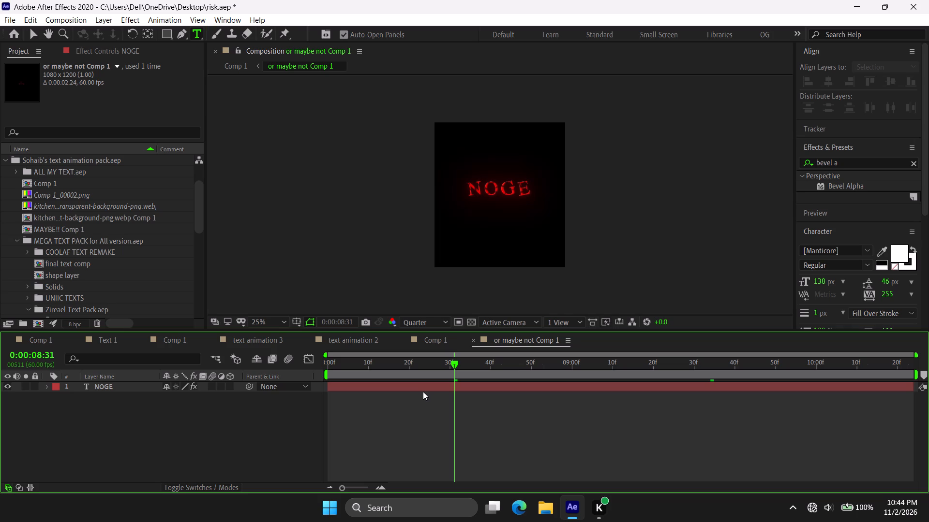
key(space)
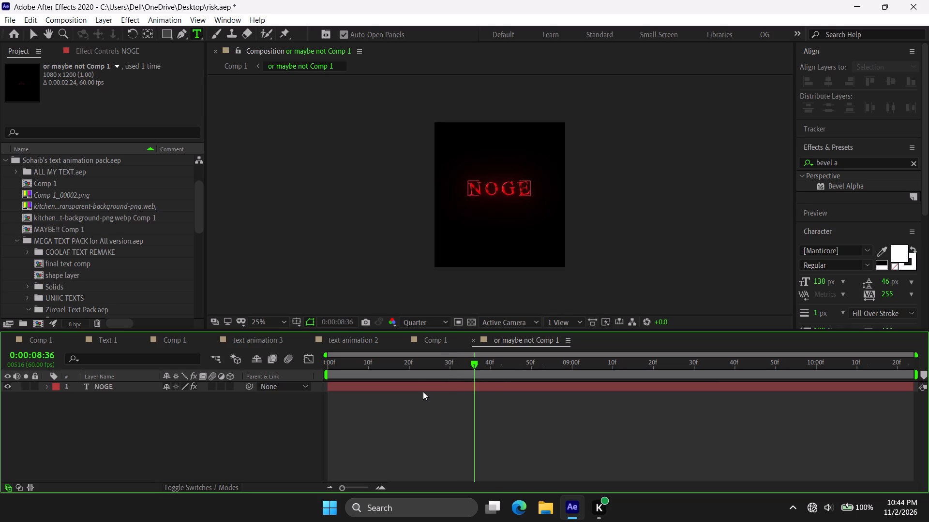
Cut the or maybe not Comp 1 layer from Comp 1 of the text animation pack.
click(435, 349)
click(423, 340)
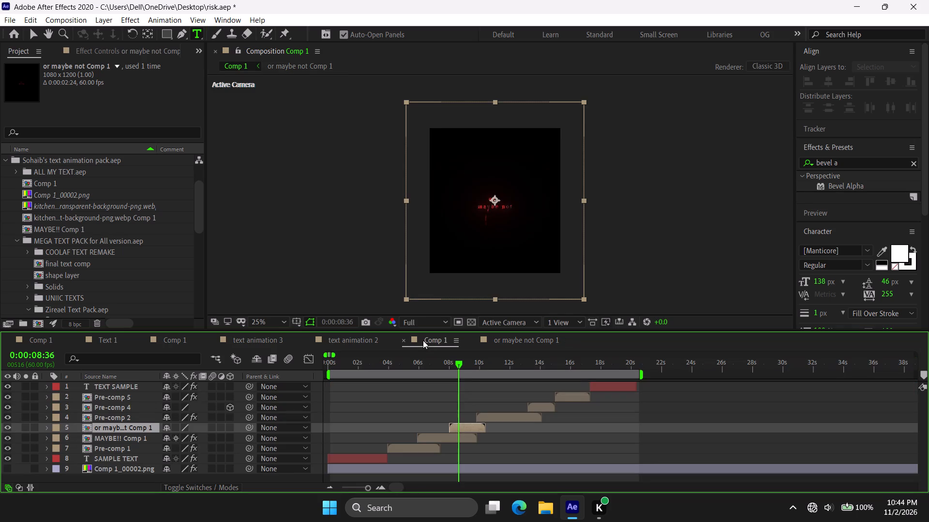
key(ctrl+x)
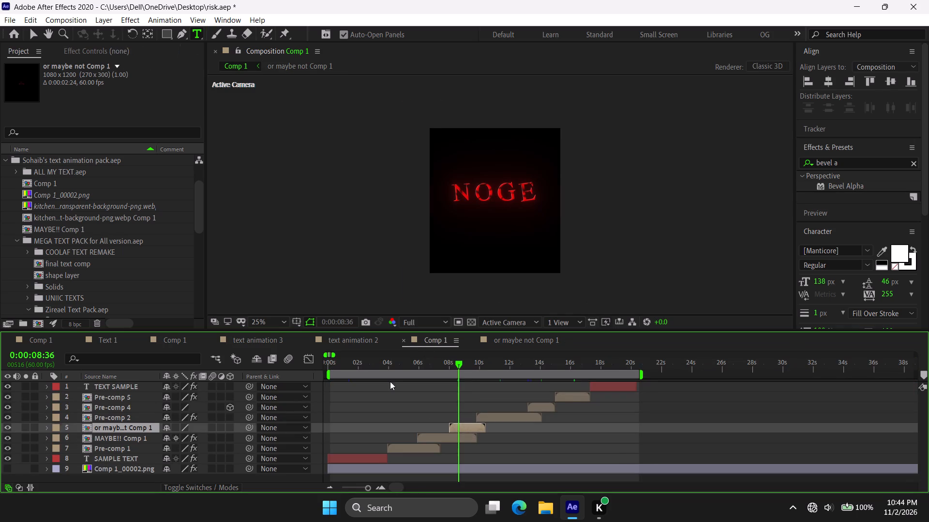
Paste the NOGE caption above text animation 3 in the main Comp 1, starting at the second speech marker, 0:00:02:30.
click(57, 341)
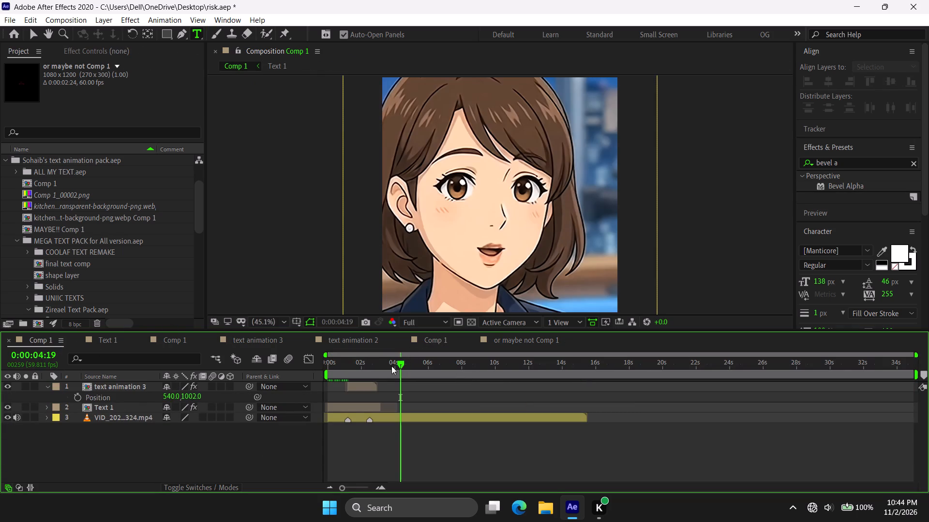
drag(384, 363, 375, 365)
key(space)
key(space)
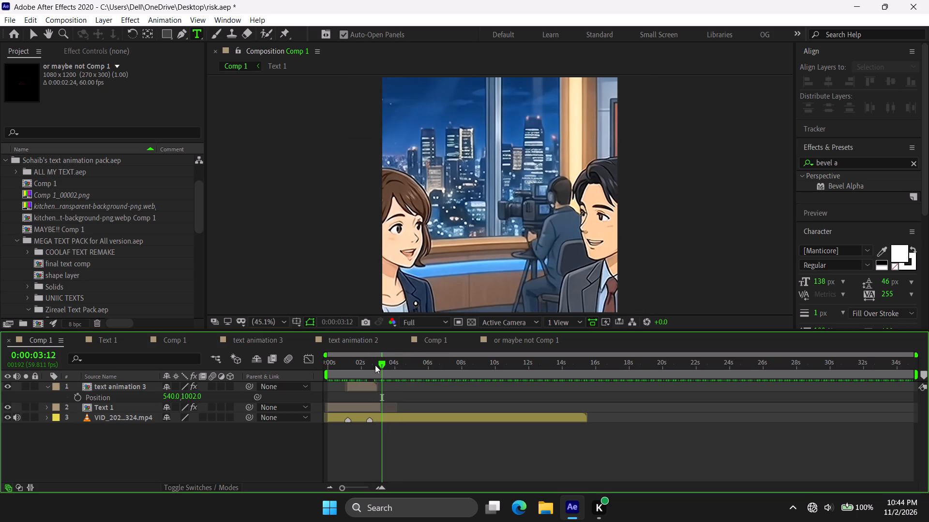
click(366, 365)
key(space)
key(space)
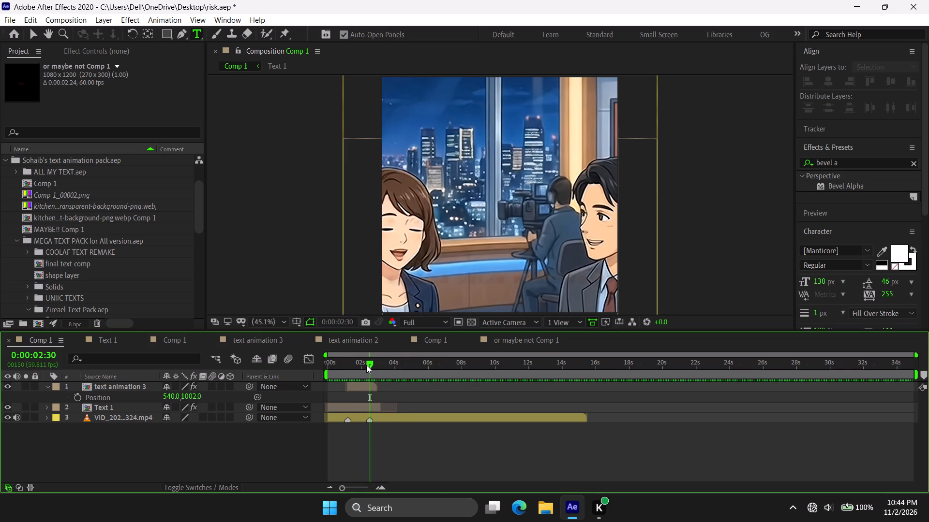
key(space)
key(space)
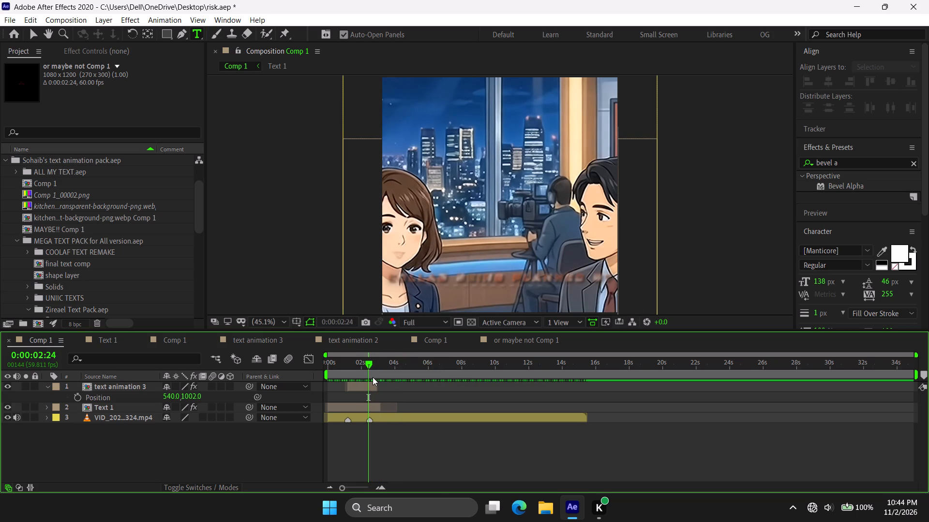
key(space)
key(space)
click(373, 384)
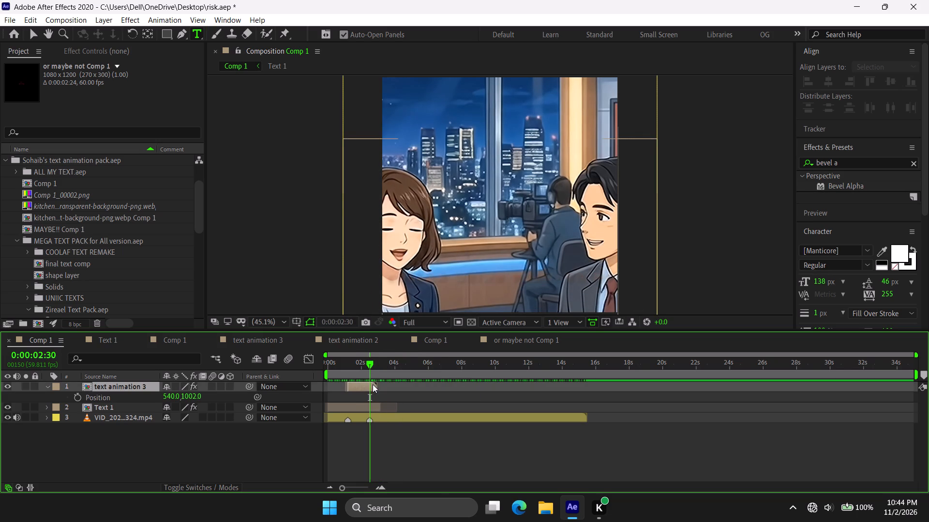
key(ctrl+v)
key(bracketleft)
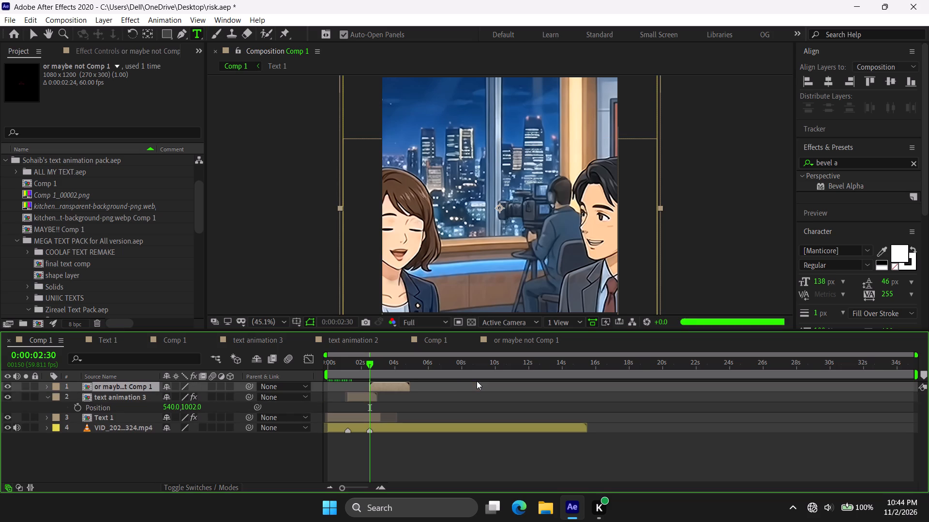
Apply the recent animation preset containing Deep Glow and two Drop Shadow effects to the NOGE caption layer.
click(378, 364)
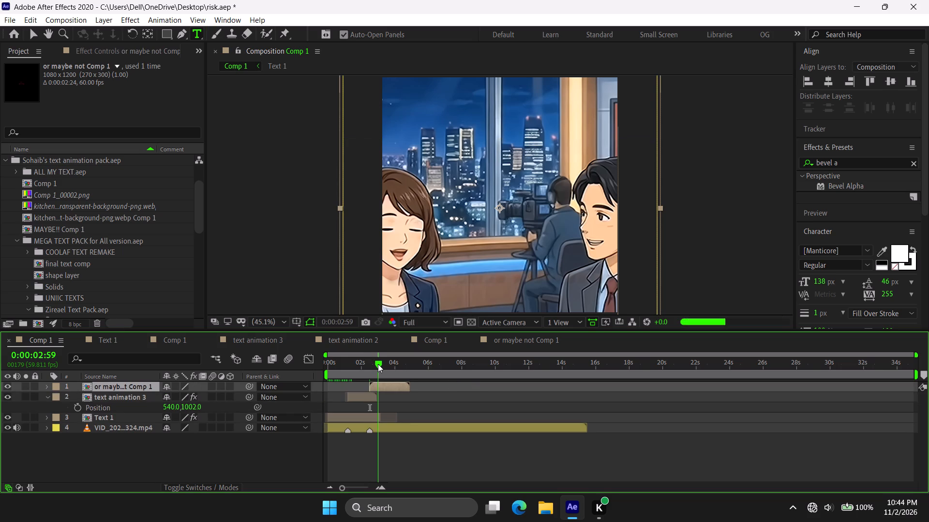
click(385, 362)
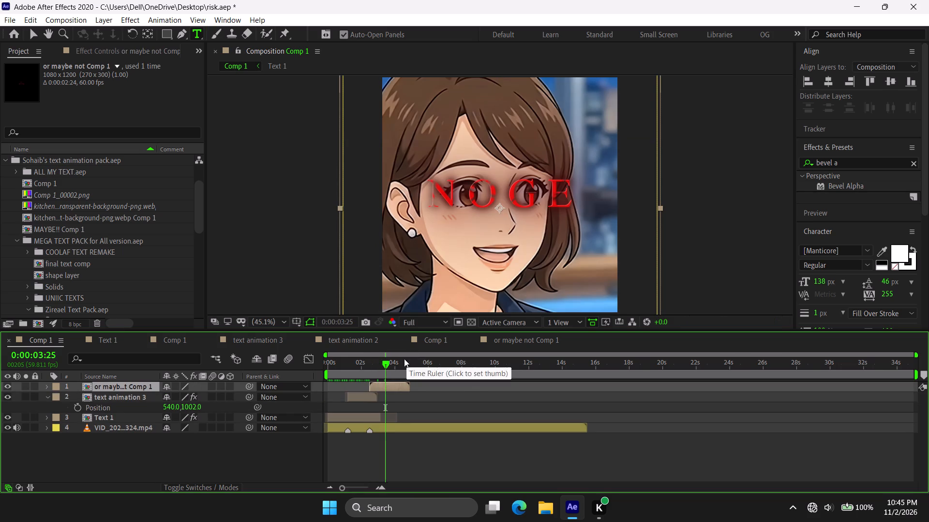
click(108, 47)
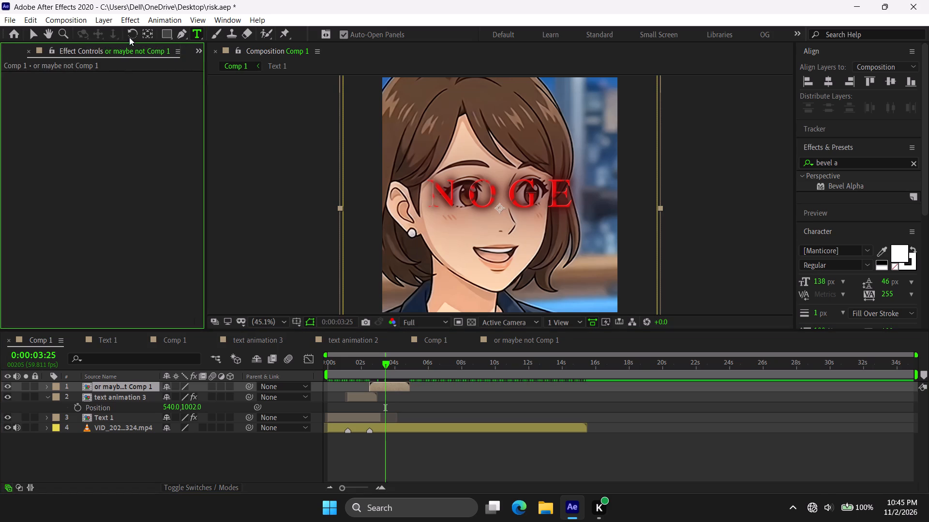
click(28, 35)
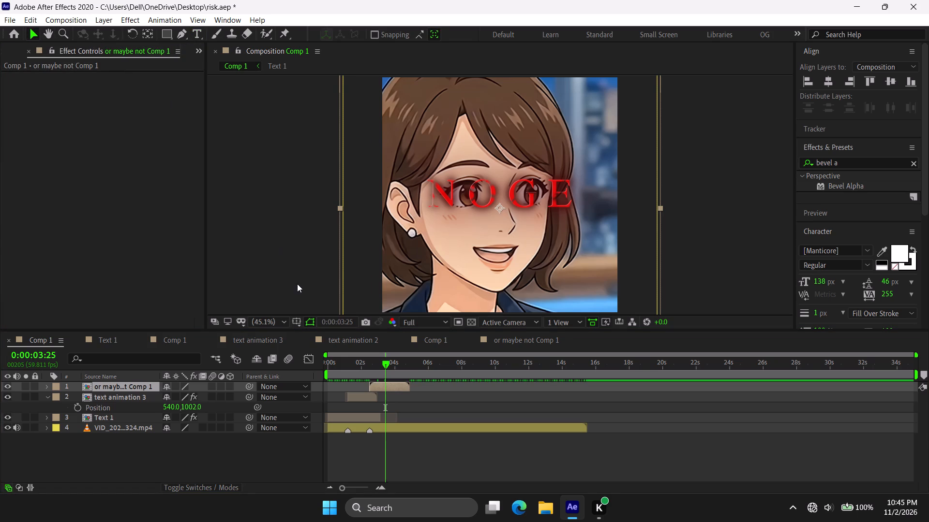
click(169, 17)
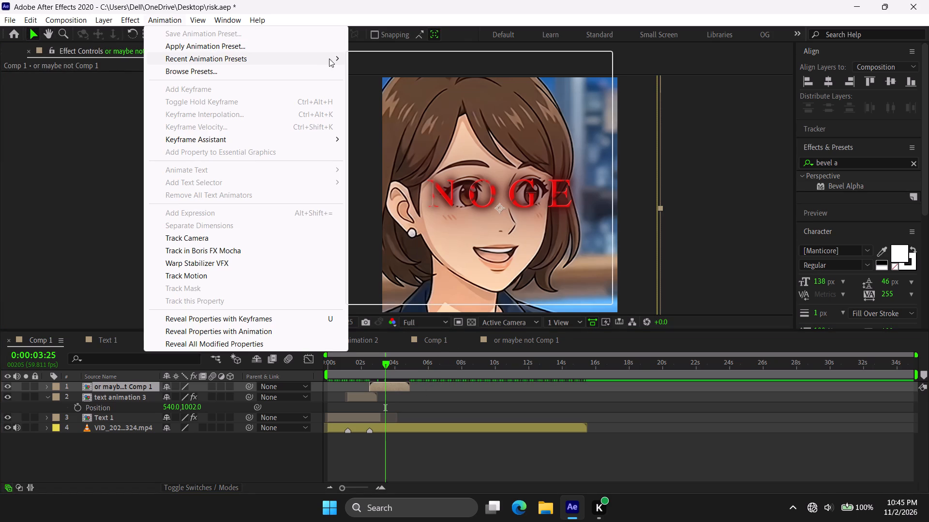
click(378, 64)
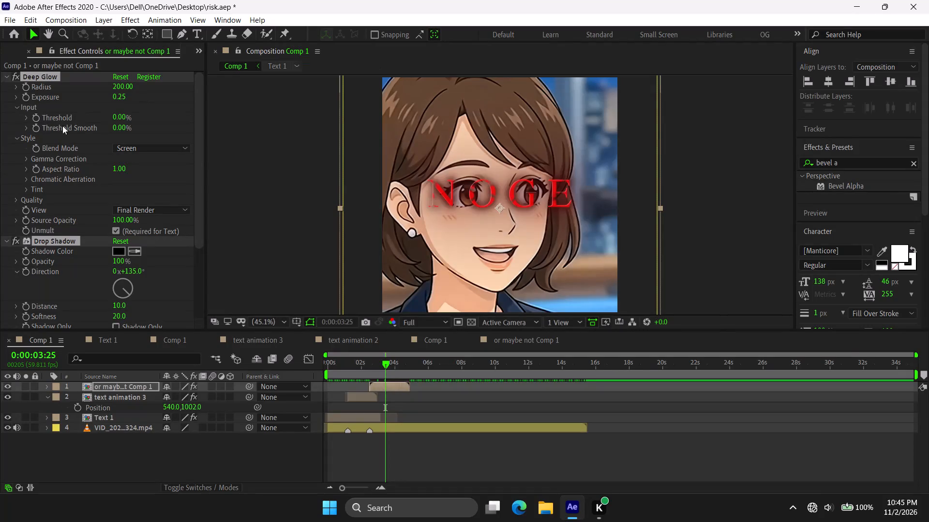
Set the NOGE caption's Deep Glow exposure to 0.8 and collapse its three effects.
click(117, 95)
text(0.8)
key(Return)
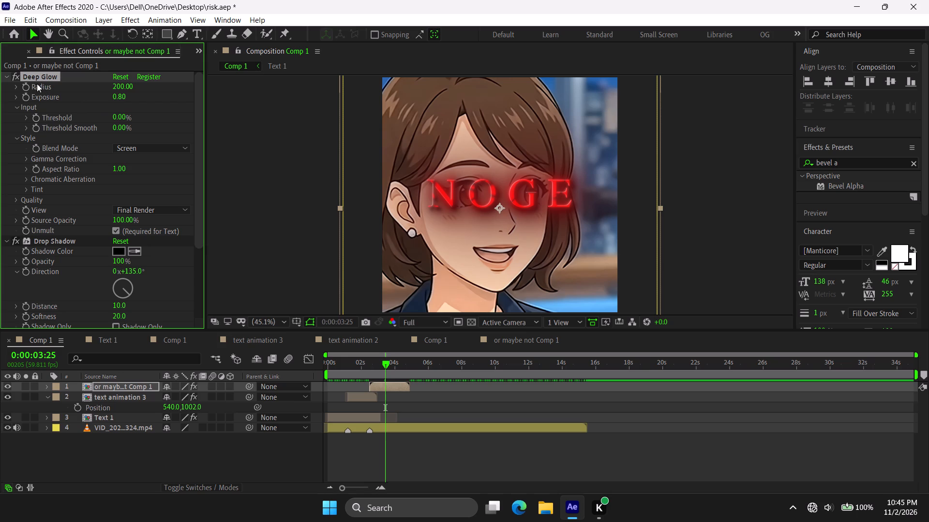
click(6, 79)
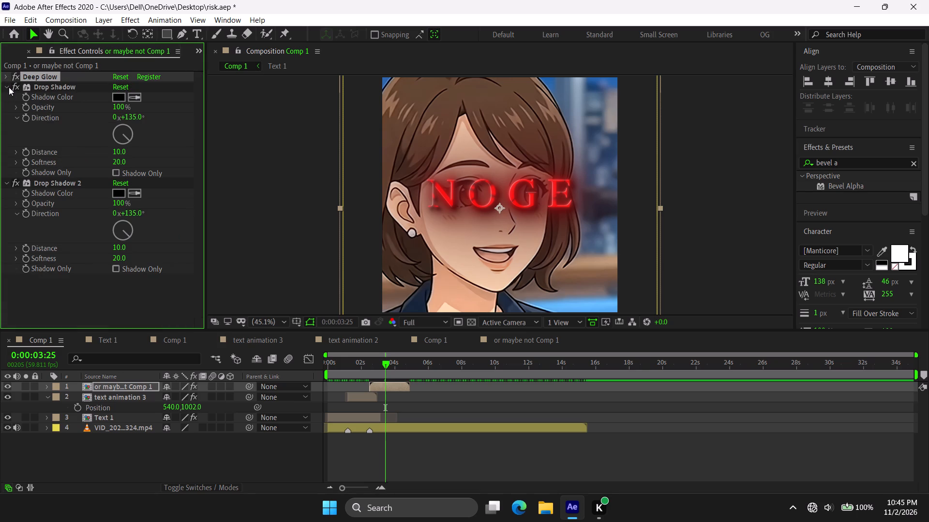
click(9, 87)
click(7, 94)
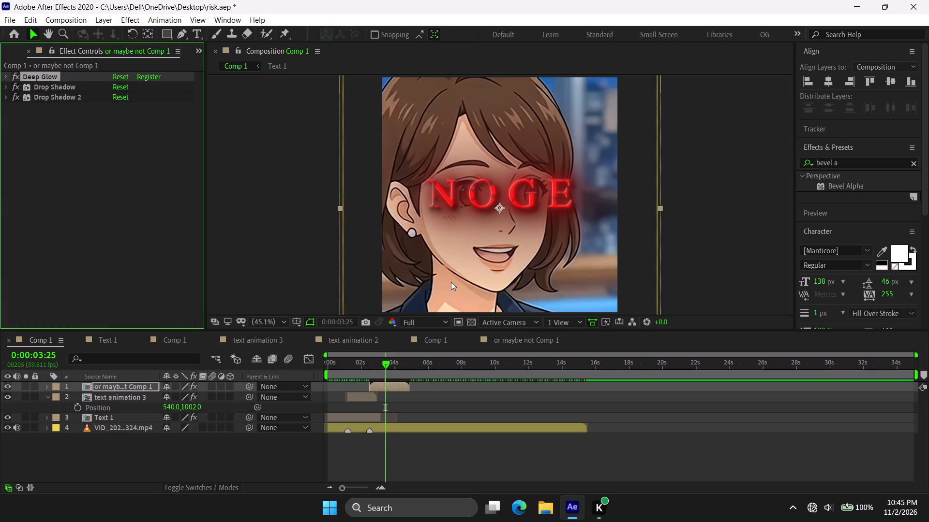
Scale the NOGE caption layer down to 90% and return to its start at about 0:00:02:23.
key(s)
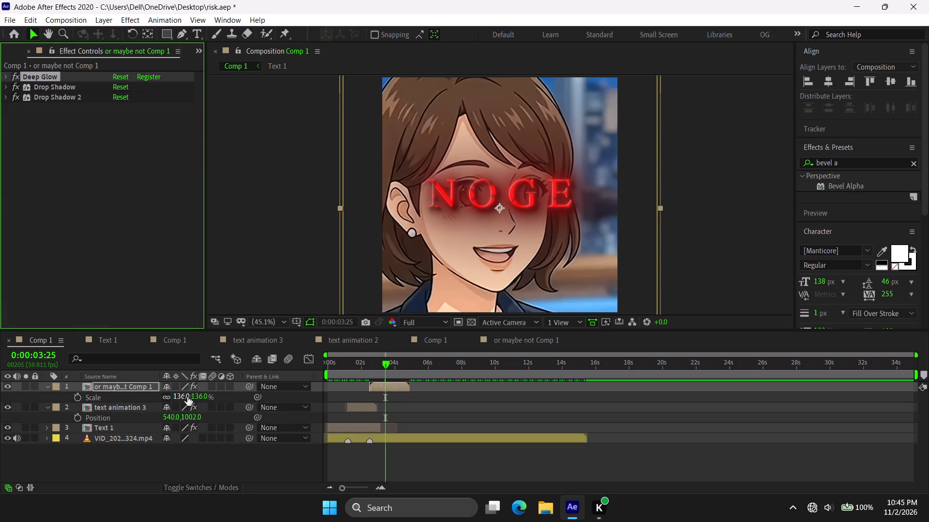
drag(187, 397, 163, 401)
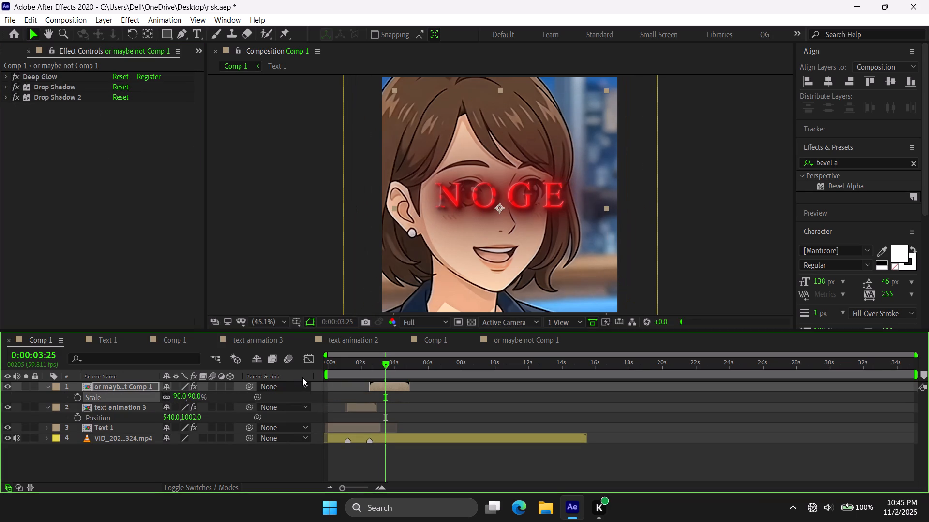
click(368, 363)
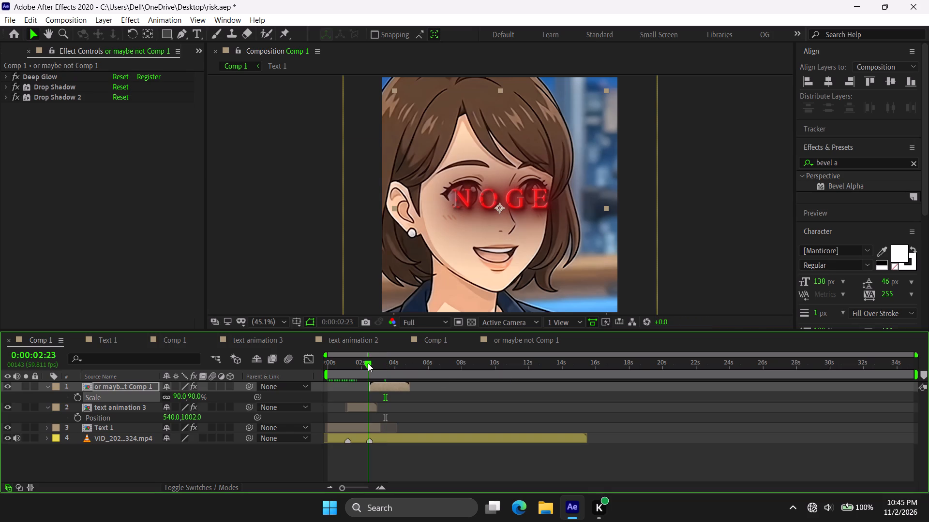
Play back the NOGE caption section in short passes from about 0:00:02:23 to check its timing against the speech.
key(space)
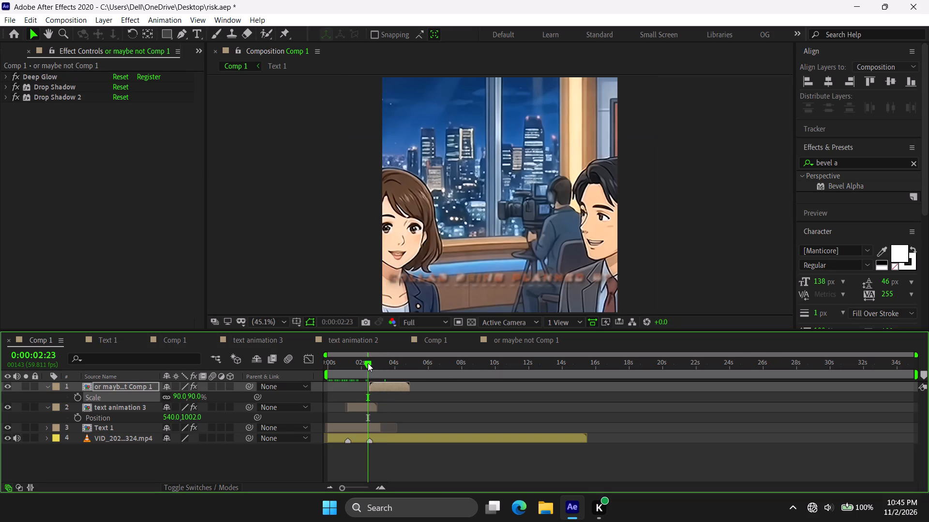
key(space)
key(space)
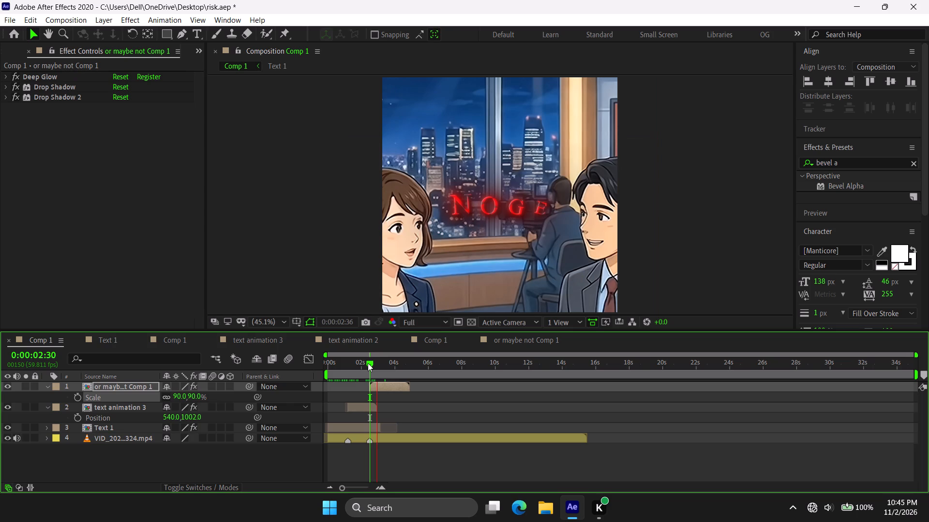
key(space)
click(376, 363)
drag(376, 363, 370, 364)
key(space)
key(space)
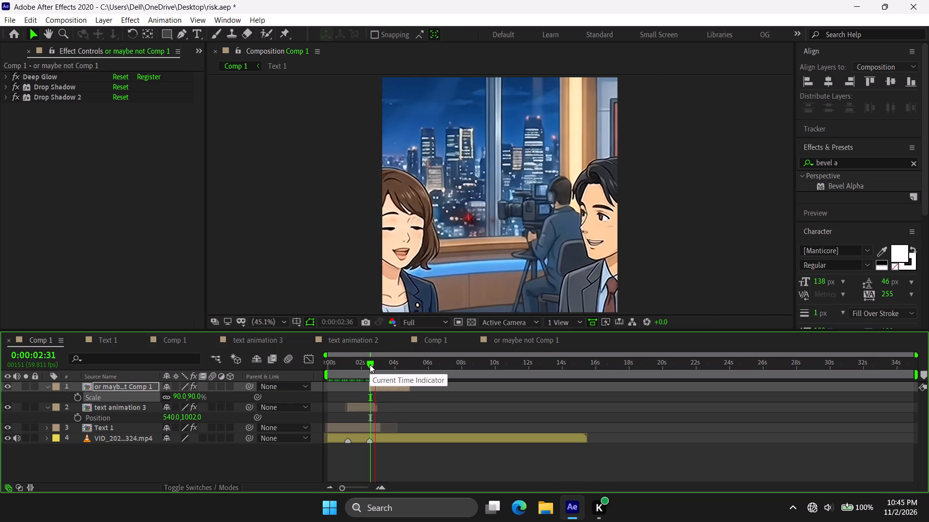
key(space)
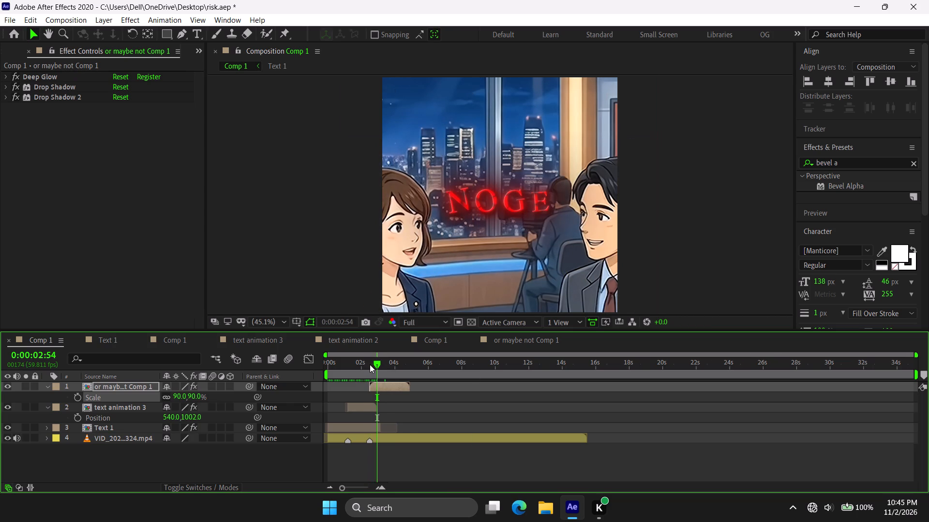
key(space)
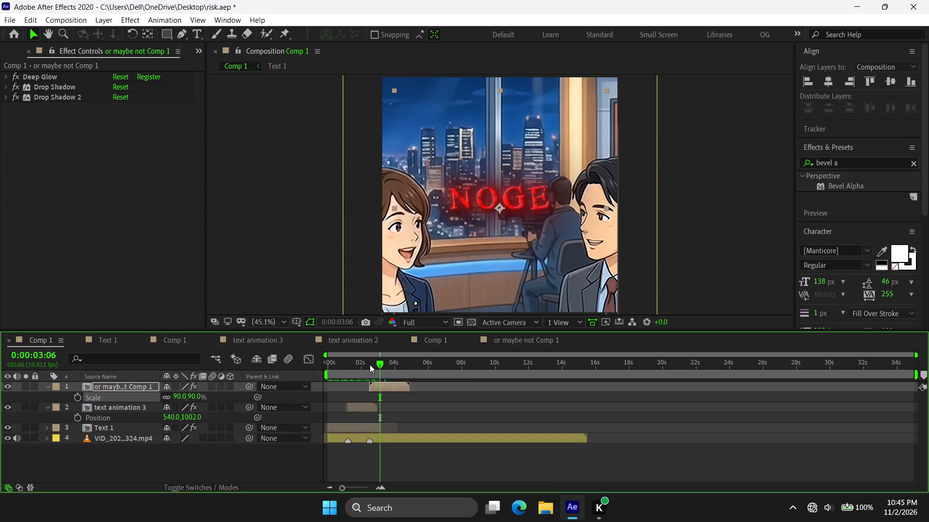
key(space)
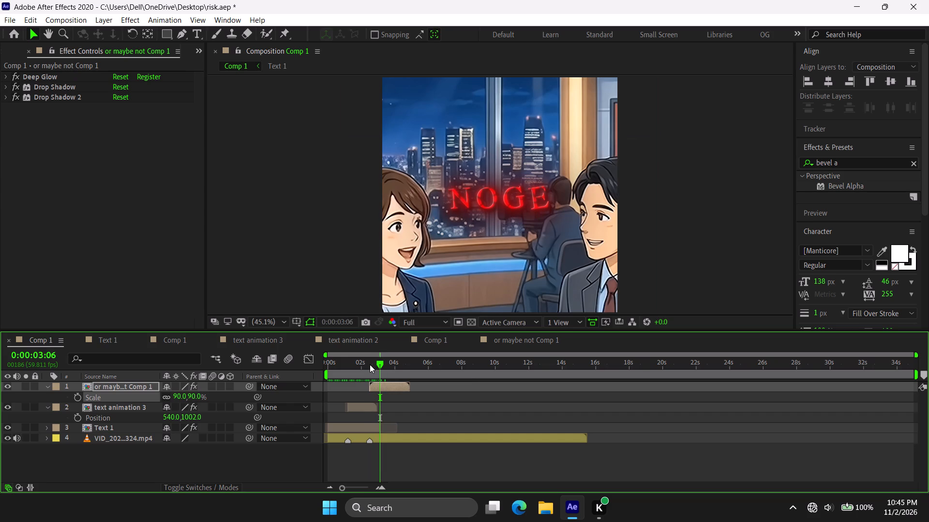
key(space)
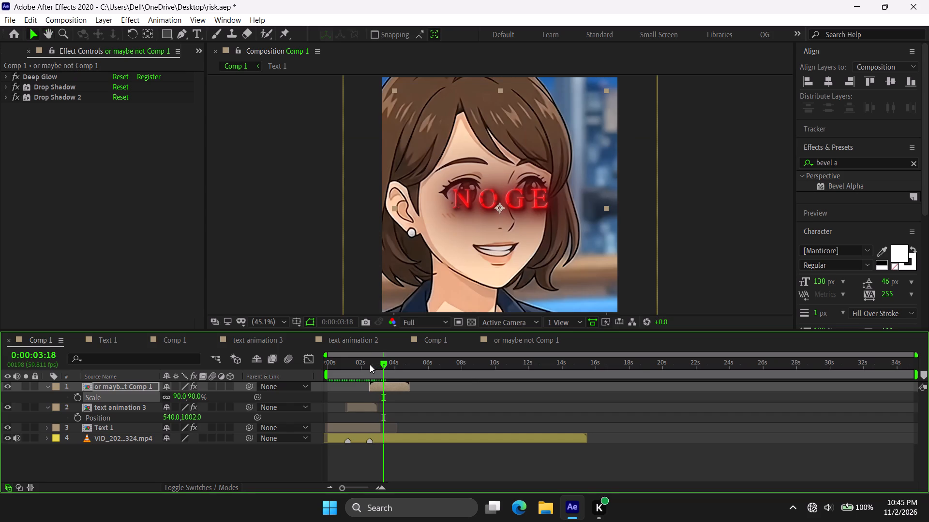
key(space)
key(space)
key(space)
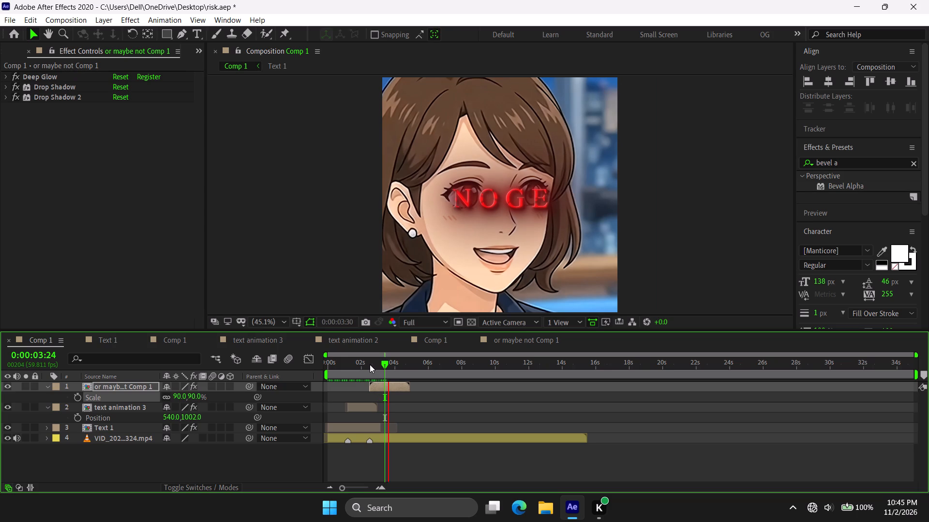
key(space)
Open the NOGE caption's precomp and time-compress the NOGE text layer with its keyframes so it ends at 0:00:09:06.
double_click(398, 388)
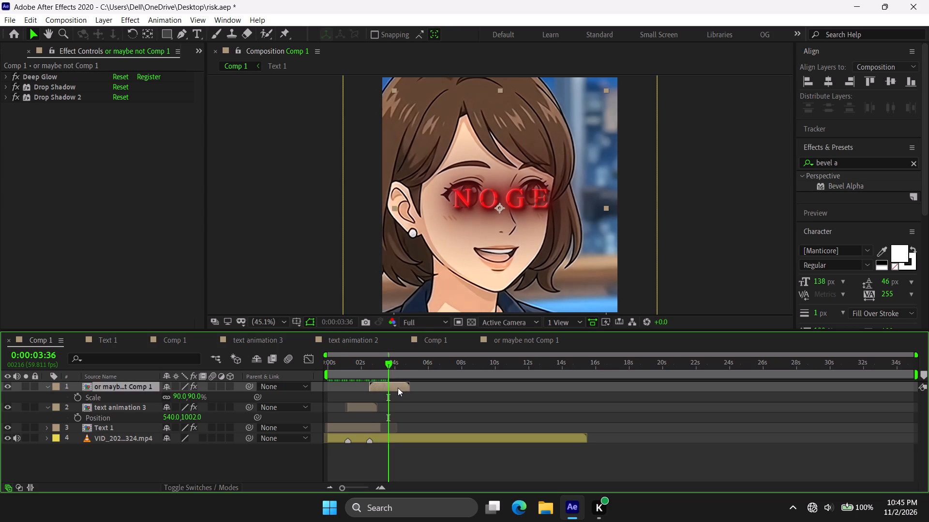
click(471, 381)
click(478, 391)
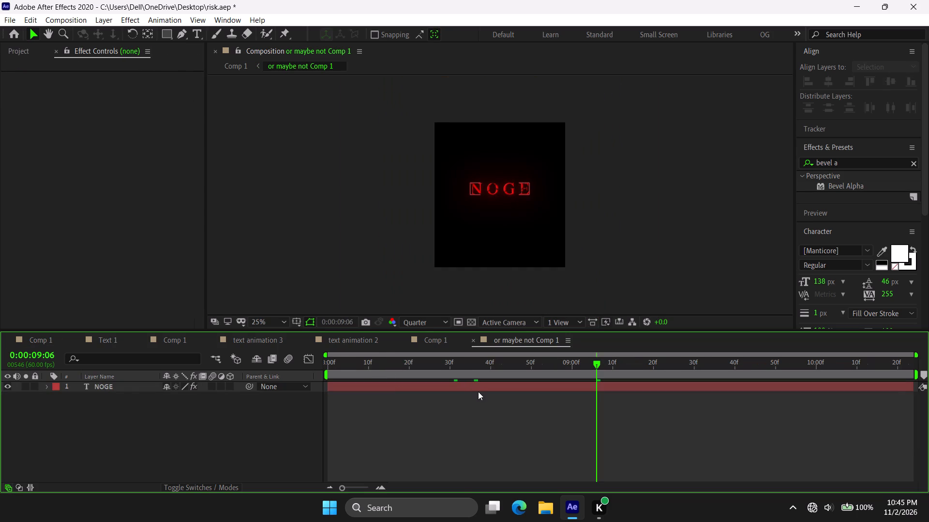
click(473, 383)
key(u)
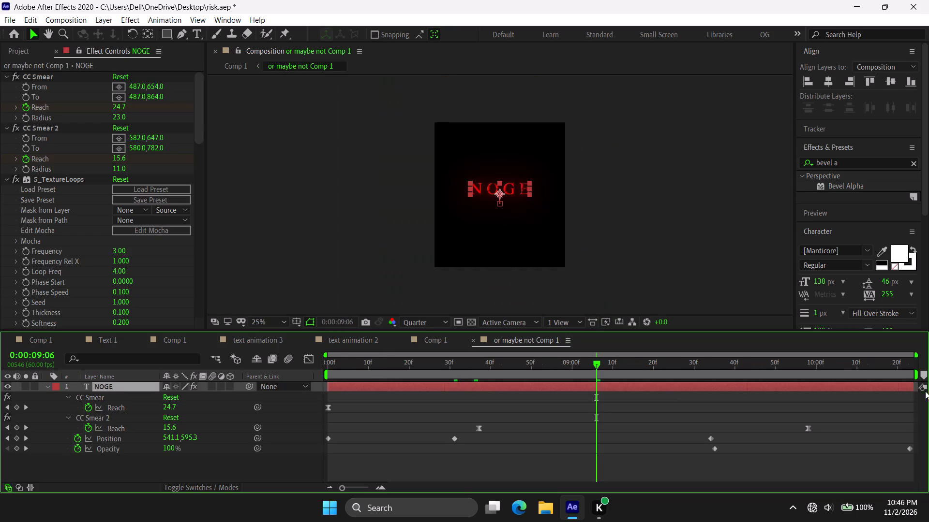
alt+drag(912, 385, 610, 389)
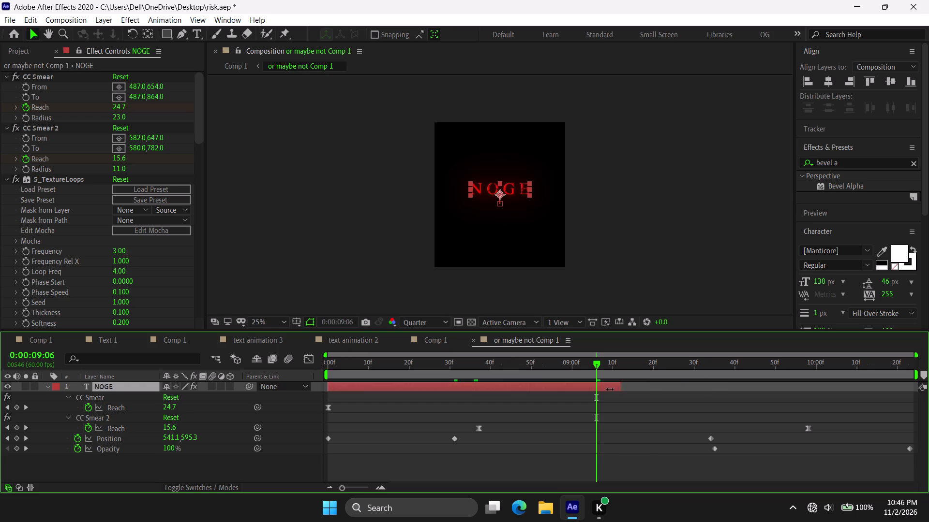
alt+drag(610, 389, 596, 391)
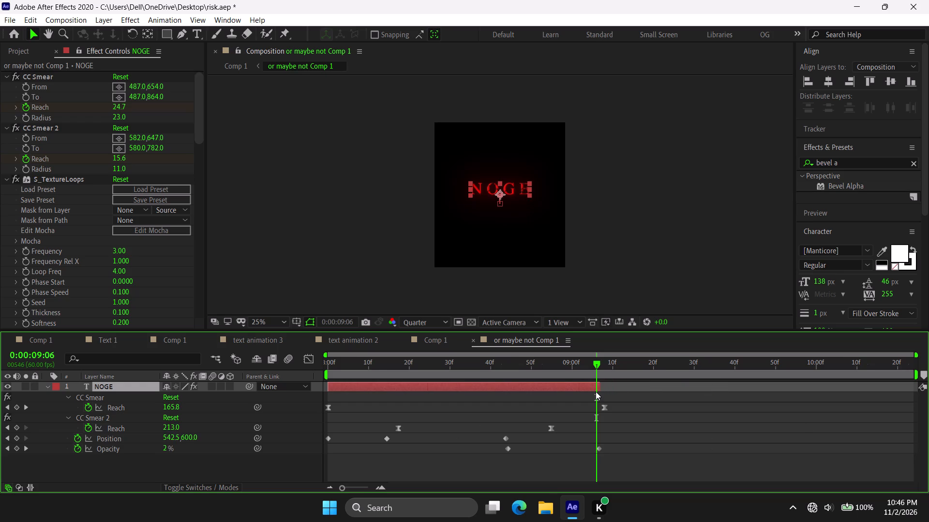
Back in the main Comp 1, trim the end of the NOGE caption layer to 0:00:03:36.
click(48, 344)
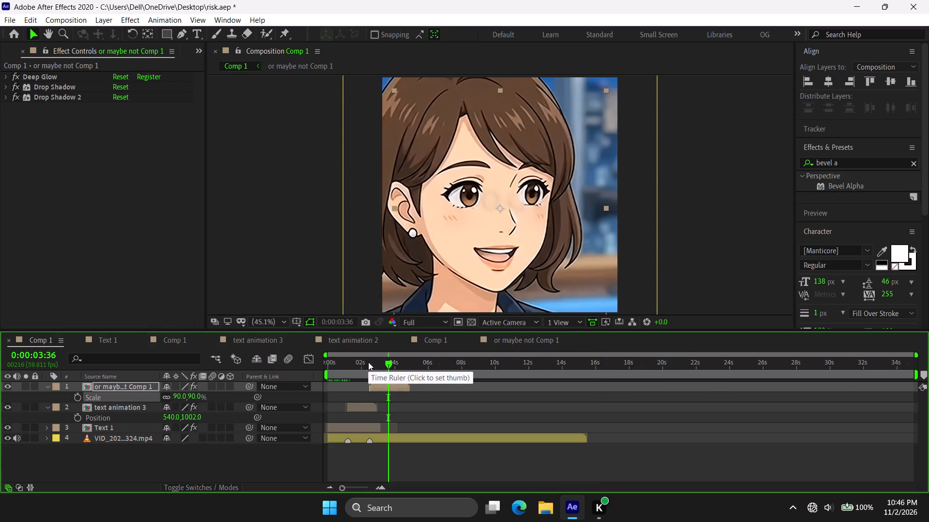
key(alt+bracketright)
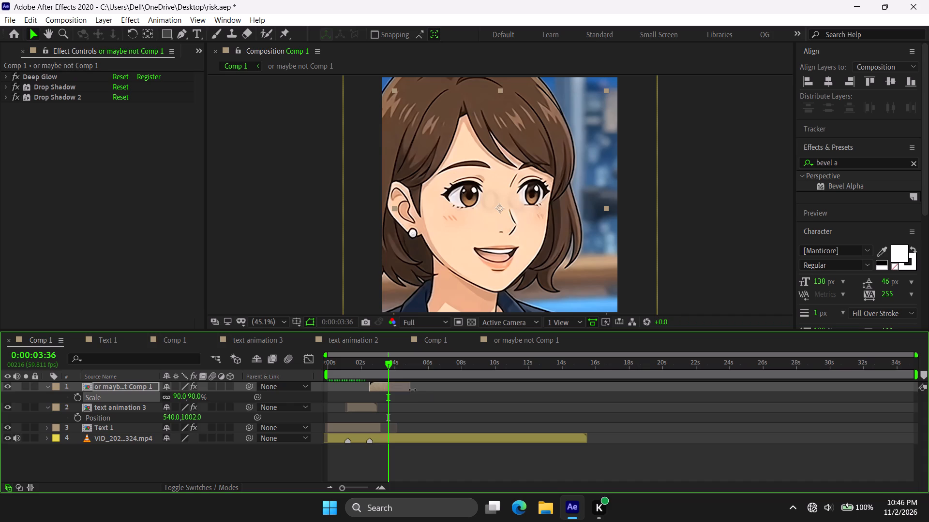
Preview the shortened NOGE caption against the speech, replaying from 0:00:01:44 and 0:00:02:07.
click(357, 365)
key(space)
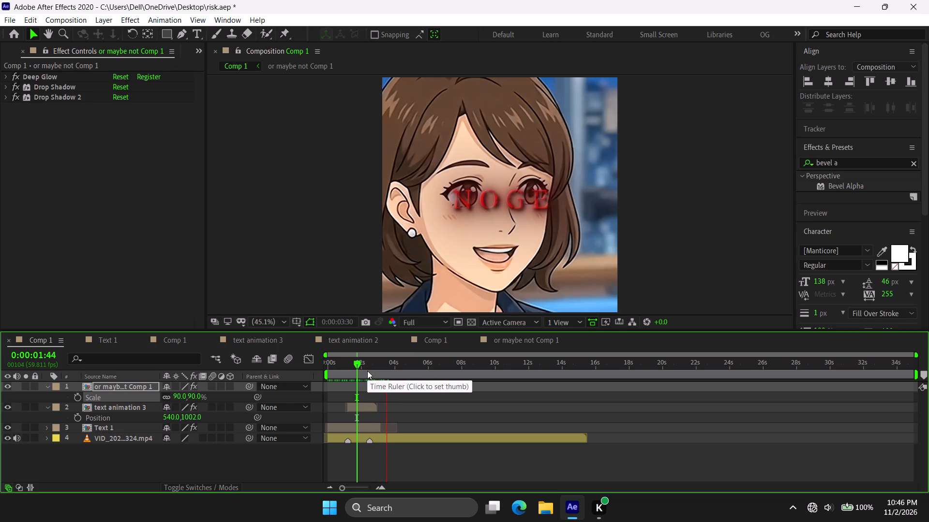
click(363, 370)
key(space)
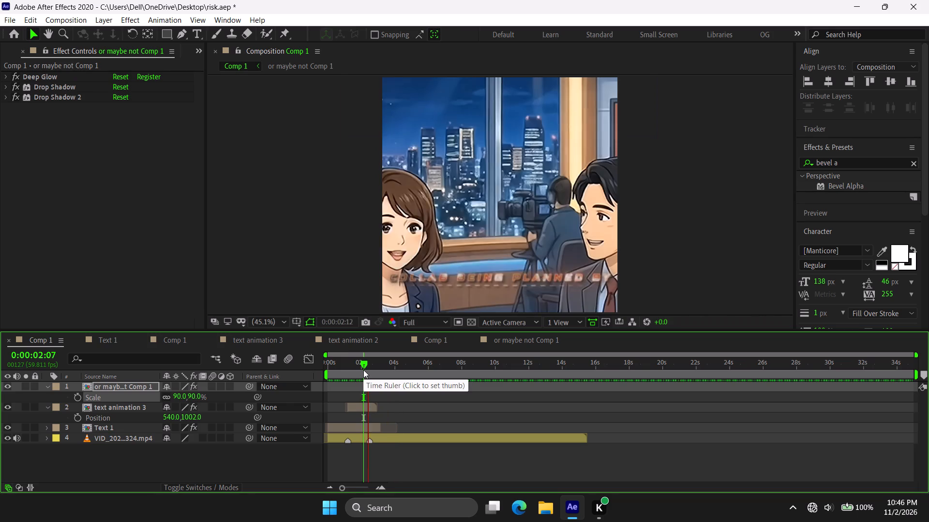
key(space)
key(space)
key(space)
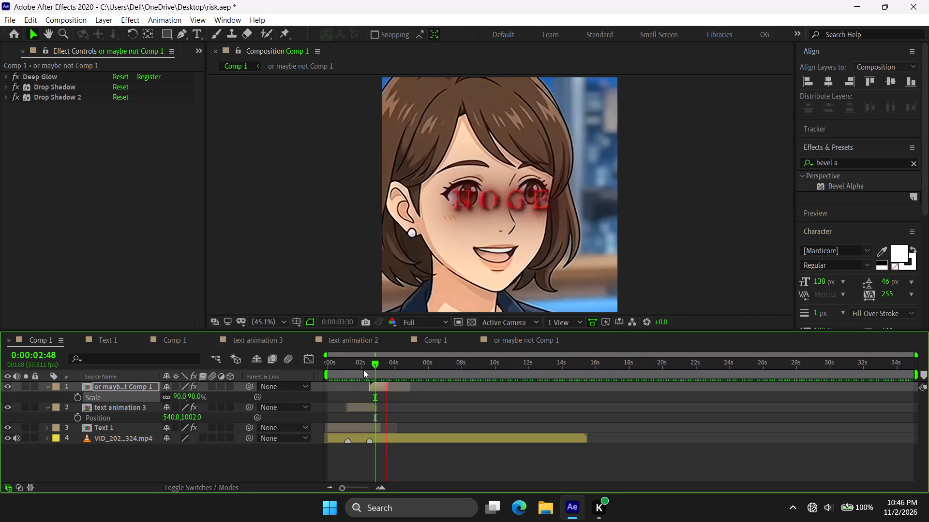
key(space)
click(363, 370)
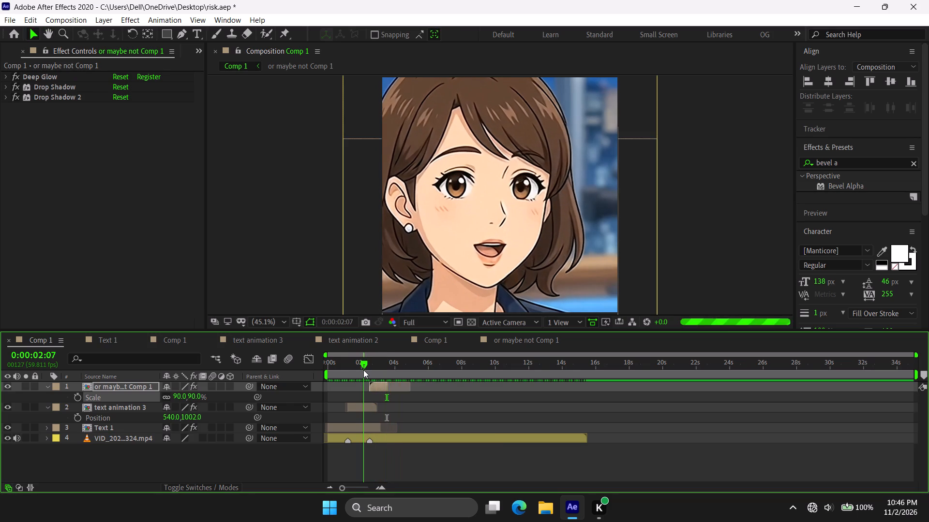
key(space)
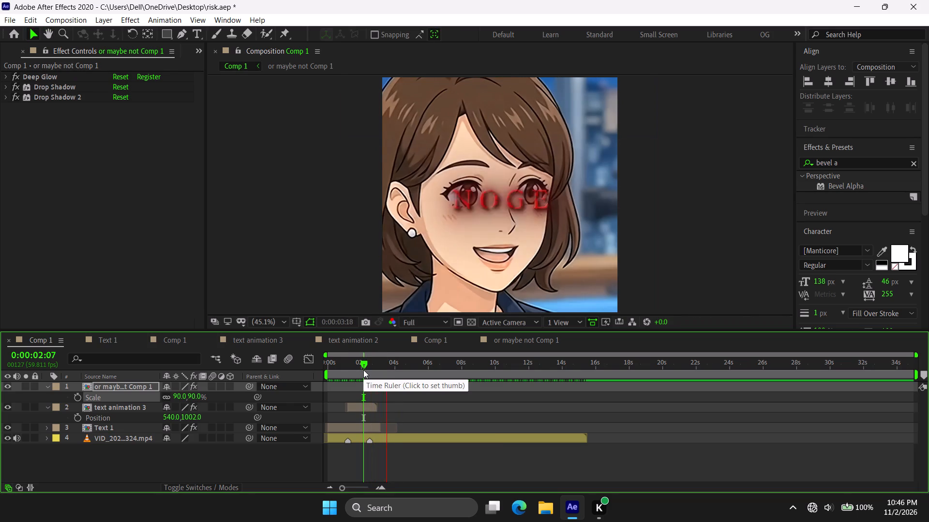
key(space)
Stretch the NOGE caption layer in time so it ends at about the 4-second mark.
alt+drag(390, 385, 395, 389)
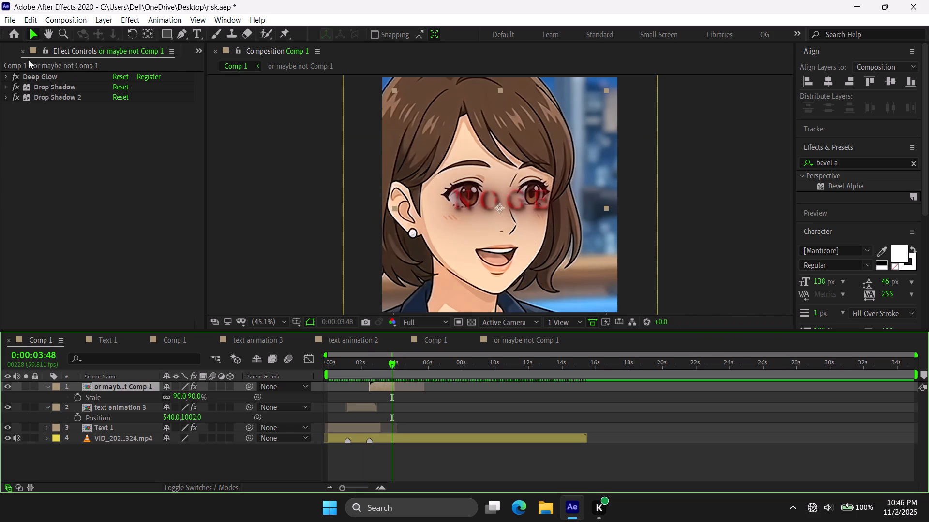
Lower the NOGE caption's Y position so the word sits below the woman's mouth, and collapse the open layer properties.
click(384, 368)
key(p)
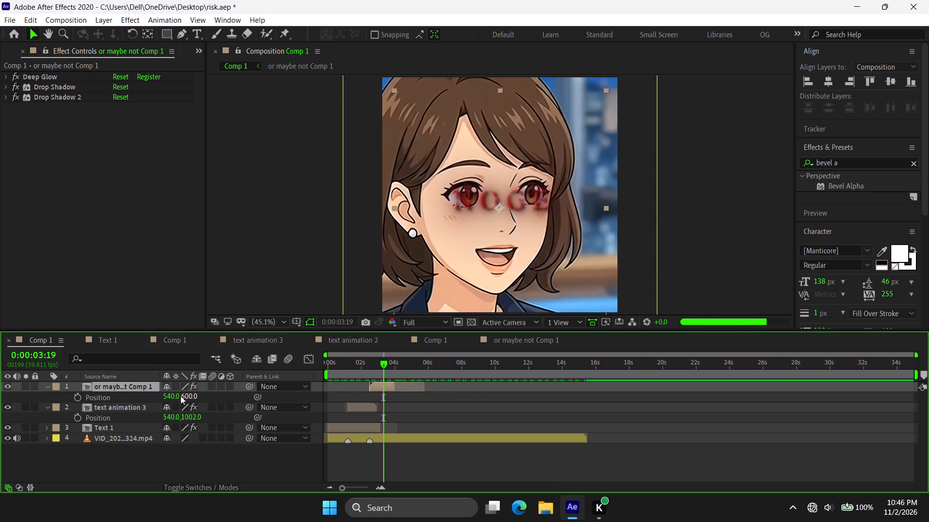
drag(190, 398, 382, 423)
key(s)
click(294, 456)
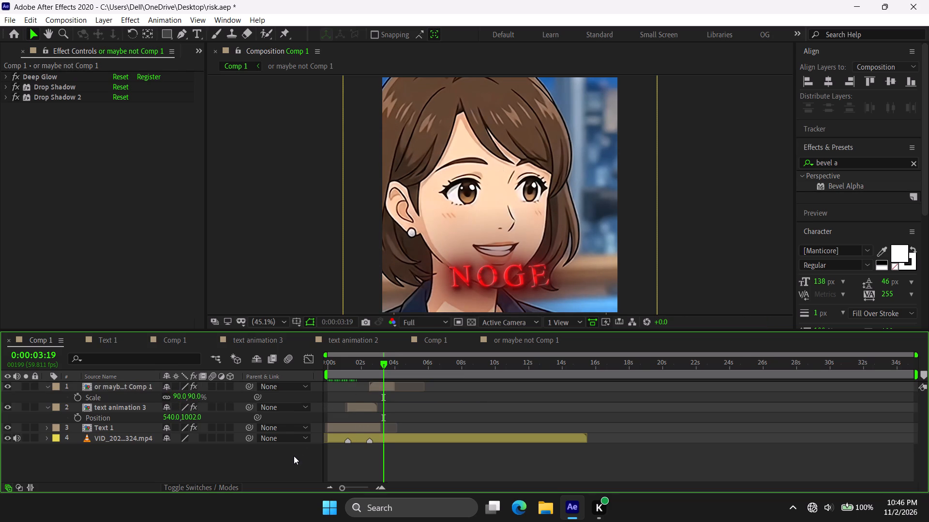
text(pp)
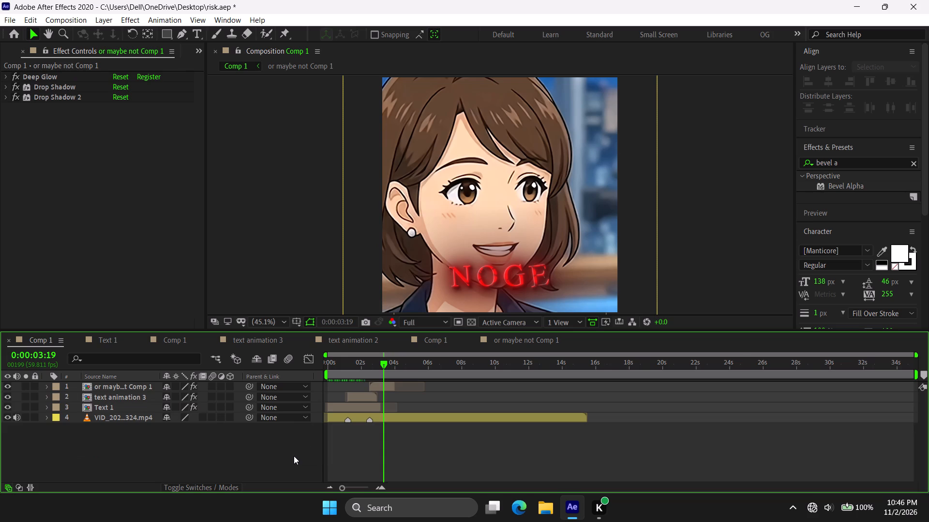
Hide the NOGE caption layer in the main Comp 1.
click(392, 365)
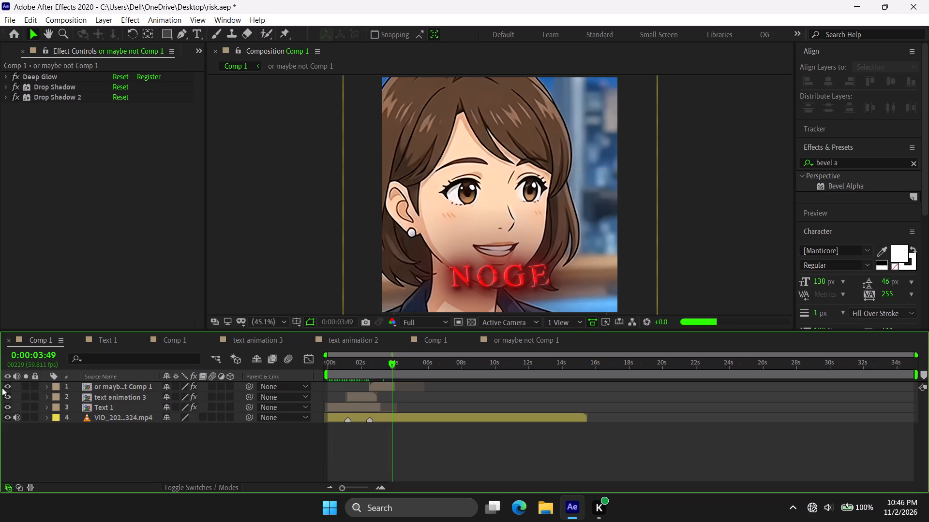
click(6, 387)
Listen to the speech from 0:00:03:06 and set the playhead at 0:00:04:22.
click(380, 366)
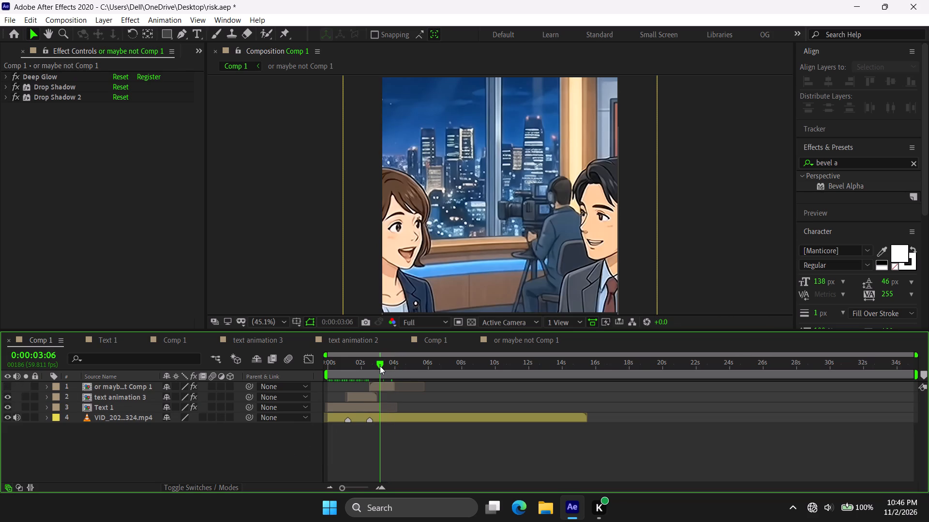
key(space)
key(space)
key(space)
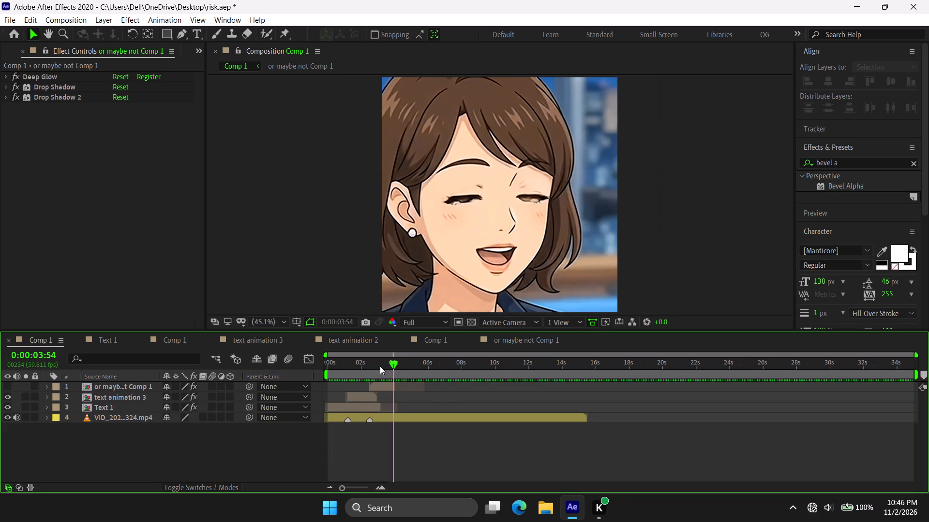
key(space)
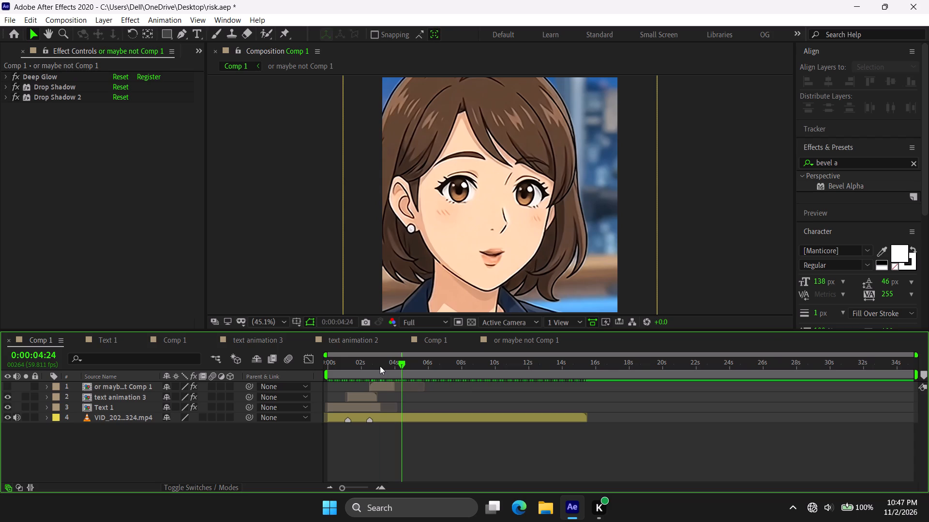
key(ctrl+Left)
key(ctrl+Left)
Open the "final text comp" composition from the imported MEGA TEXT PACK project folder.
click(24, 51)
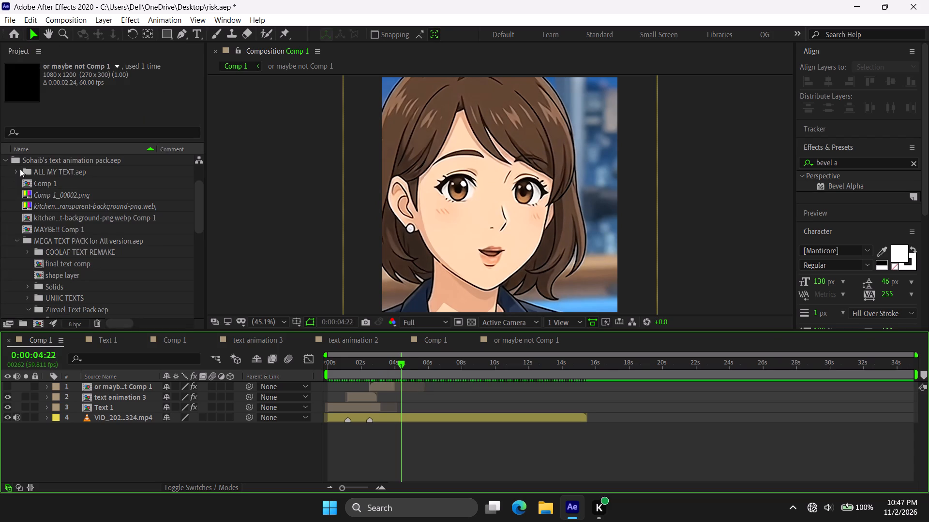
click(3, 159)
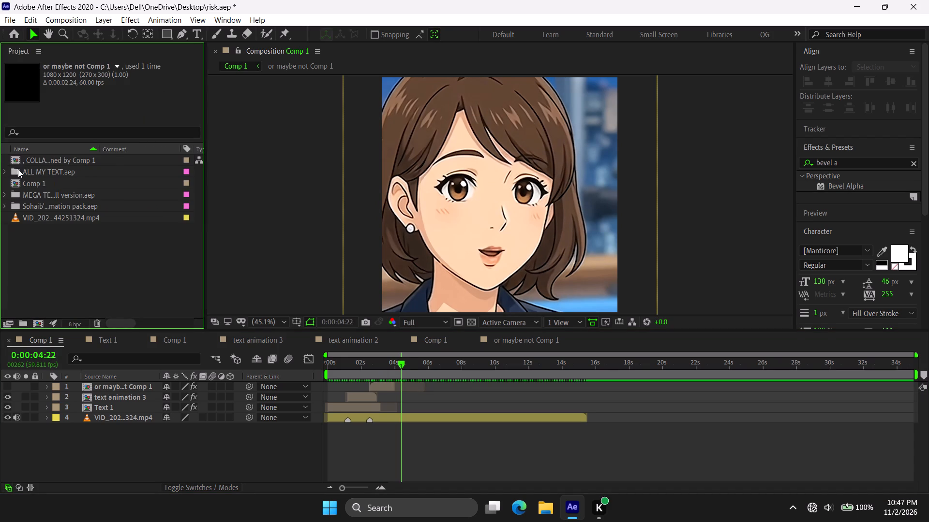
click(5, 196)
double_click(58, 219)
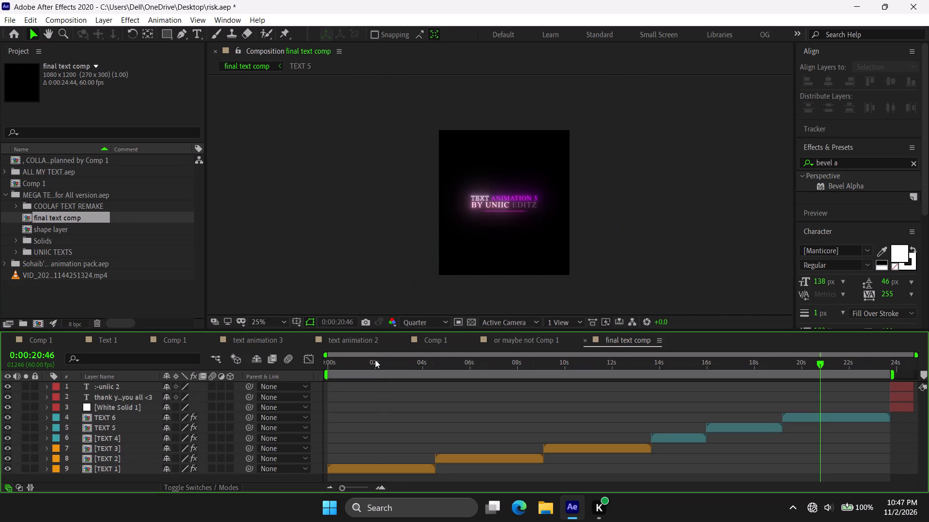
Scrub through the pack's text animations to the UNIIC text animation 2 and cut its TEXT 5 layer.
drag(375, 360, 484, 344)
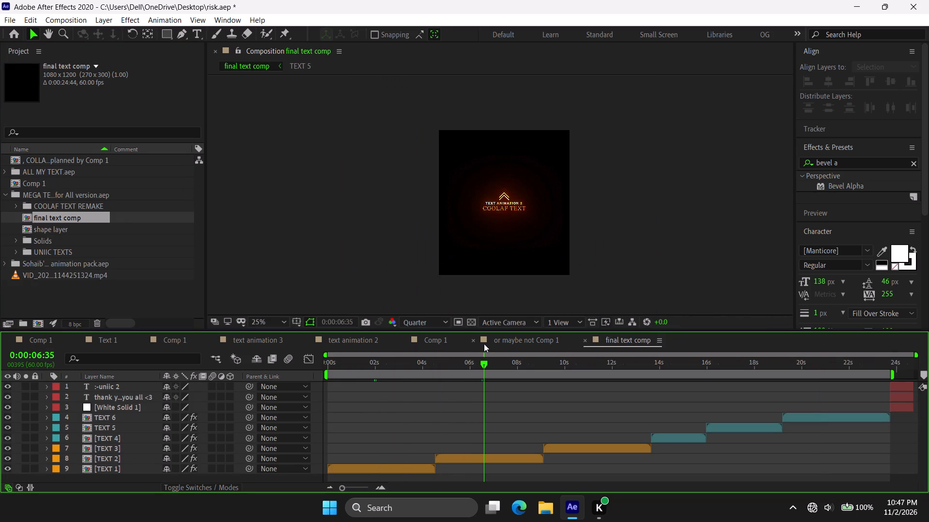
drag(508, 363, 575, 374)
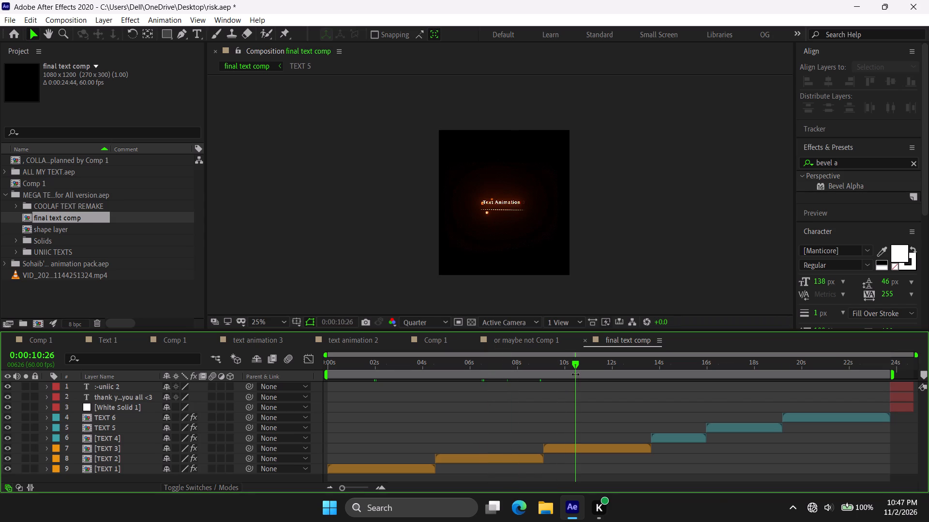
drag(588, 368, 660, 364)
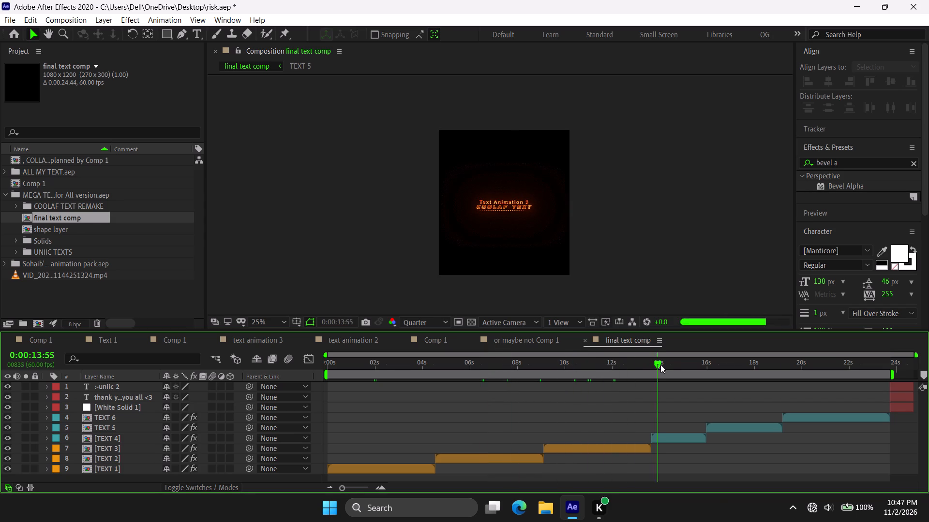
drag(660, 364, 670, 364)
drag(670, 364, 719, 365)
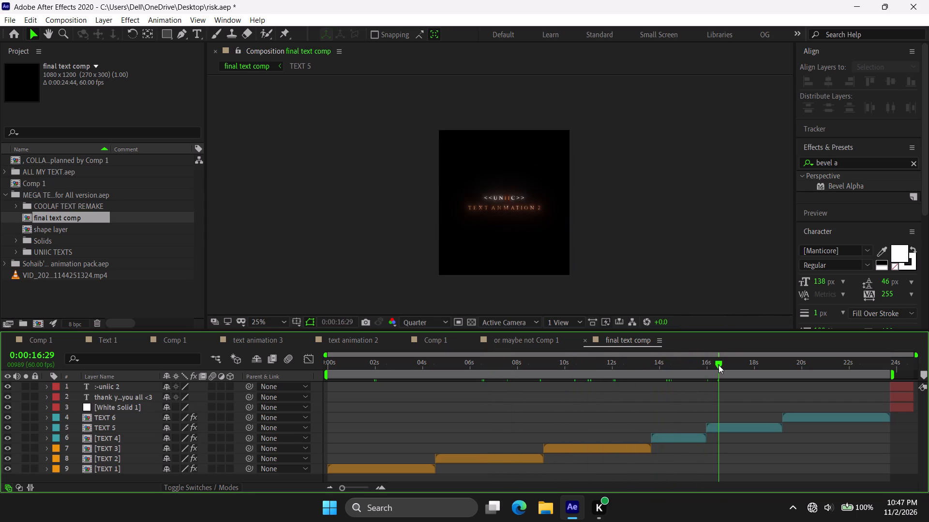
drag(719, 365, 751, 366)
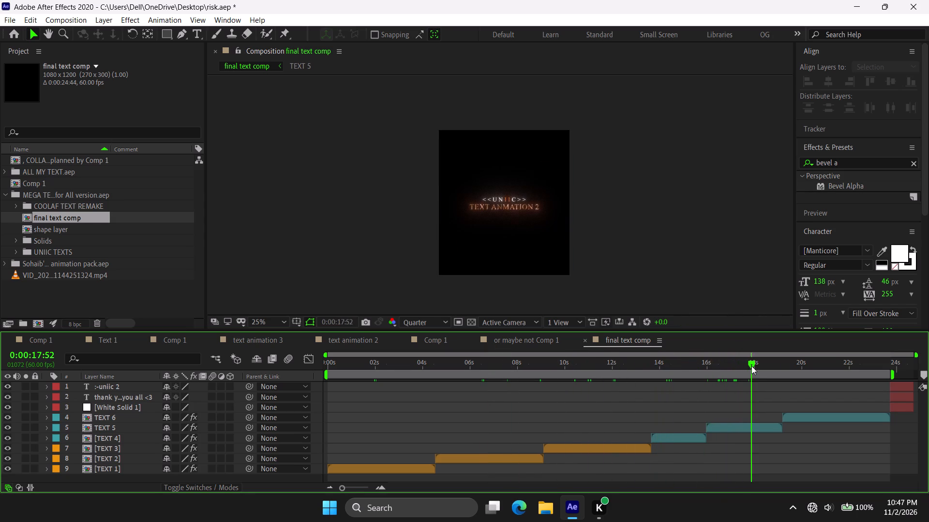
drag(751, 366, 741, 366)
click(726, 431)
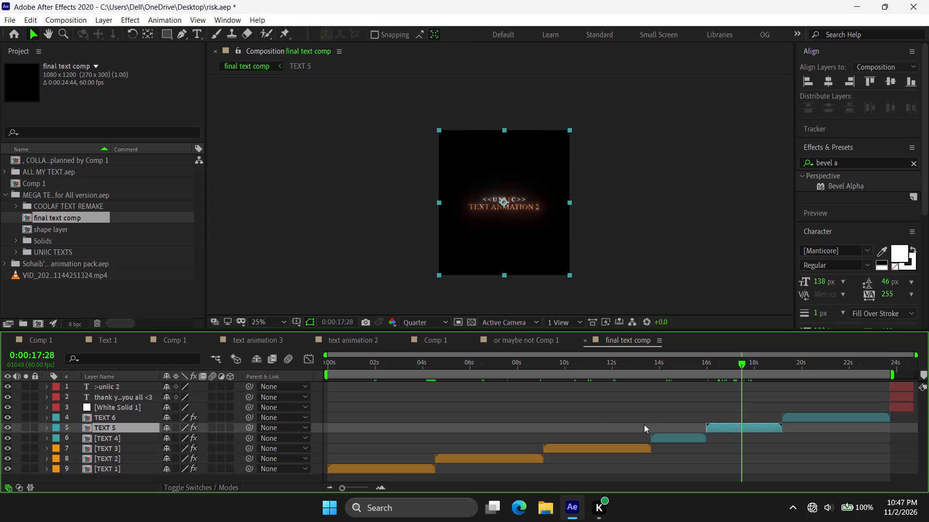
key(ctrl+x)
Paste TEXT 5 as the top layer of the main Comp 1 and move its start to 0:00:04:22.
click(44, 337)
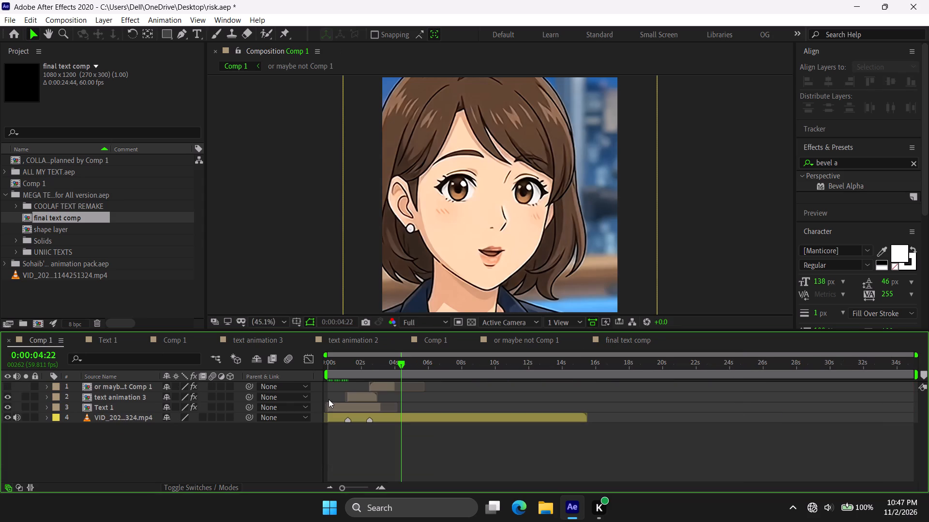
key(space)
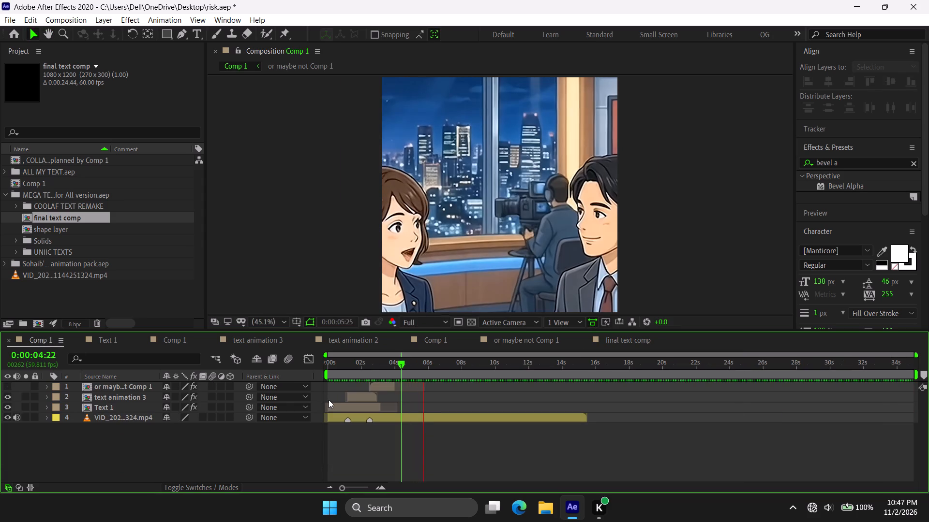
click(401, 367)
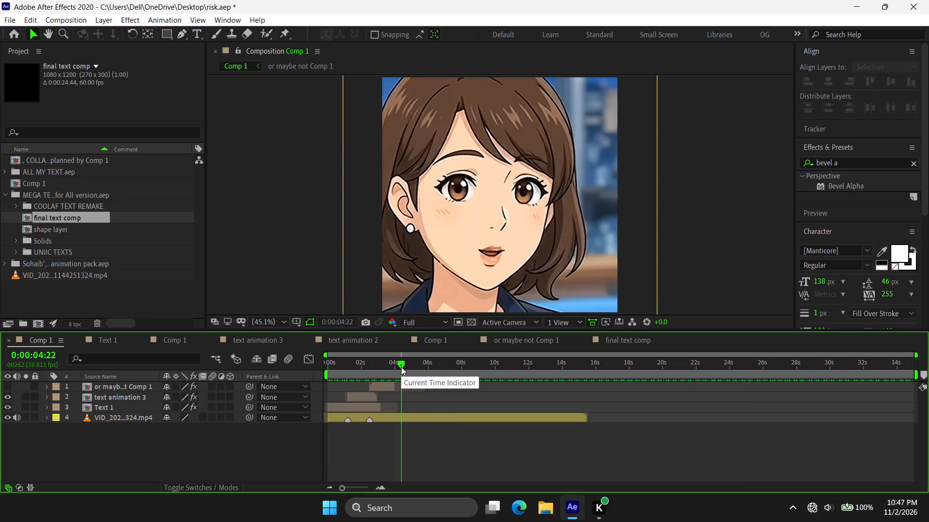
click(388, 386)
key(ctrl+v)
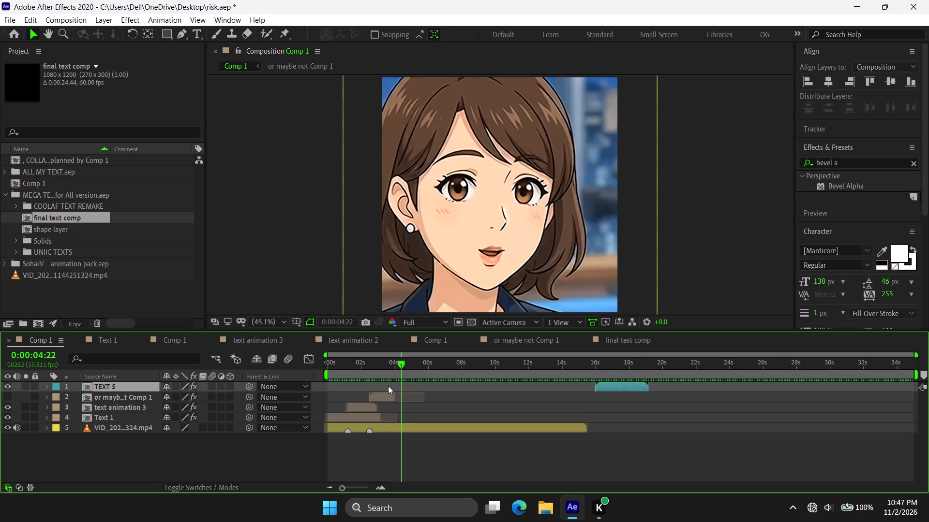
key(bracketleft)
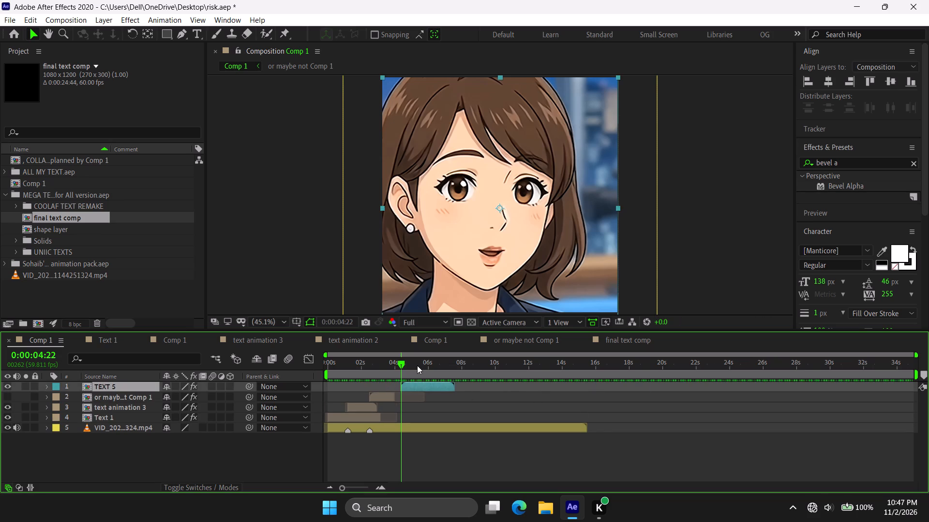
Preview the pasted TEXT 5 caption over the video and hide its layer.
key(space)
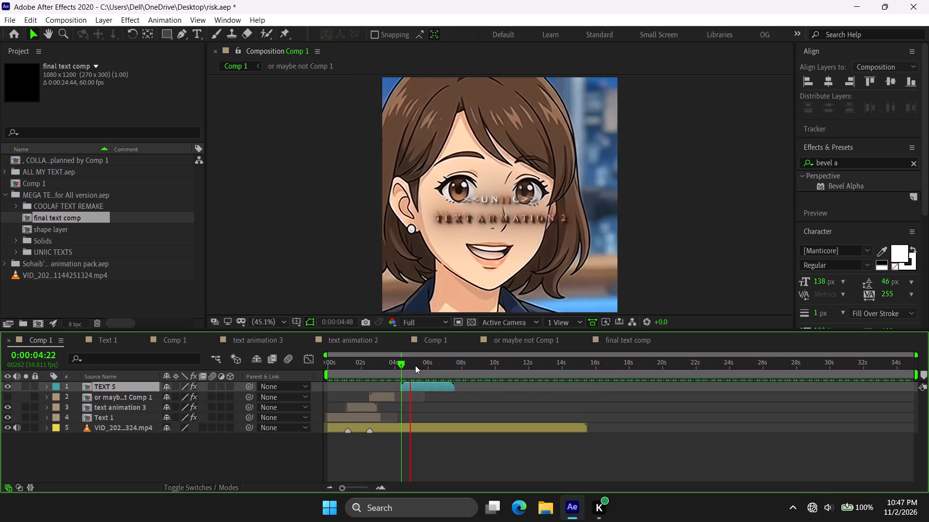
click(4, 388)
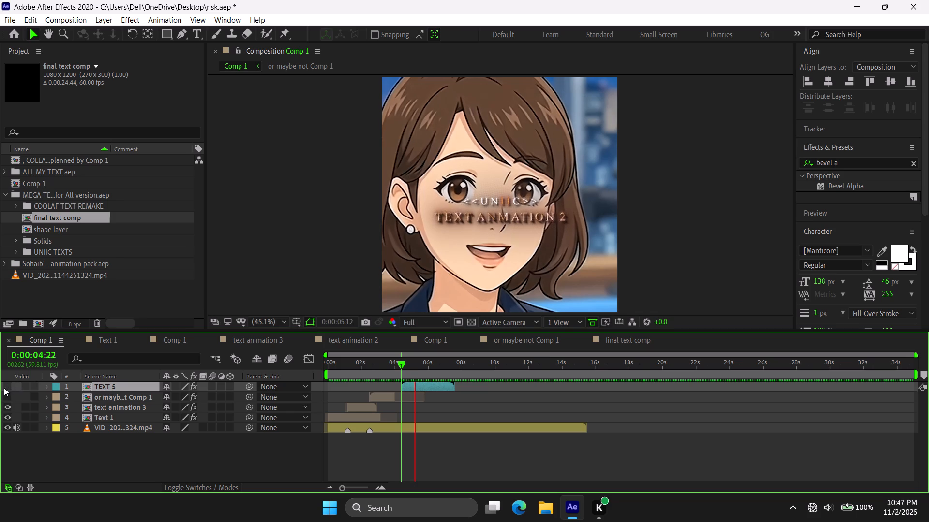
Listen to the speech in short stretches from 0:00:03:47 and stop the playhead at 0:00:07:07.
click(391, 368)
key(space)
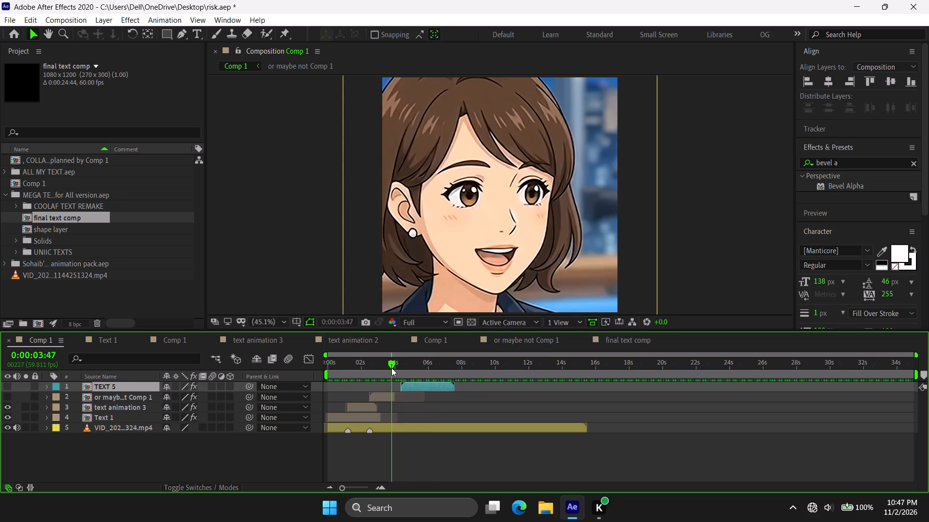
key(space)
key(space)
key(space)
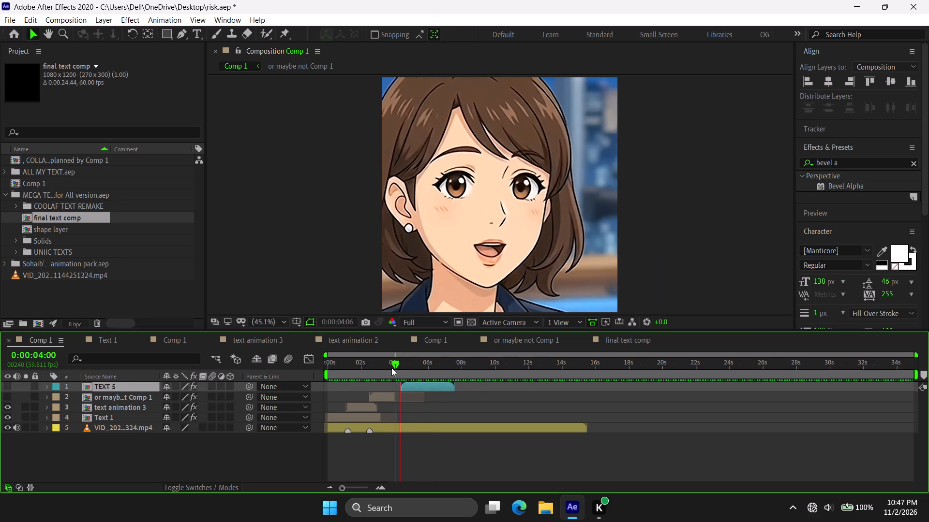
key(space)
key(space)
key(space)
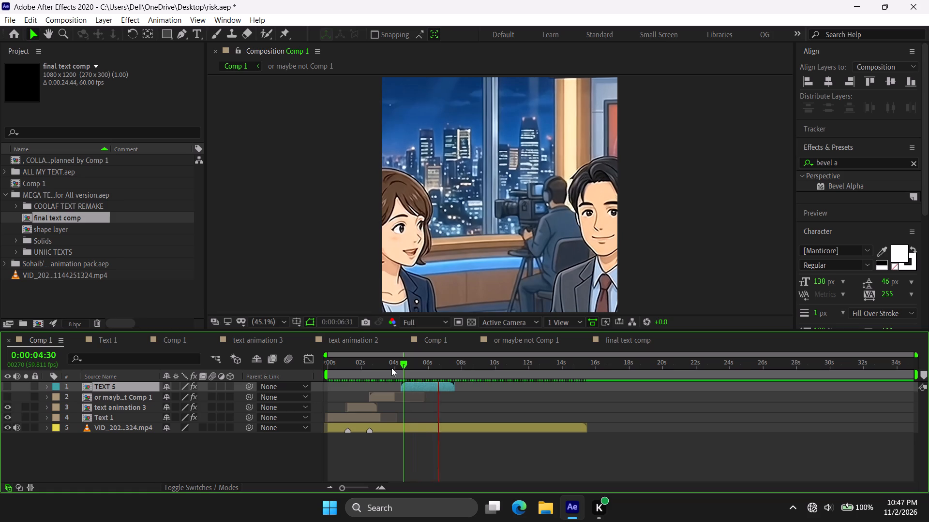
key(space)
key(space)
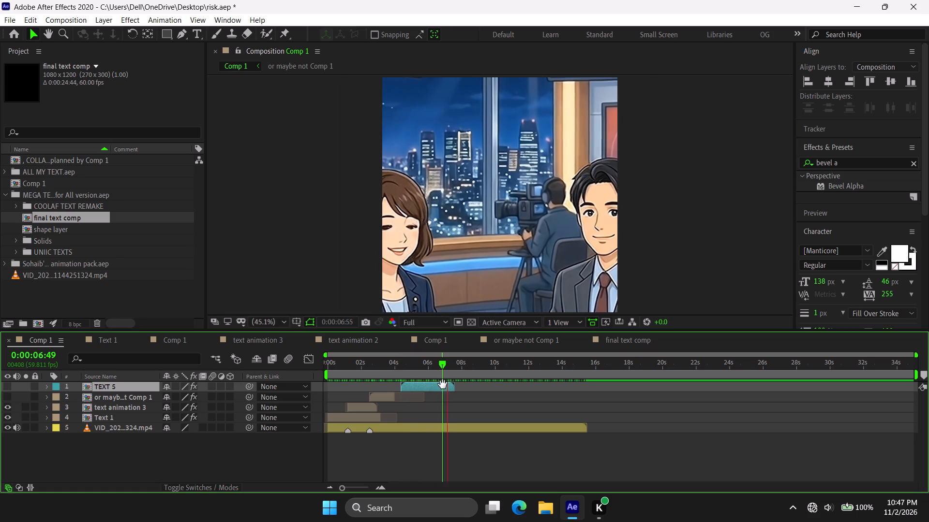
key(space)
Shorten the TEXT 5 layer slightly at its end, toward the playhead at 0:00:07:07.
click(443, 384)
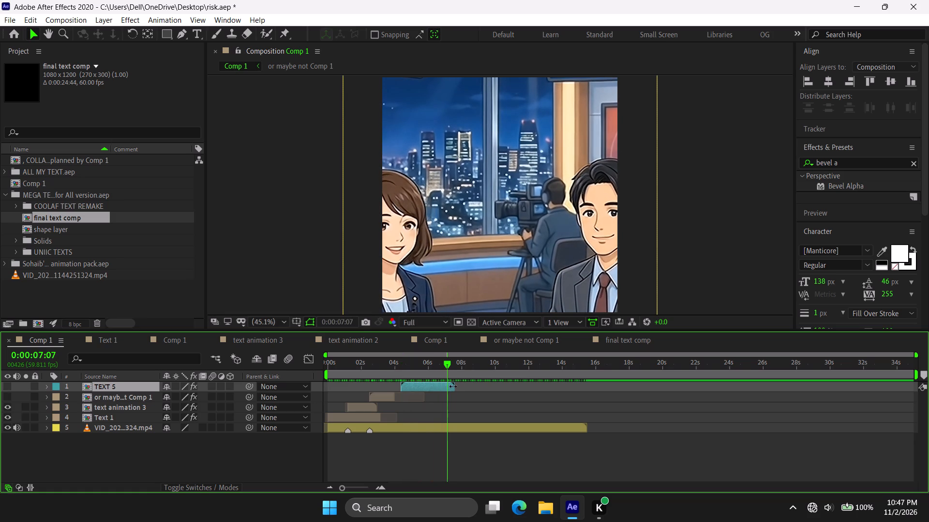
alt+click(453, 387)
Open the TEXT 5 composition and replace the upper "<<uniic>>" text with "WHO RECENTLY HIT".
double_click(433, 389)
drag(416, 368, 499, 366)
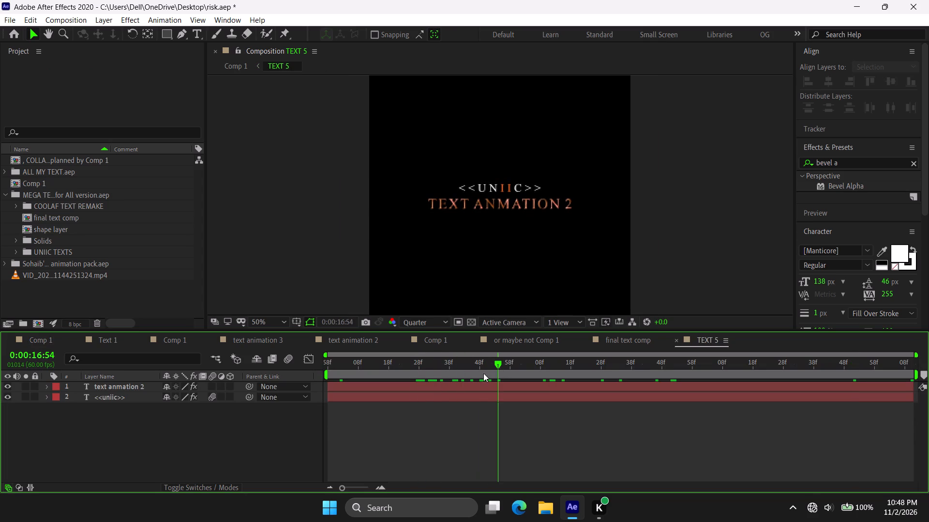
drag(540, 359, 635, 370)
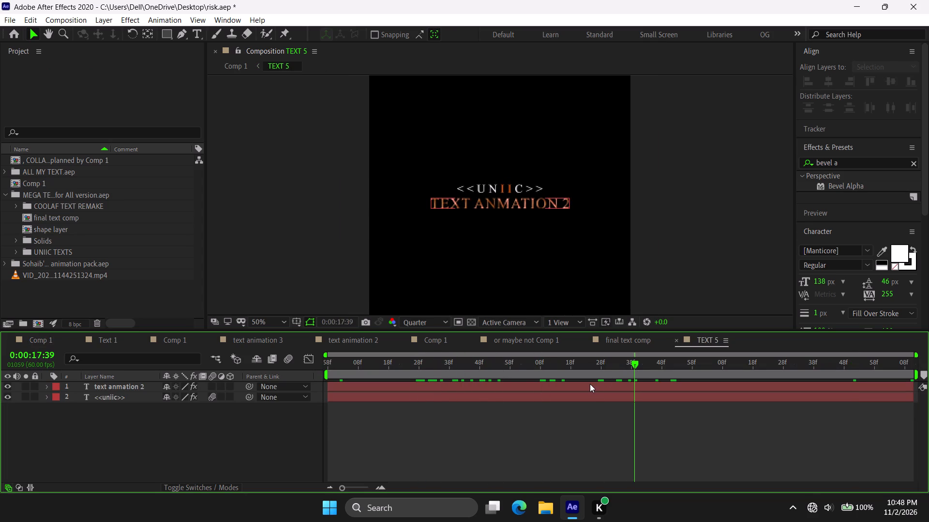
double_click(590, 384)
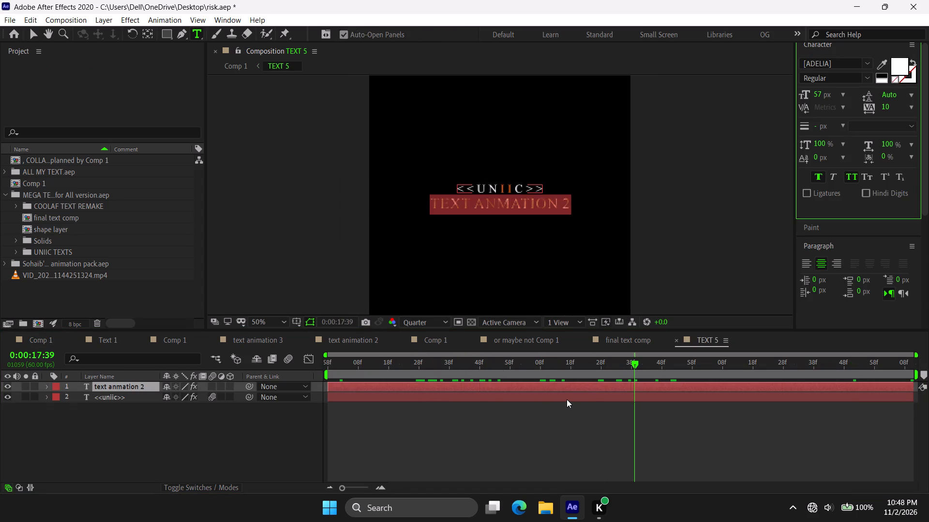
double_click(566, 399)
text(WHO RECE)
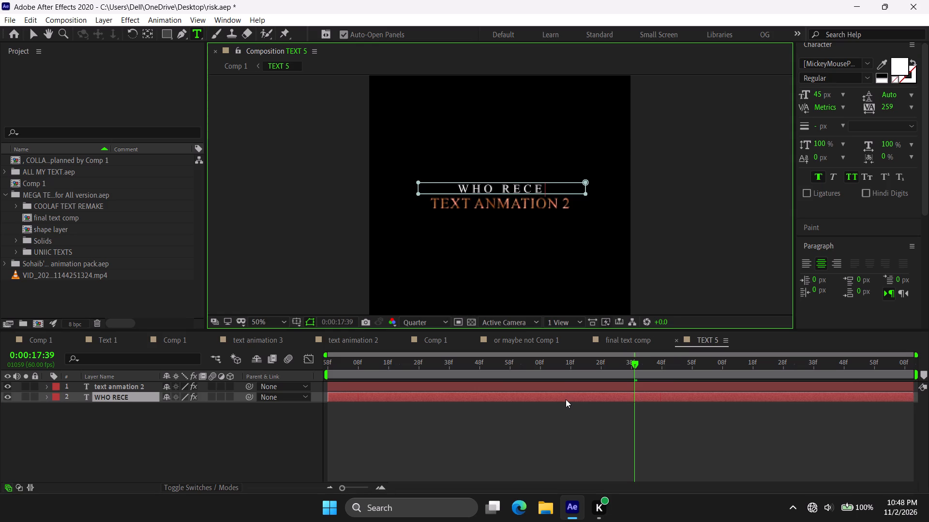
text(NTY)
key(BackSpace)
text(LY HIT)
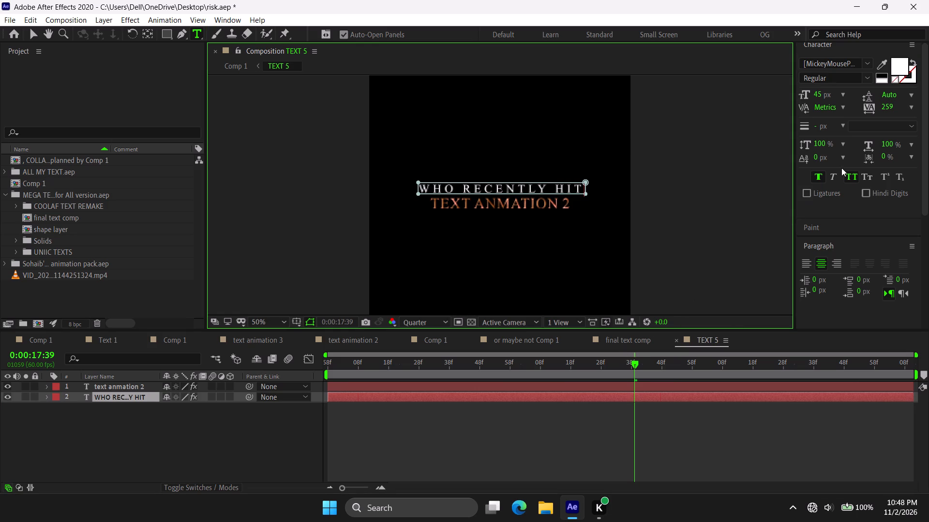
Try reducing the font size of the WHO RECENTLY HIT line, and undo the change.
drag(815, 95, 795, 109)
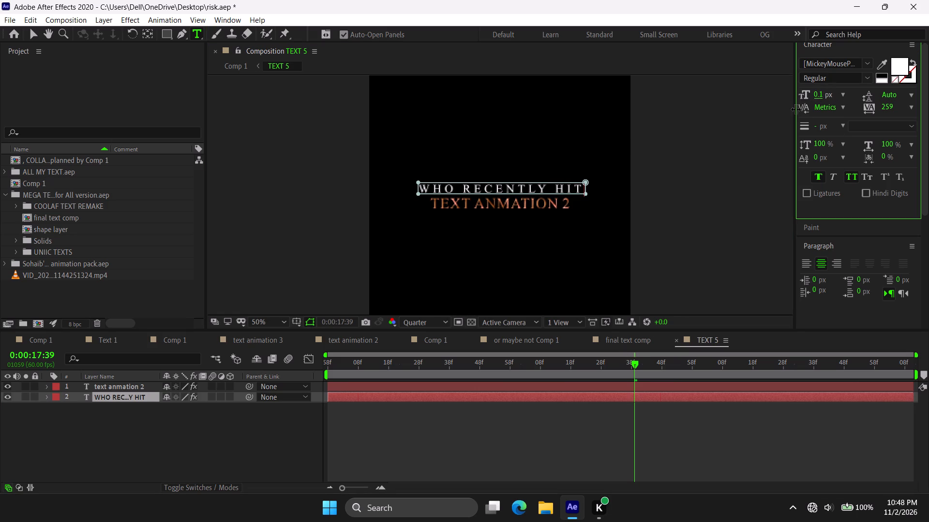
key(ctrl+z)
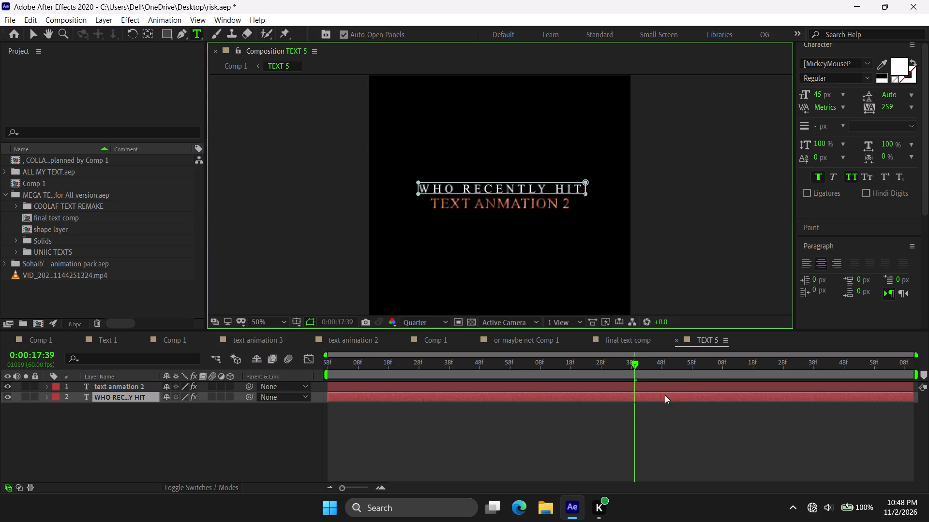
Set the horizontal scale of the entire WHO RECENTLY HIT text to 72%.
double_click(665, 395)
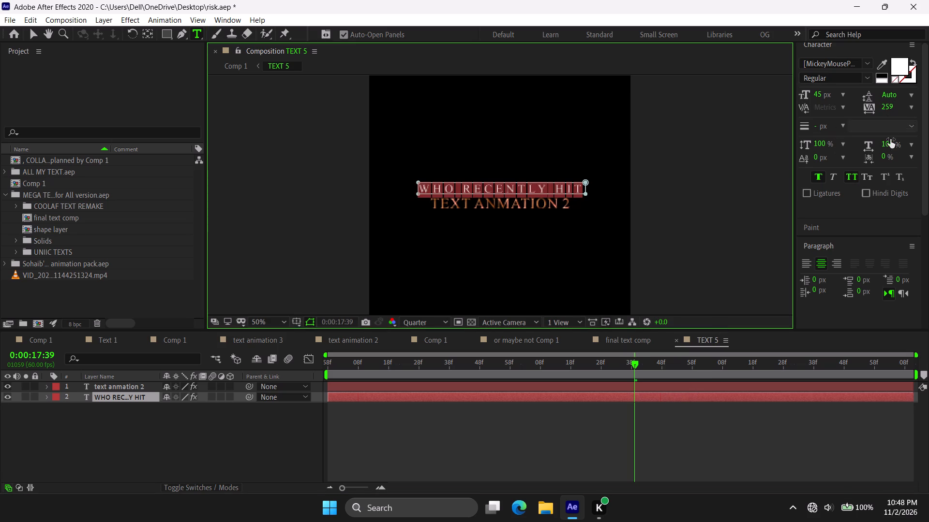
drag(890, 141, 865, 146)
drag(891, 149, 893, 149)
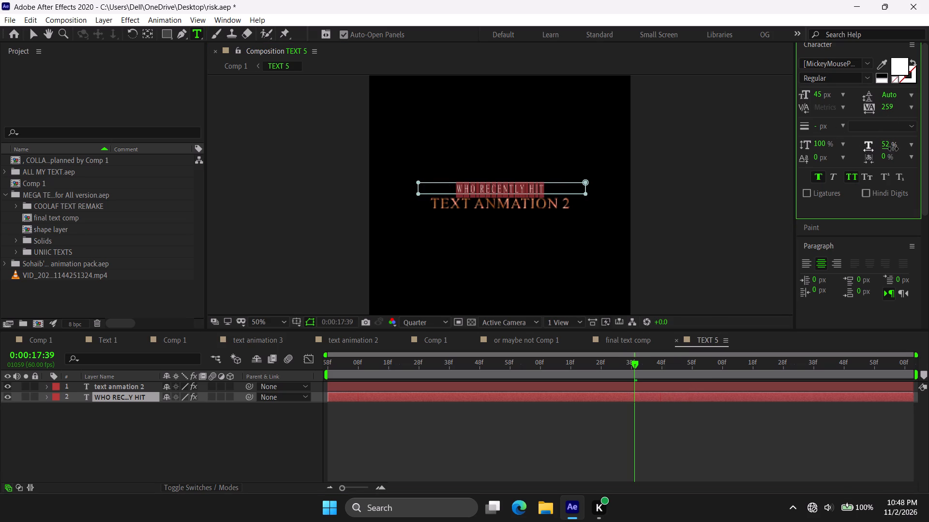
drag(893, 149, 896, 149)
drag(888, 145, 895, 145)
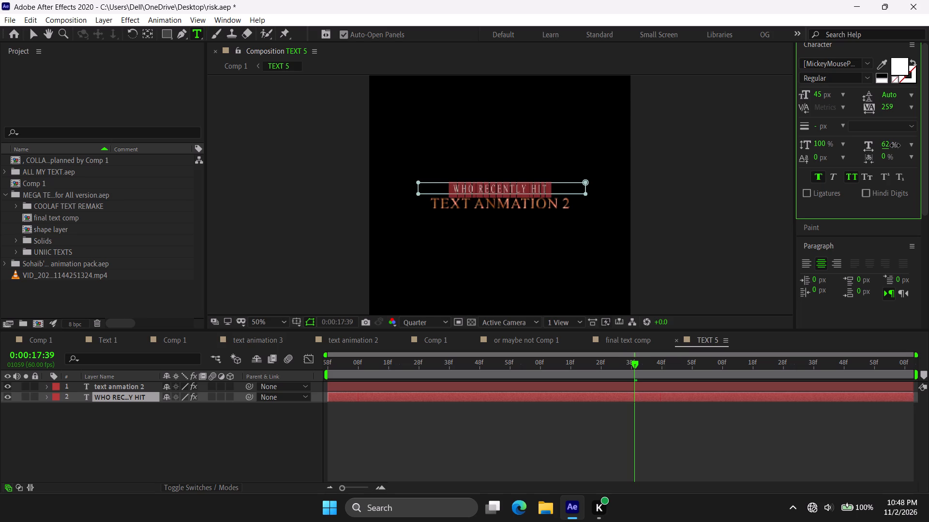
drag(895, 145, 900, 145)
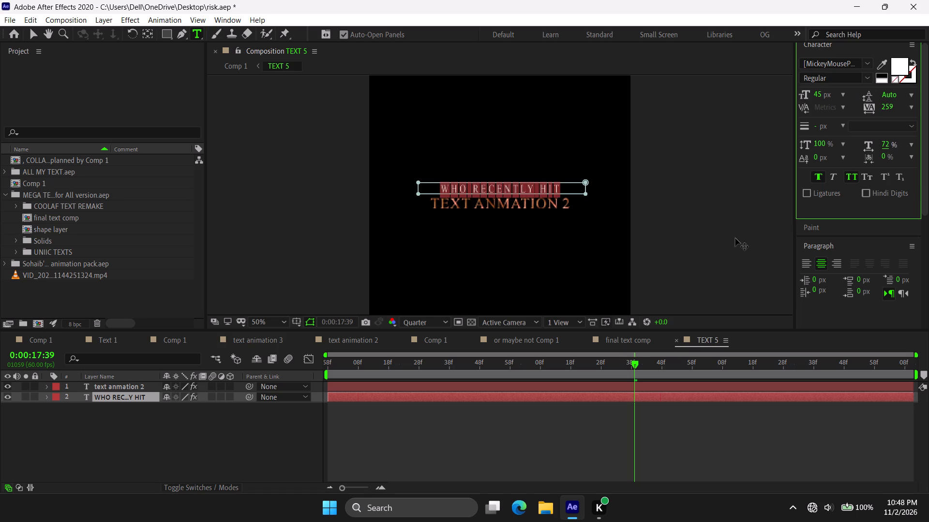
Set the font of the WHO RECENTLY HIT line to Agency FB Bold.
click(861, 63)
text(AGEN)
click(842, 109)
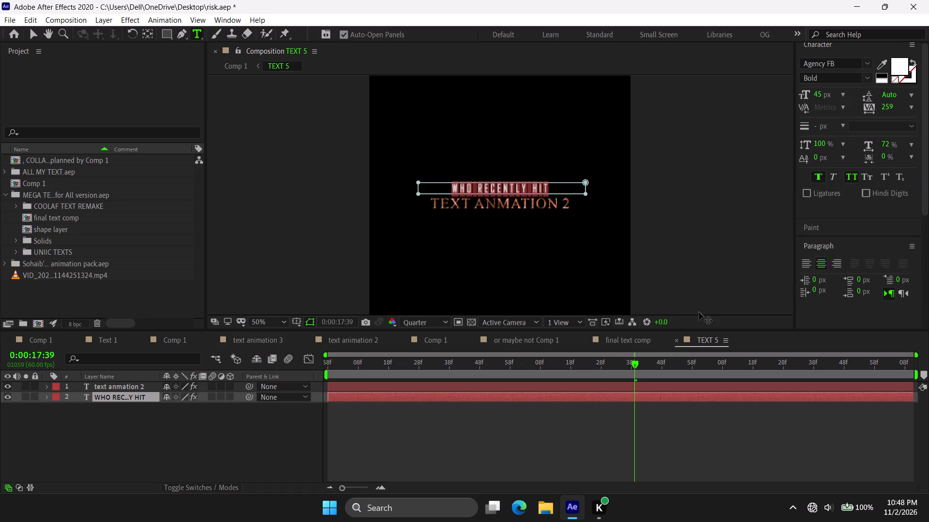
click(596, 448)
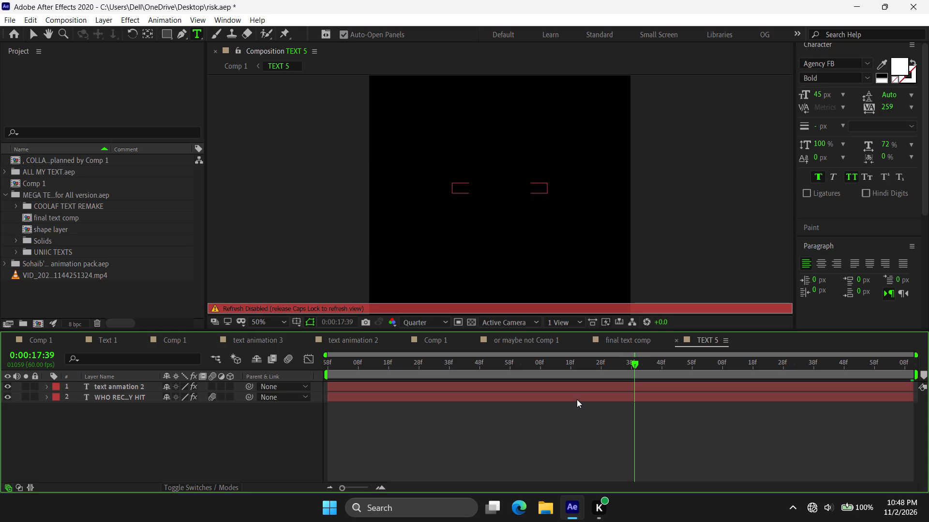
Replace the lower "text anmation 2" text in the TEXT 5 composition with "400 SUBSCRIBERS".
double_click(554, 395)
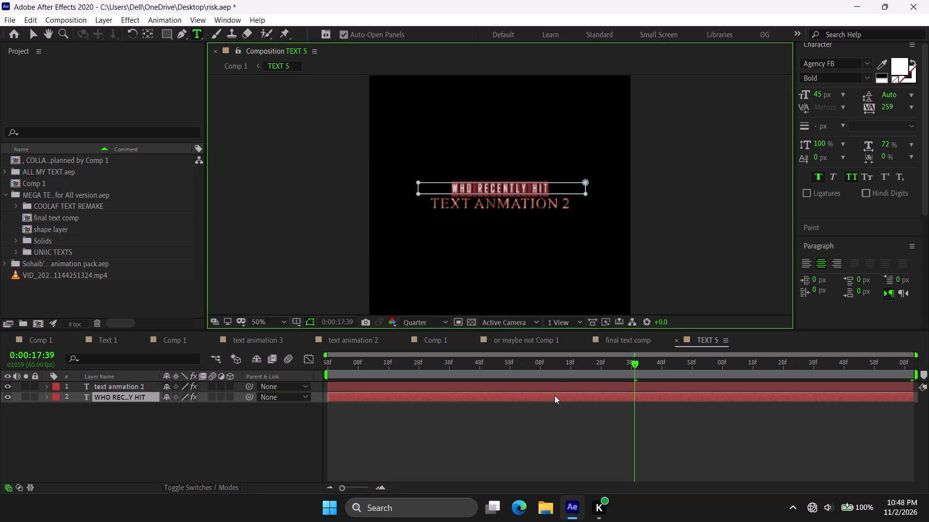
double_click(555, 391)
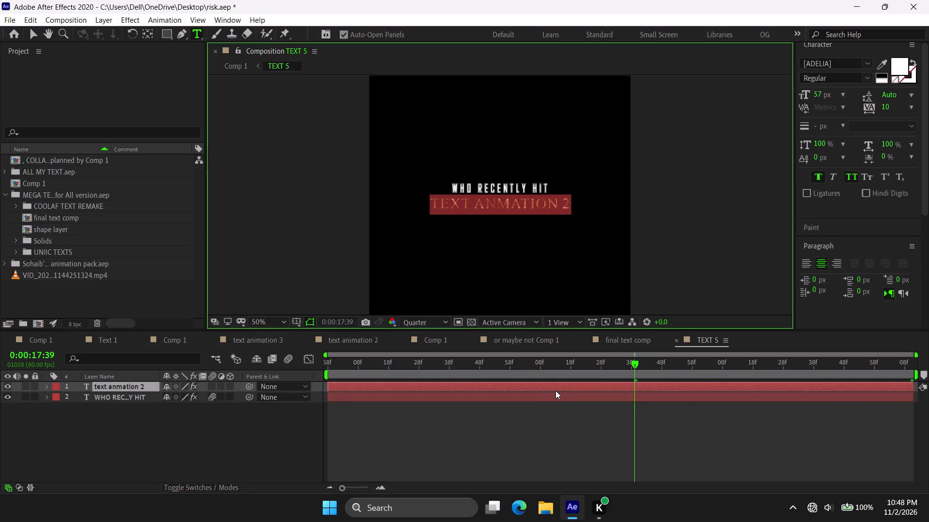
text(400 SUBSCRIBERS)
Set the font of the whole 400 SUBSCRIBERS line to Designer.
double_click(547, 390)
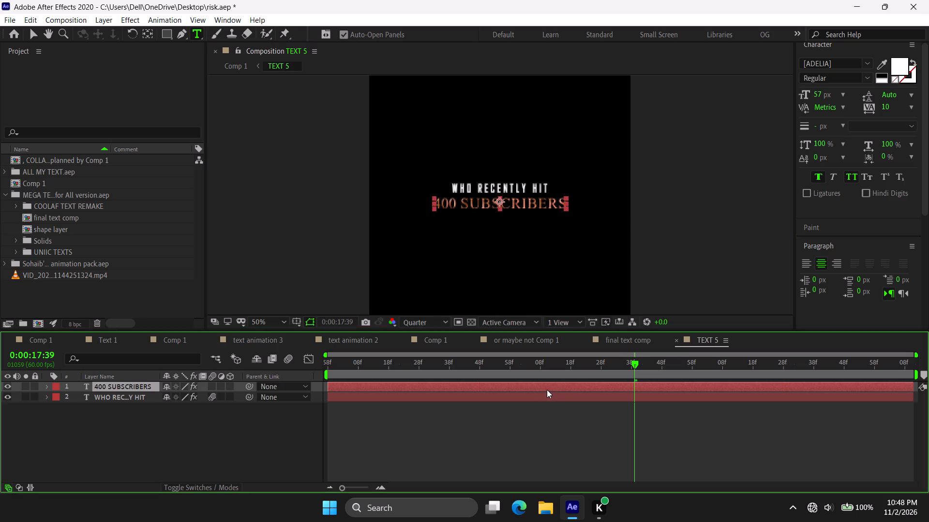
click(865, 65)
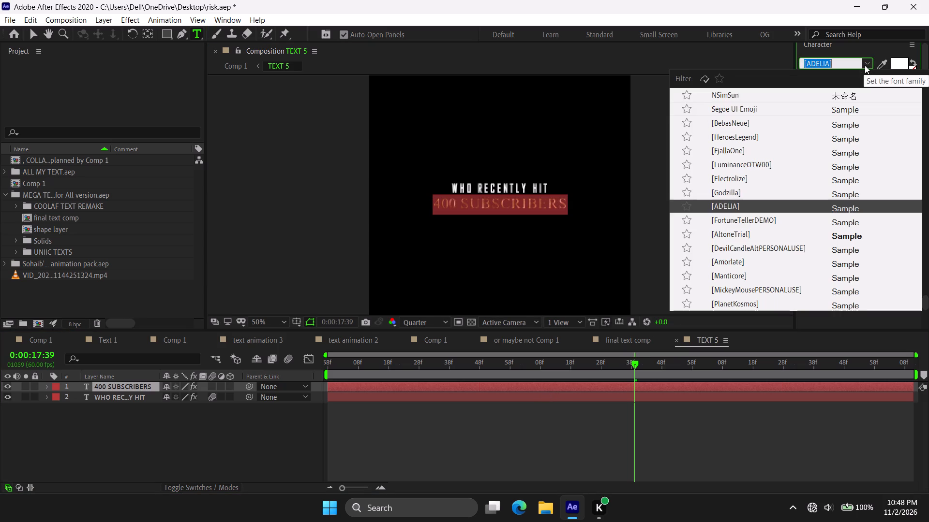
text(DESI)
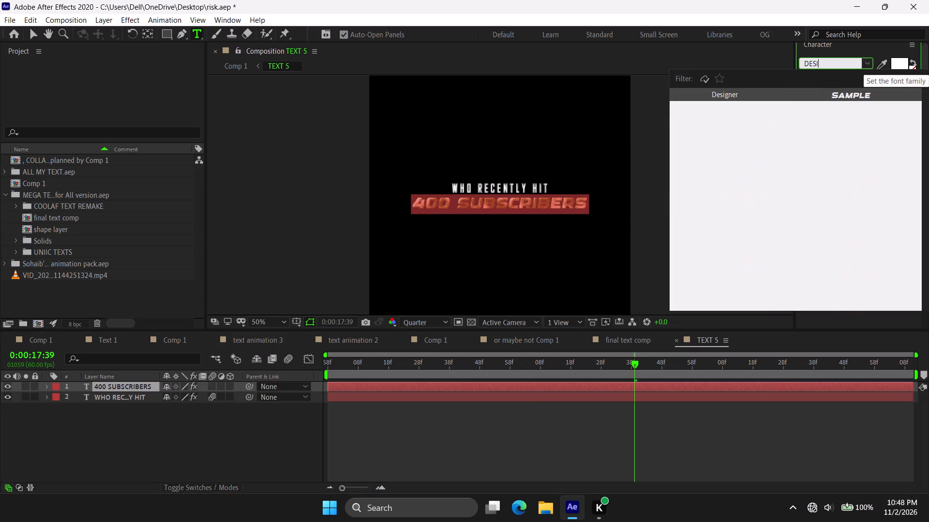
click(804, 94)
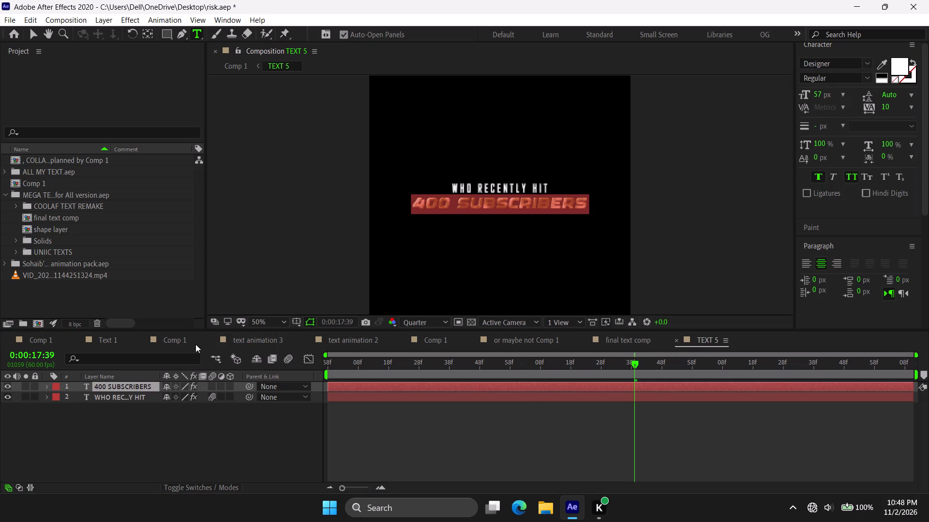
Return to Comp 1, go to 0:00:05:21 and turn on the TEXT 5 layer's visibility.
click(37, 344)
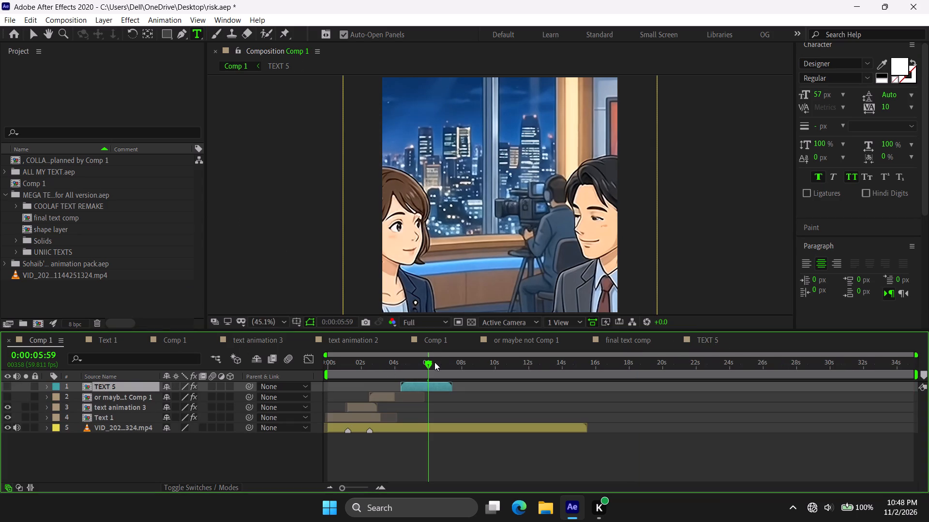
click(417, 366)
click(7, 386)
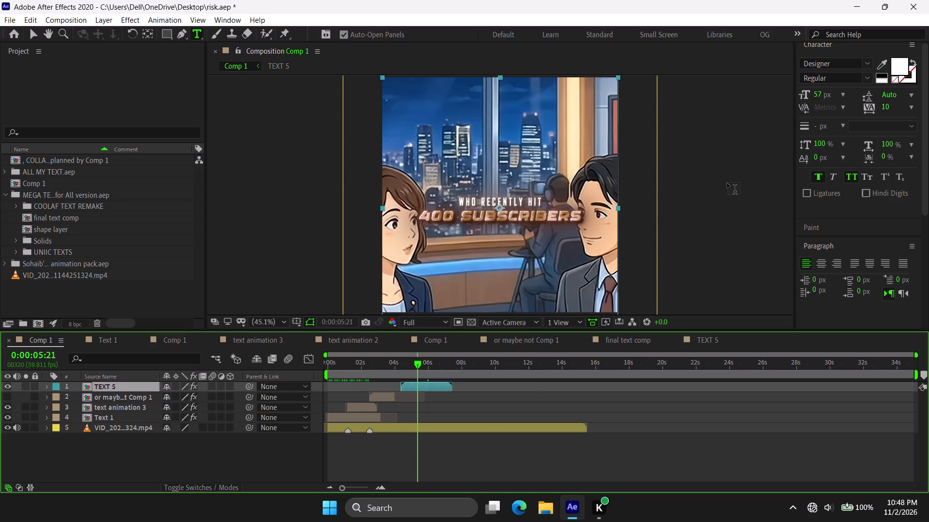
Center the TEXT 5 layer horizontally and lower it over the video to position 540, 824.
drag(926, 101, 920, 0)
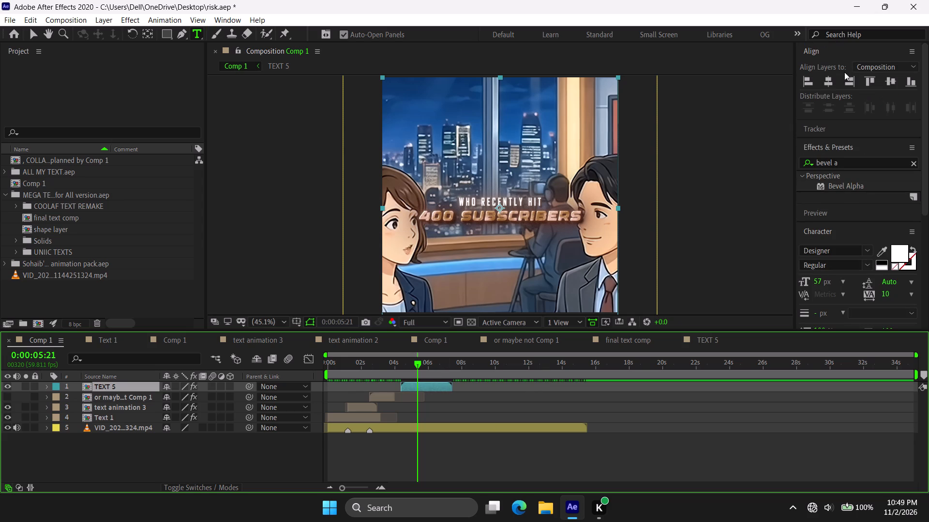
click(833, 78)
key(p)
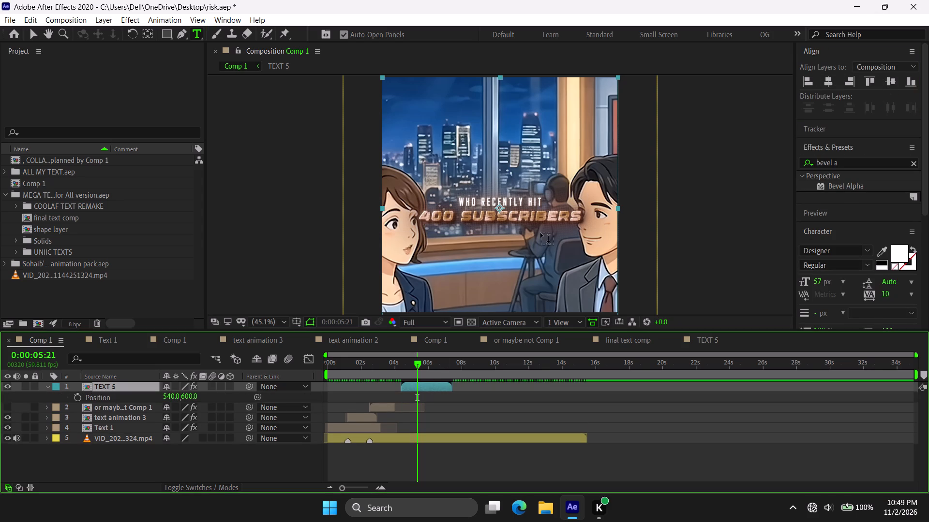
drag(181, 399, 200, 398)
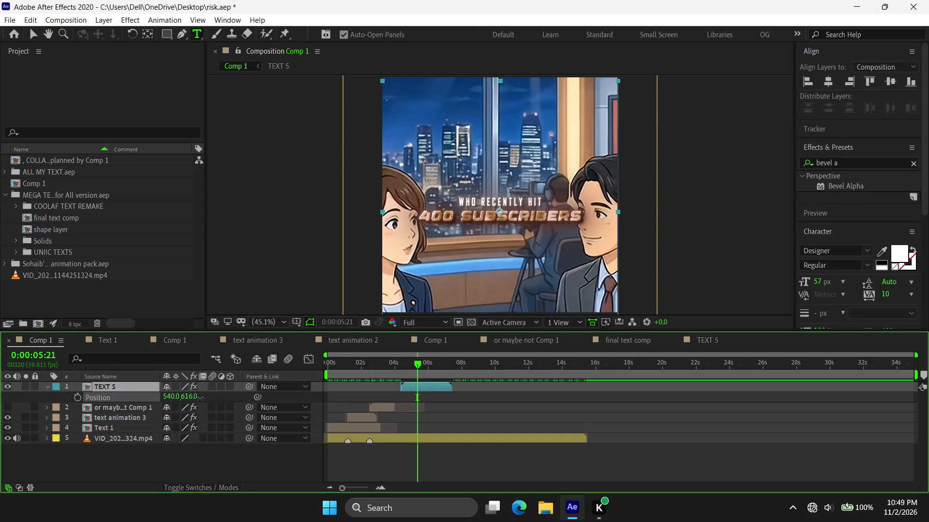
drag(200, 398, 274, 394)
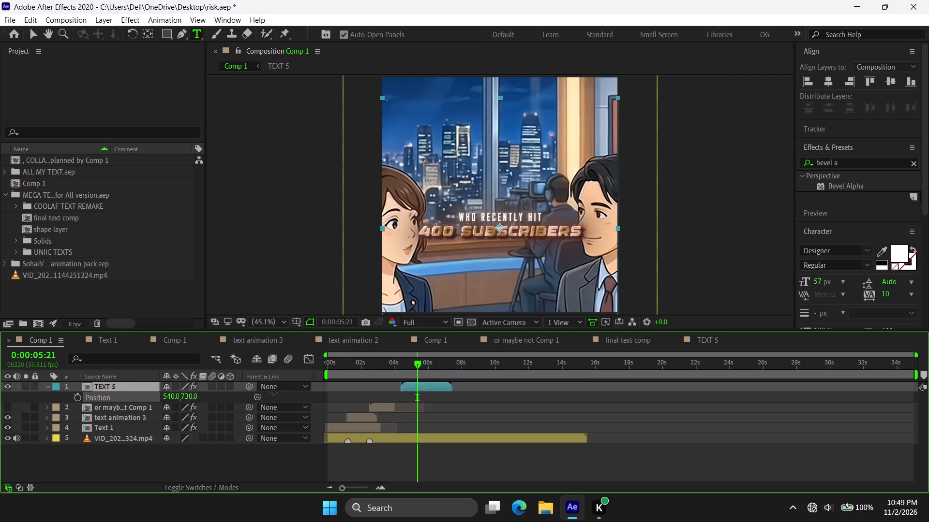
drag(274, 394, 285, 398)
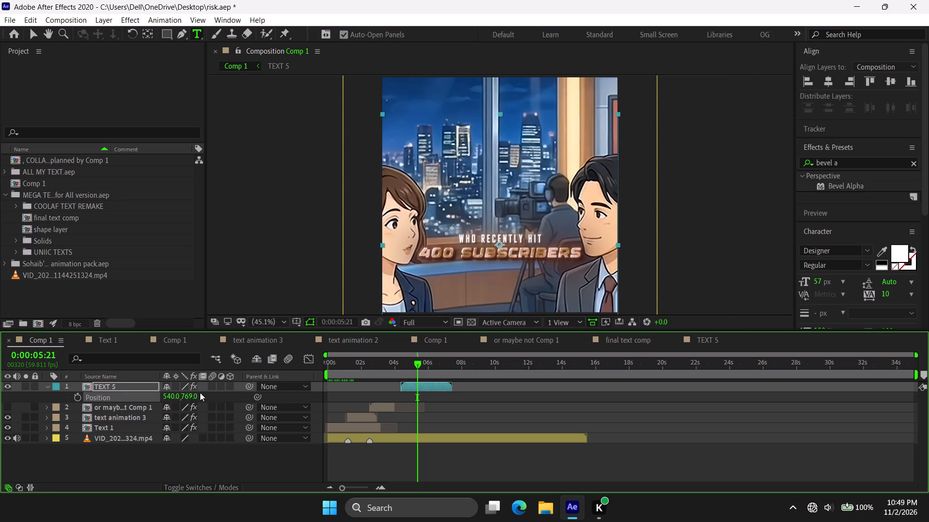
drag(193, 395, 206, 397)
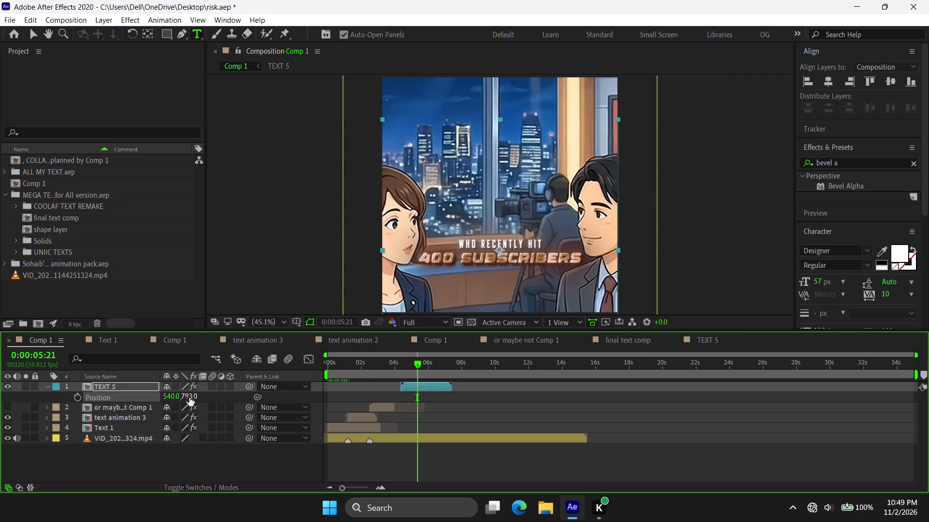
drag(189, 397, 208, 398)
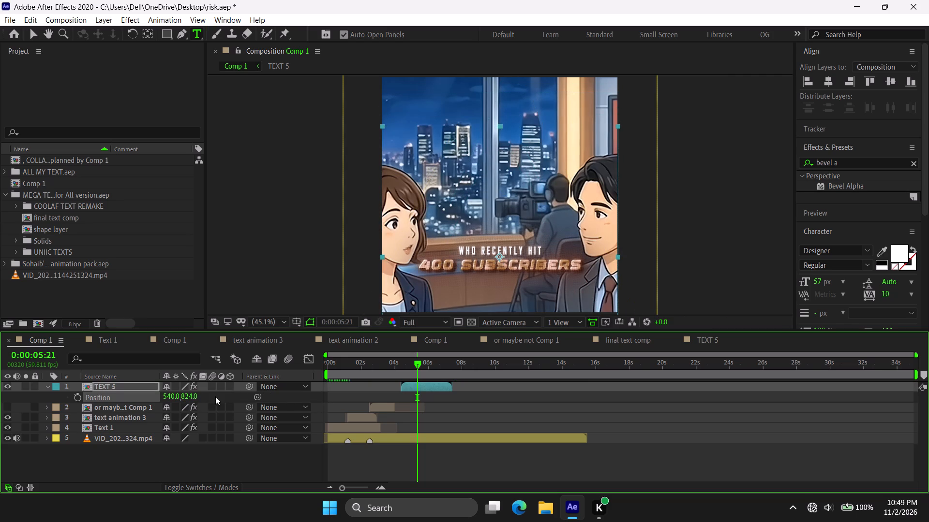
click(463, 420)
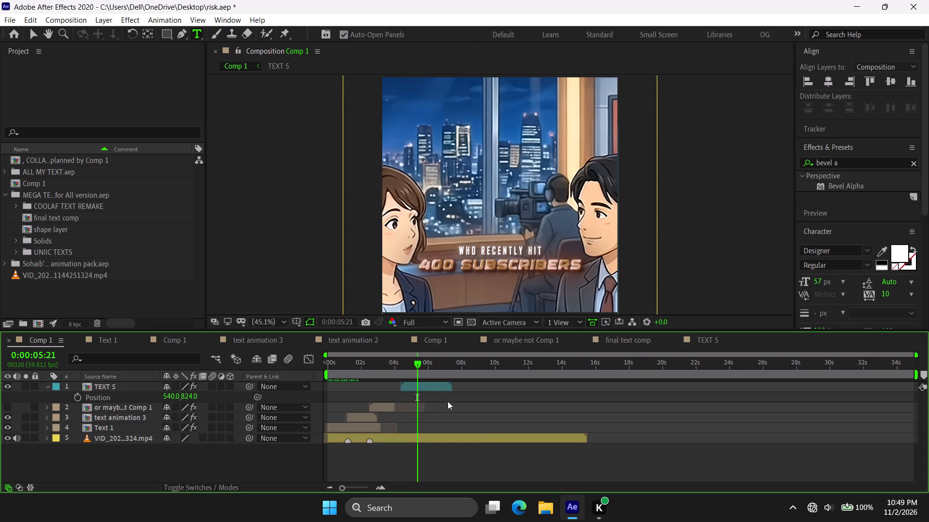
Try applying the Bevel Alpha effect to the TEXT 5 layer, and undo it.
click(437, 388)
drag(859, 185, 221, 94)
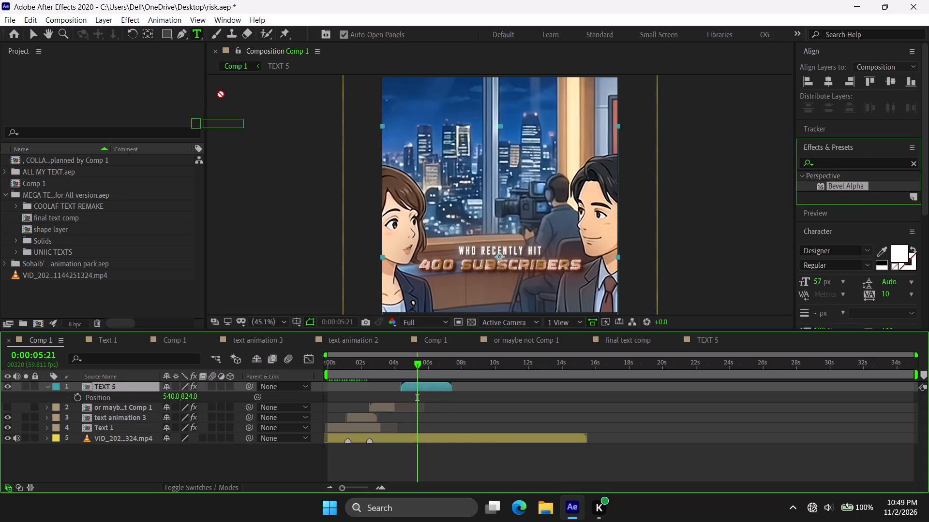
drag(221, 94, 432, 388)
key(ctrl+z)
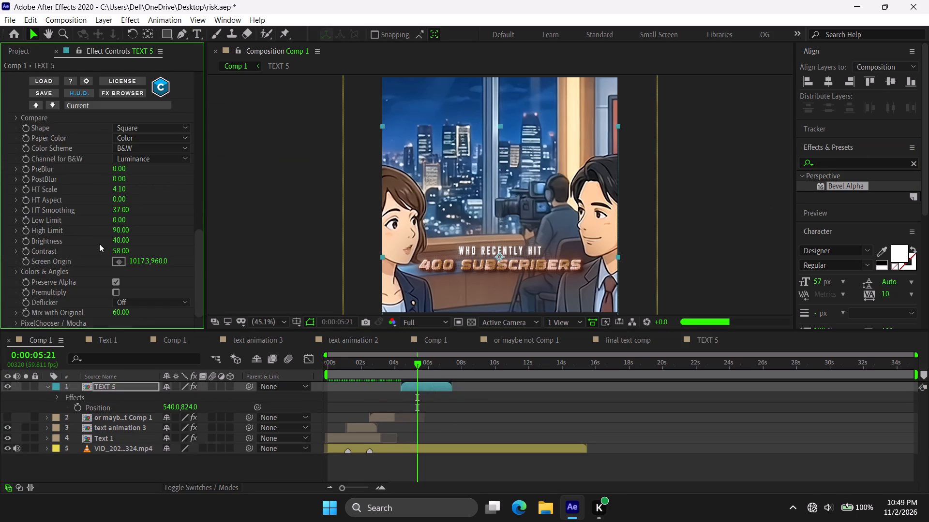
Set the Exposure of the TEXT 5 layer's Deep Glow 2 effect to 0.60.
scroll(85, 236, up, 13)
scroll(85, 236, down, 2)
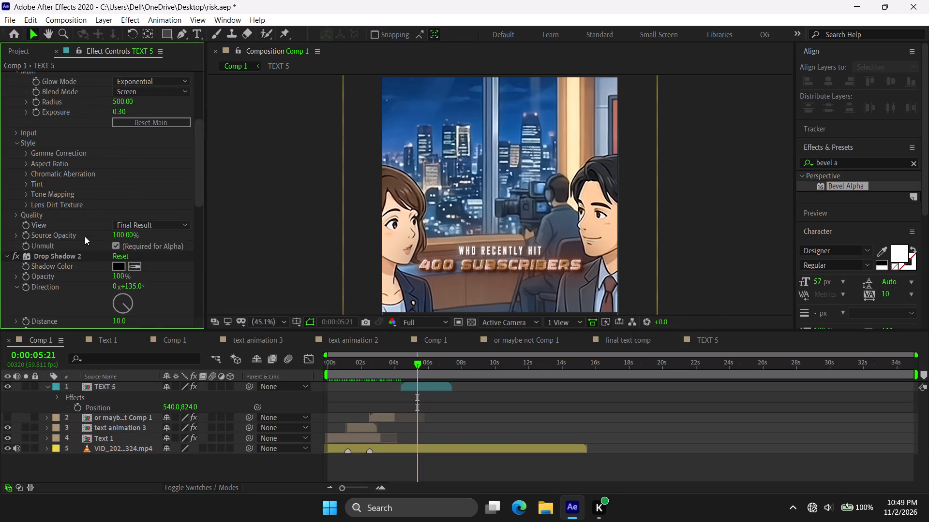
scroll(85, 236, down, 1)
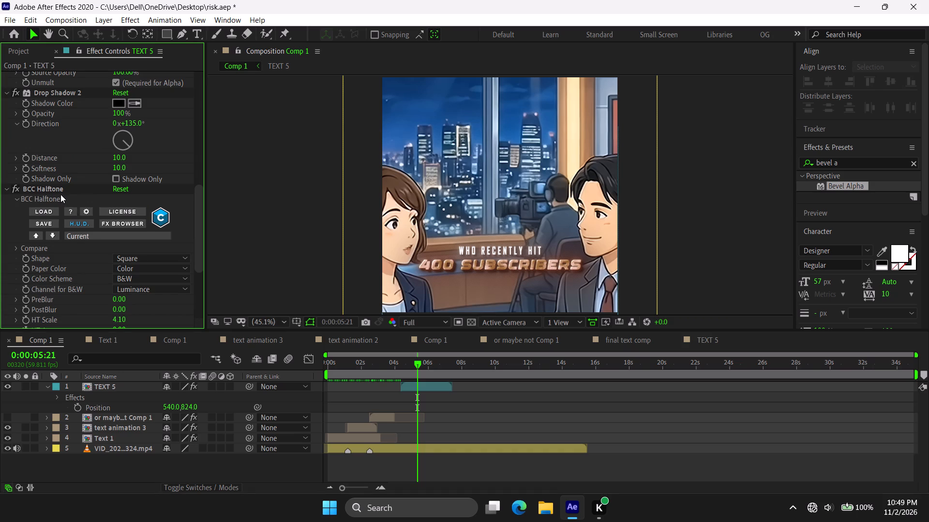
scroll(45, 182, down, 2)
scroll(45, 182, up, 1)
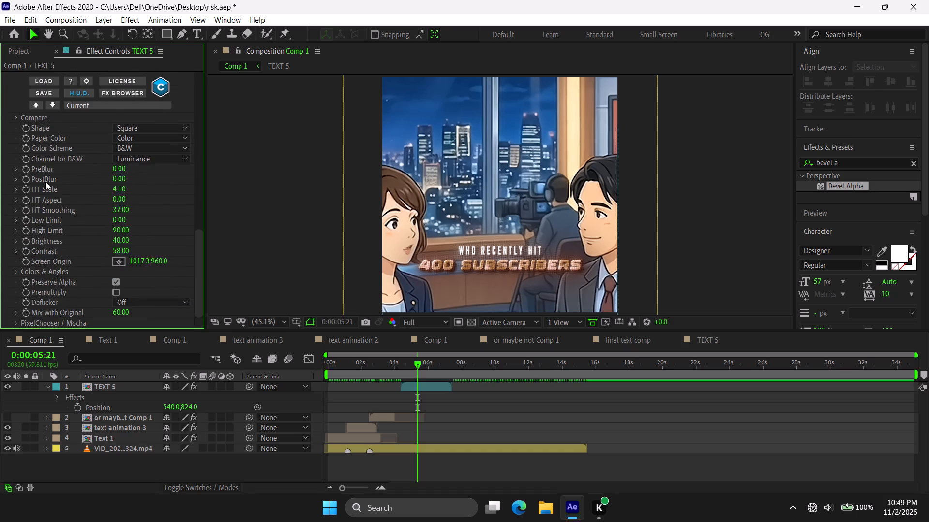
scroll(45, 182, up, 3)
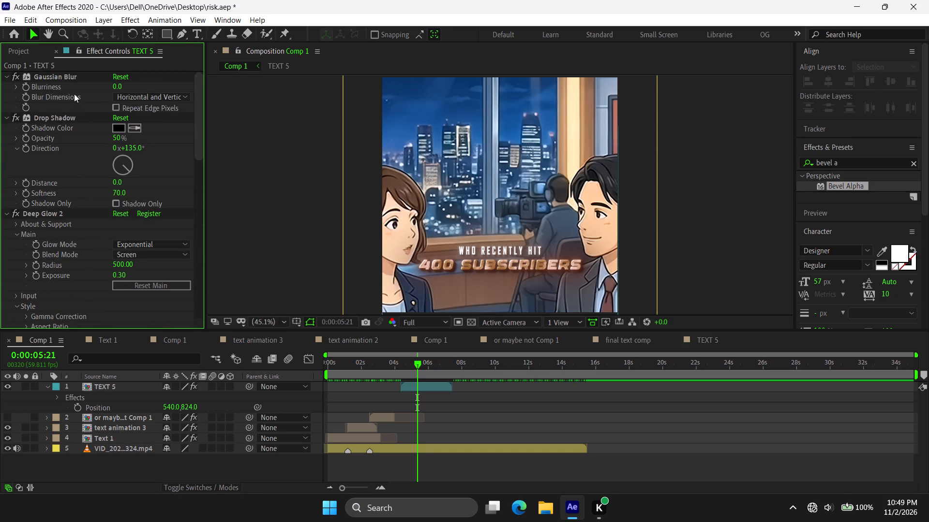
click(48, 214)
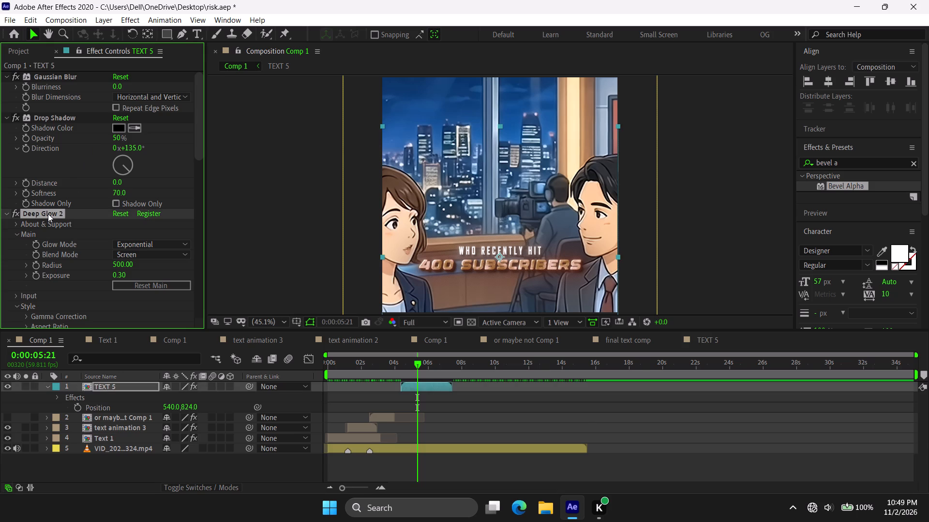
key(u)
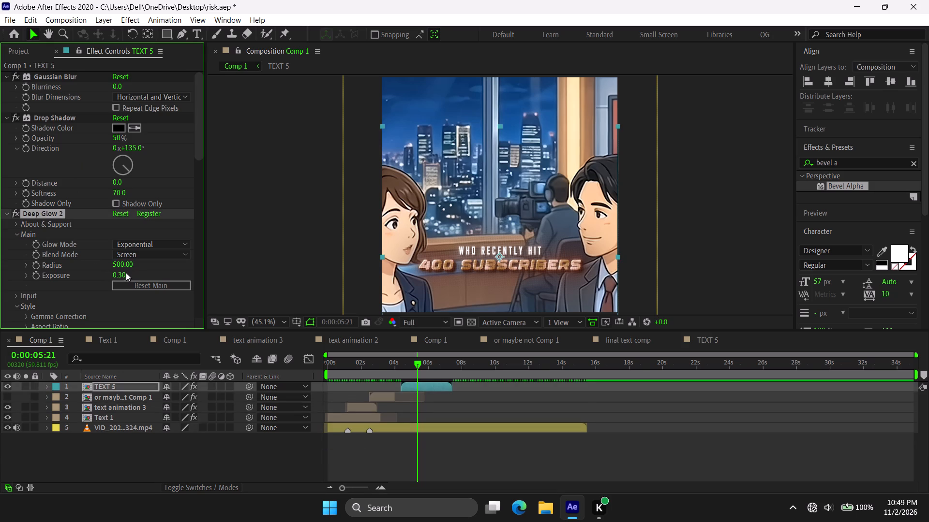
click(126, 273)
click(118, 275)
text(0.6)
key(Return)
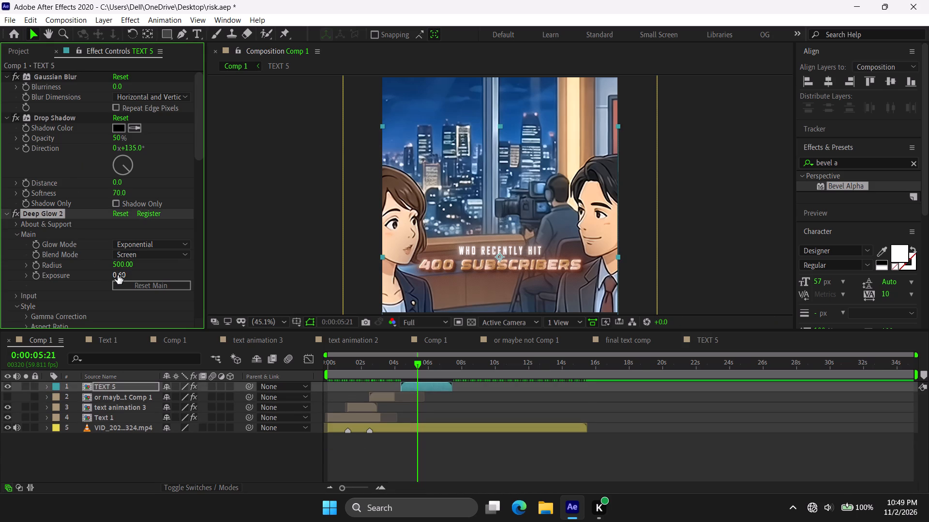
Preview the TEXT 5 caption from 0:00:04:13 to check its animation and timing against the speech.
click(399, 367)
key(space)
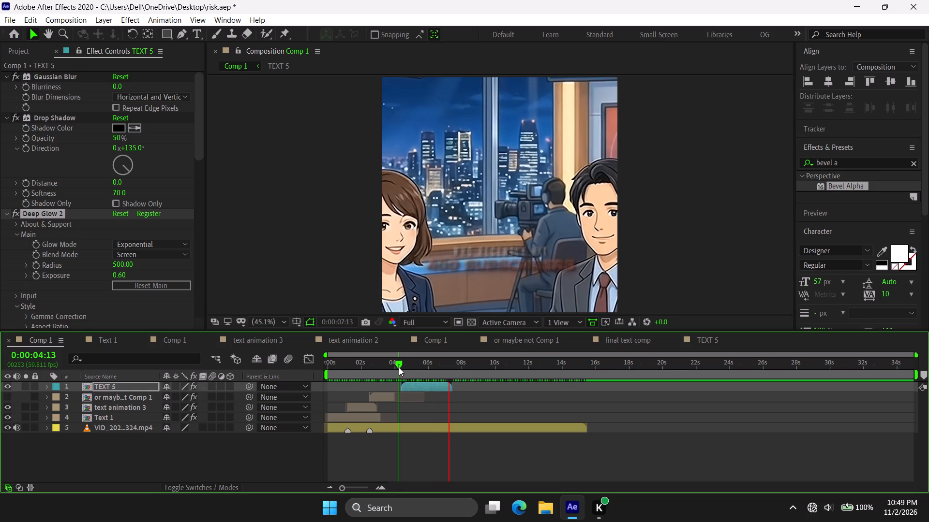
click(399, 367)
key(space)
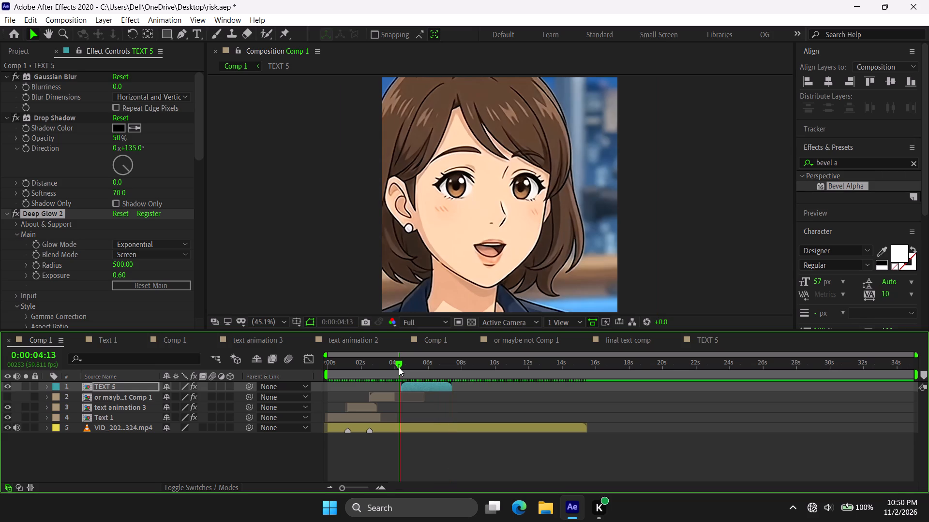
key(space)
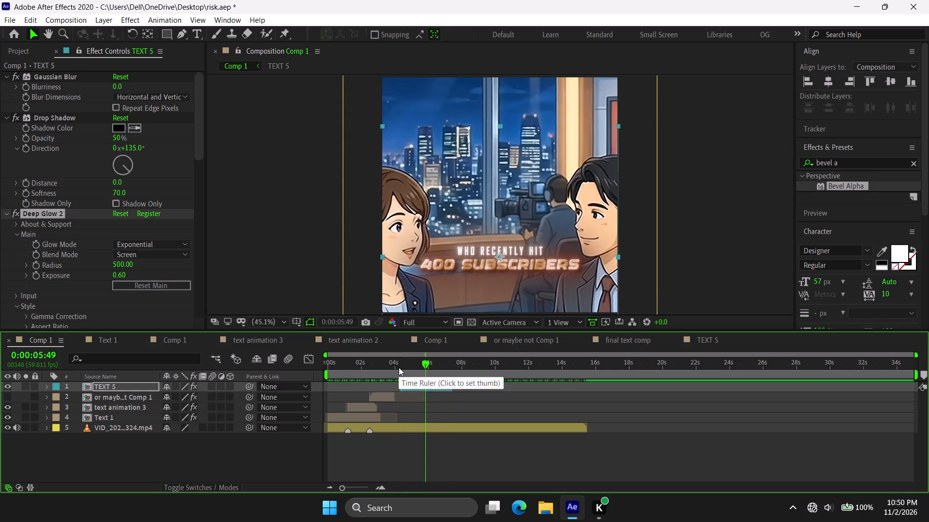
key(space)
key(space)
key(space)
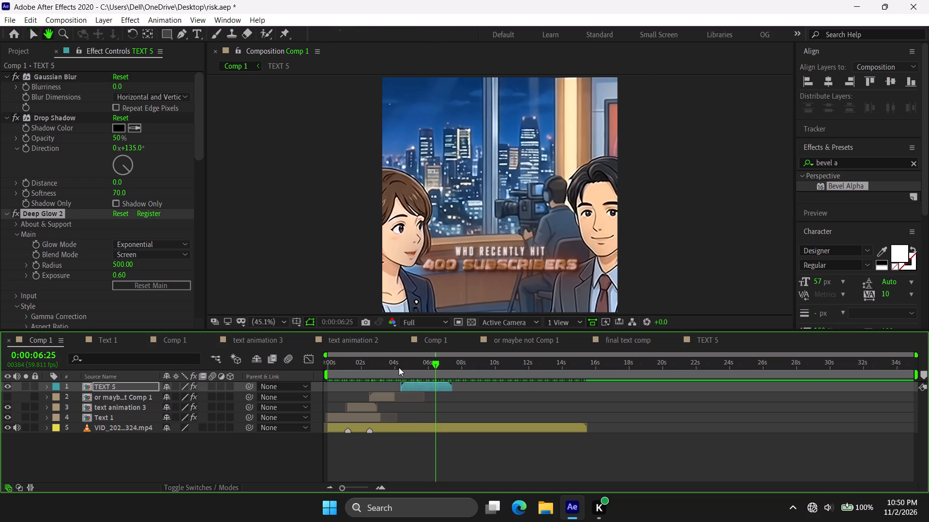
key(space)
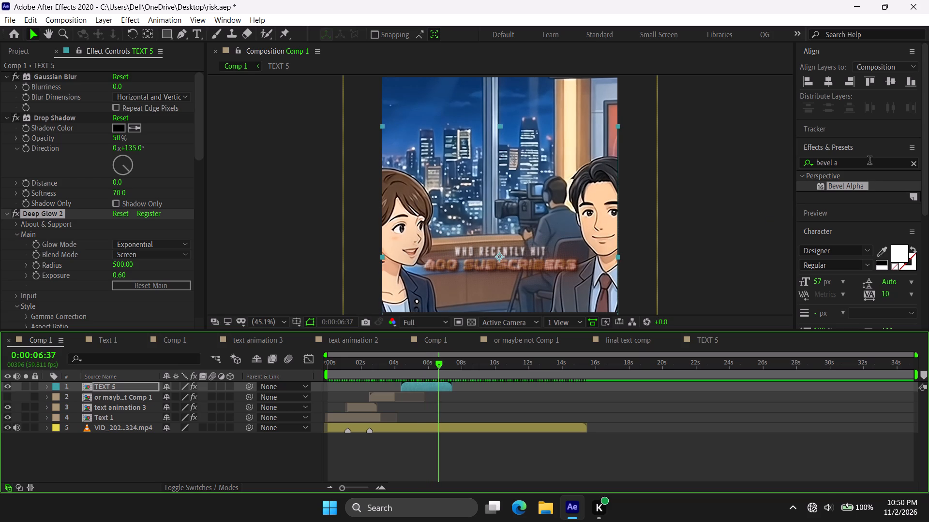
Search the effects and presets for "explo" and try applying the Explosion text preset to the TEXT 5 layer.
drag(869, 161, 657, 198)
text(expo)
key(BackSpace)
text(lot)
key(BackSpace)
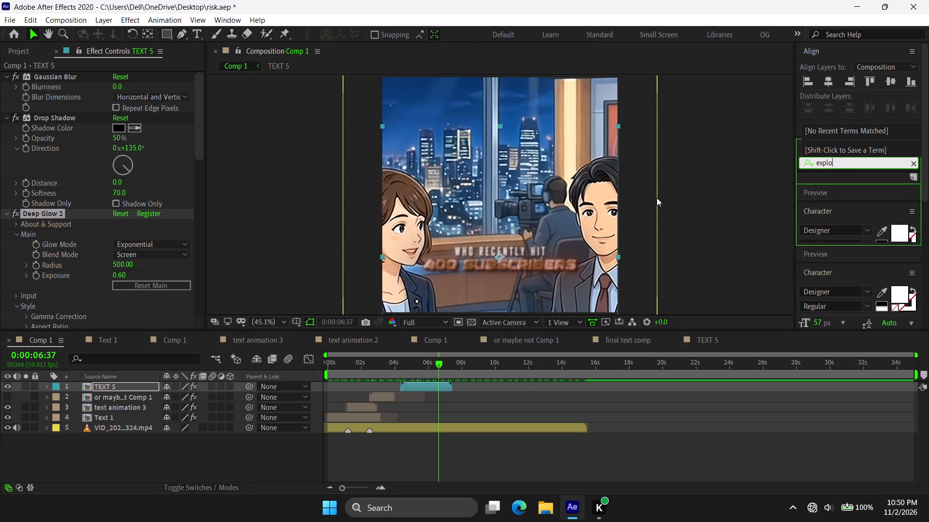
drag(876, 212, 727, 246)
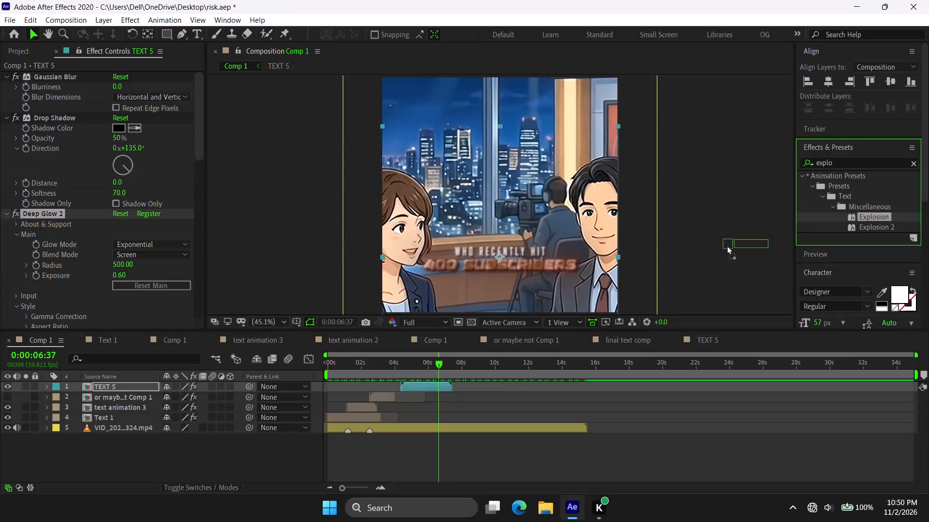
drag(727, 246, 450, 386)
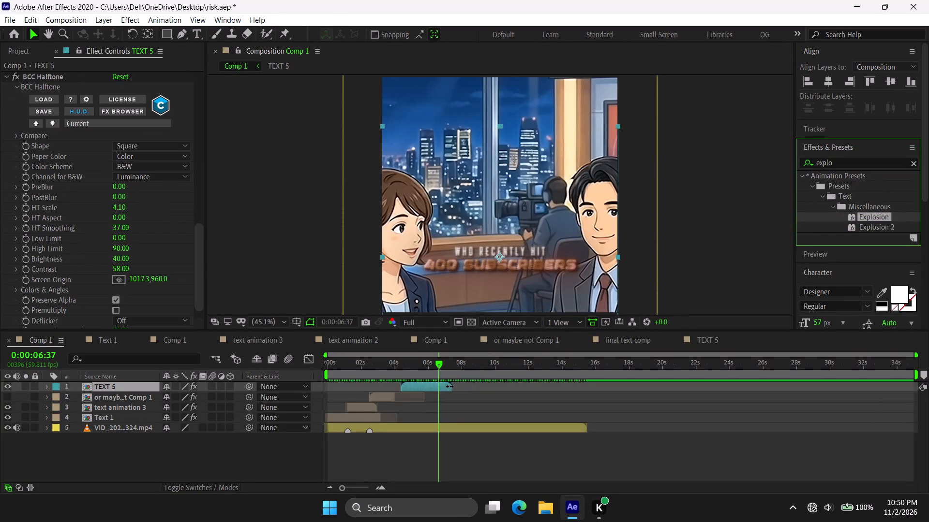
Collapse the TEXT 5 layer's effects and inspect its modified properties for anything the preset added.
key(u)
text(uuuuu)
click(7, 75)
scroll(25, 126, up, 3)
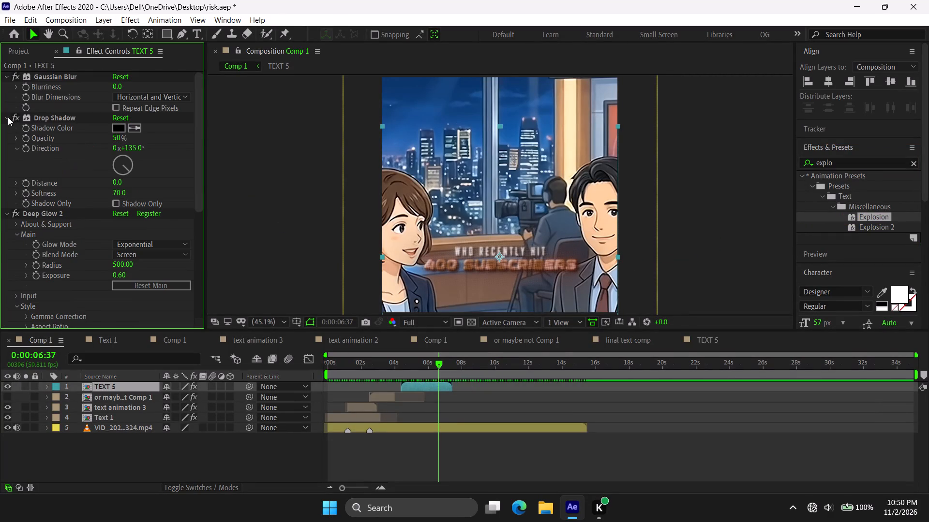
click(8, 117)
click(6, 74)
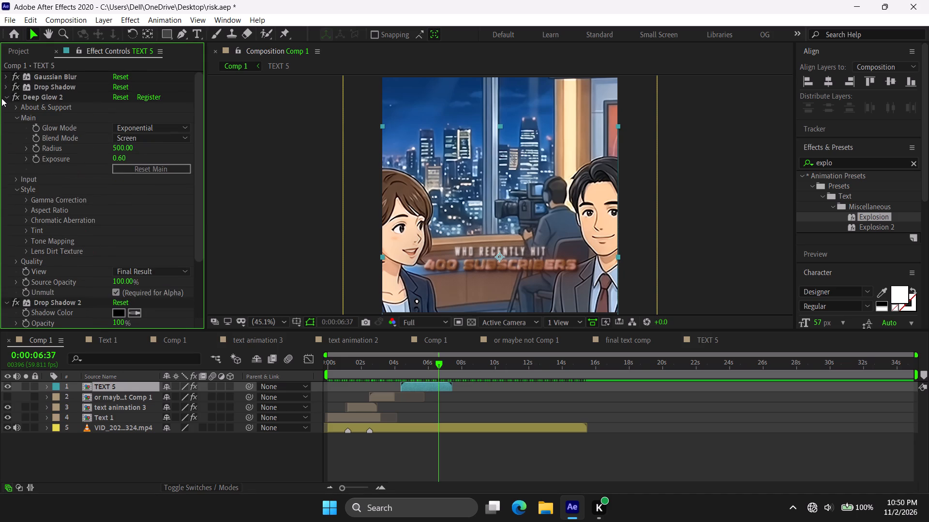
click(1, 98)
click(4, 108)
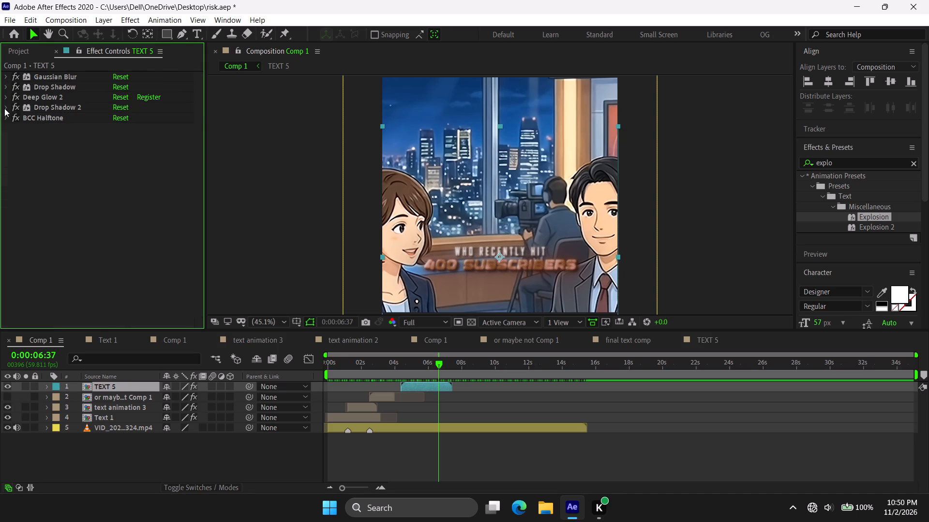
text(uu)
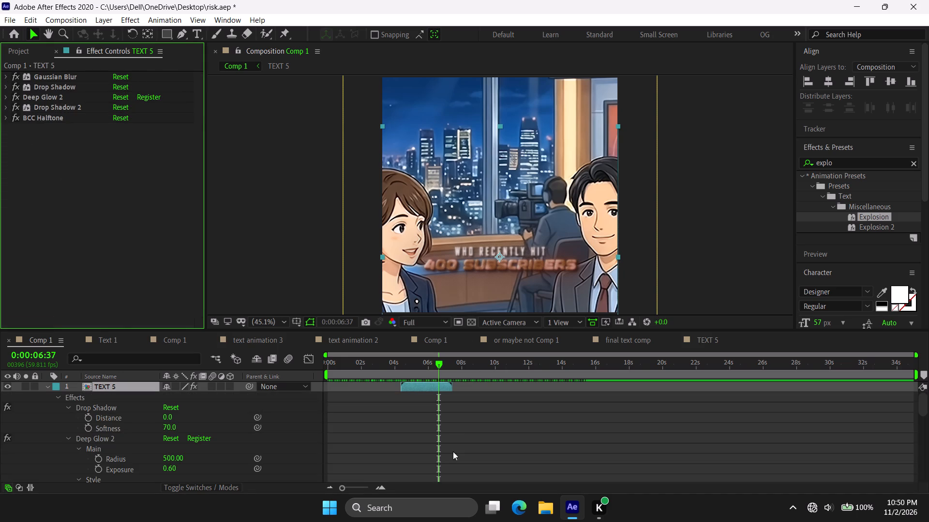
scroll(454, 429, down, 1)
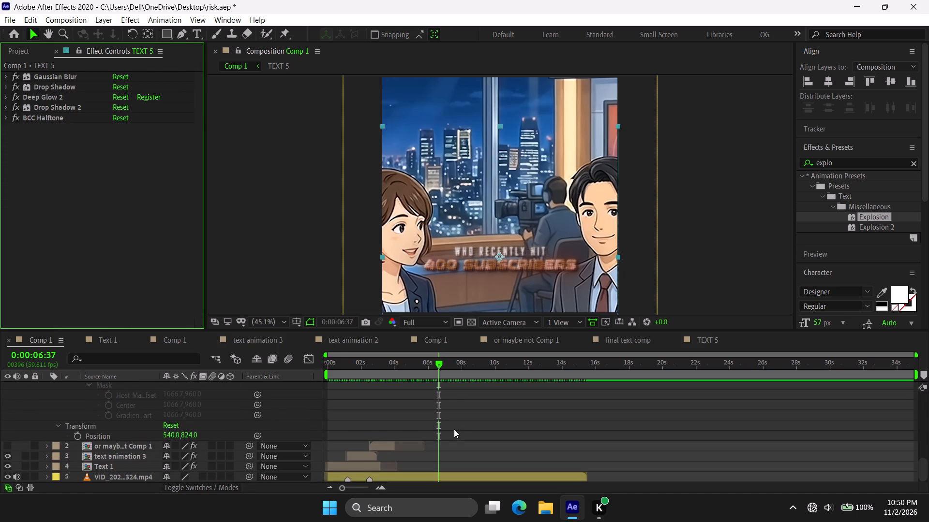
scroll(454, 429, up, 1)
text(uu)
key(u)
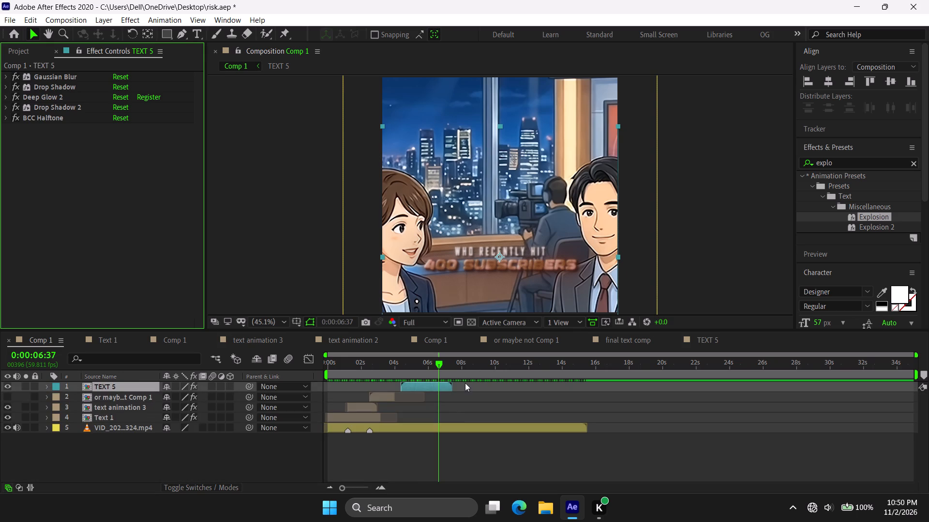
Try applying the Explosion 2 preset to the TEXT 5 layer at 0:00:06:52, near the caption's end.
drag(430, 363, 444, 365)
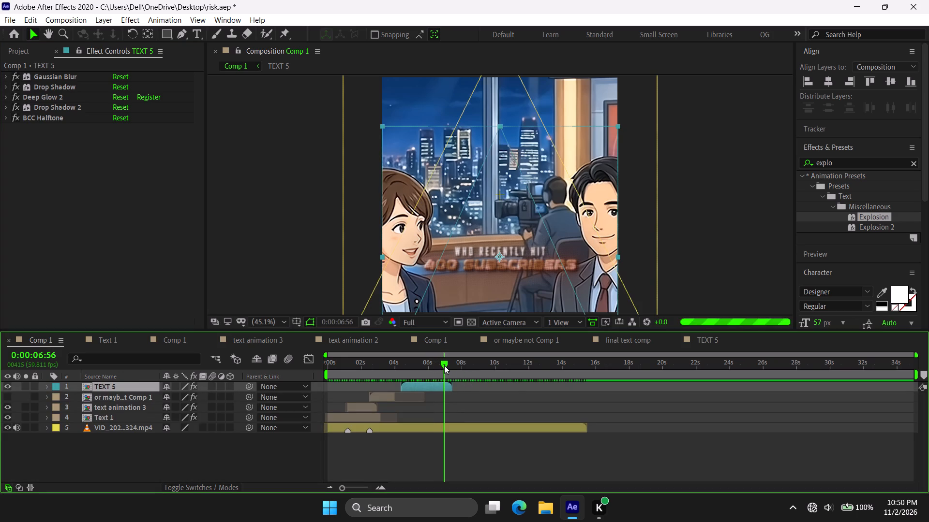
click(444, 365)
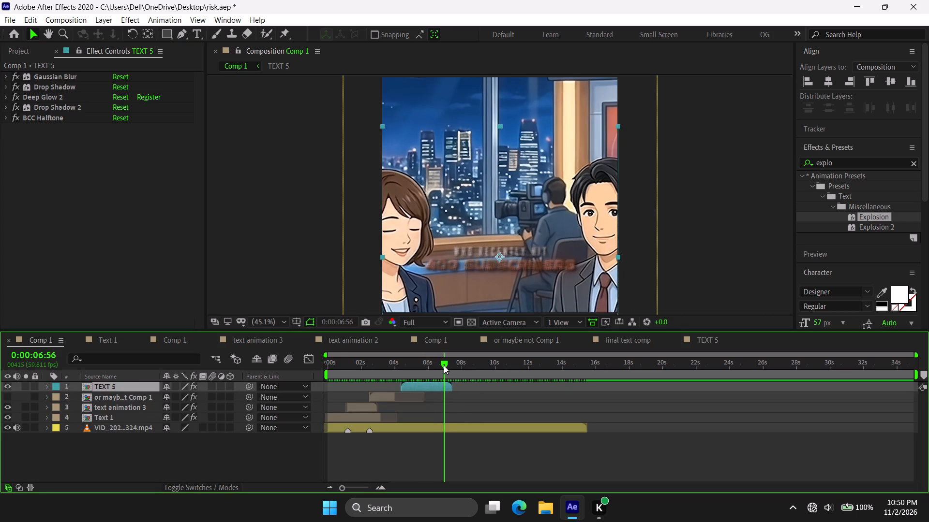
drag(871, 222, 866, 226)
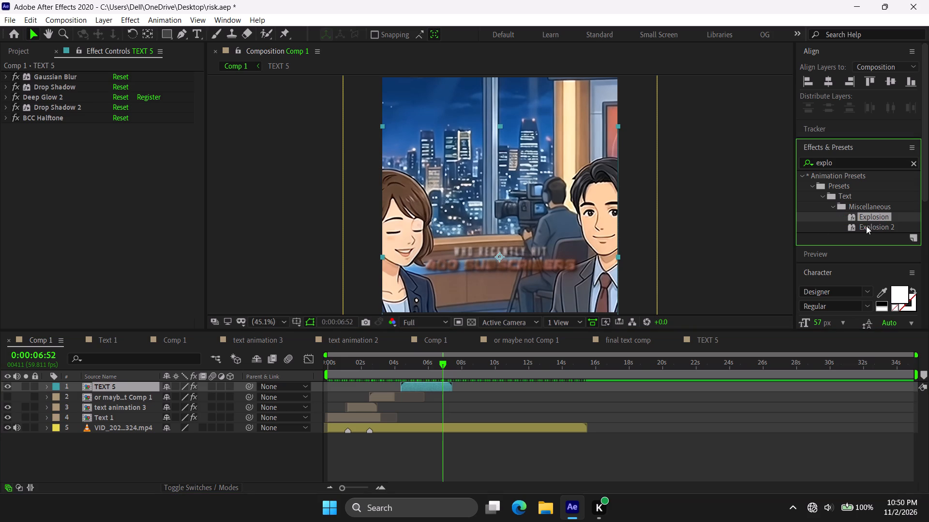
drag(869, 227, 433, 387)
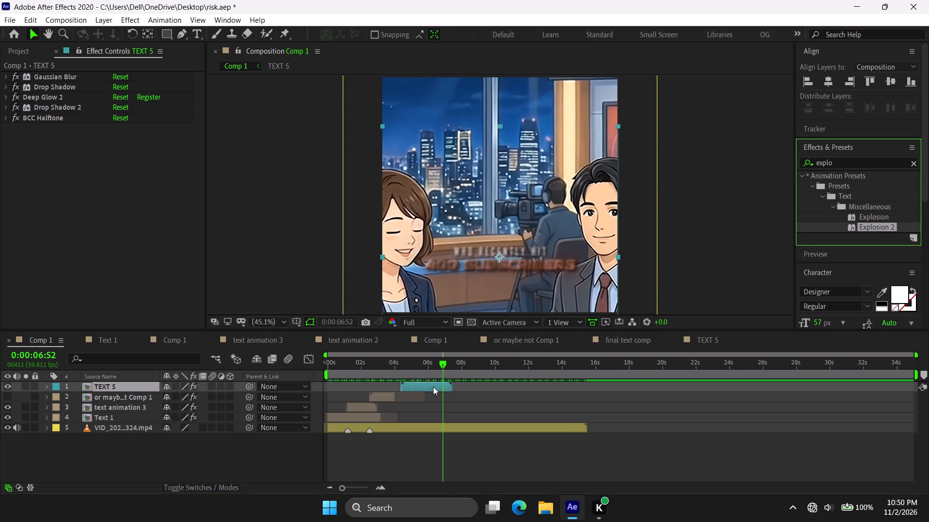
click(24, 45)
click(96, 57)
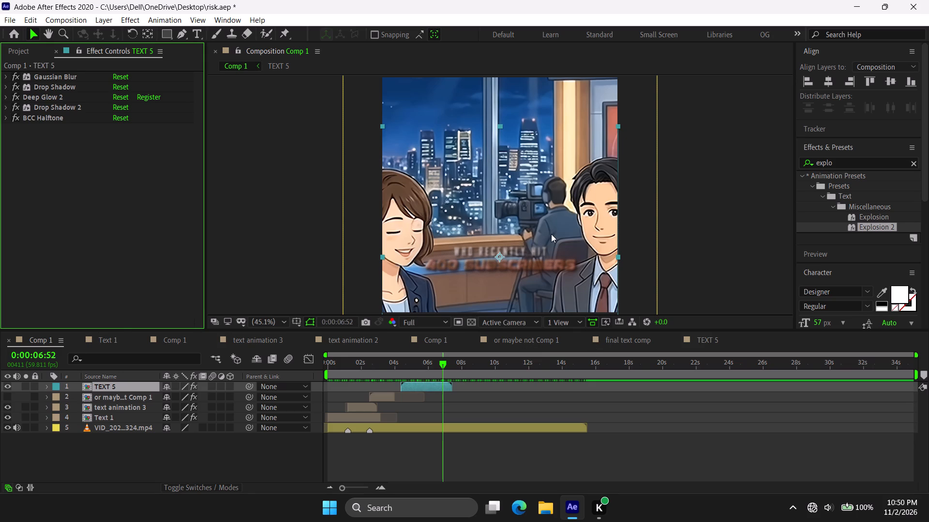
Preview from 0:00:04:02 through the TEXT 5 caption and on into the following speech.
click(396, 370)
key(space)
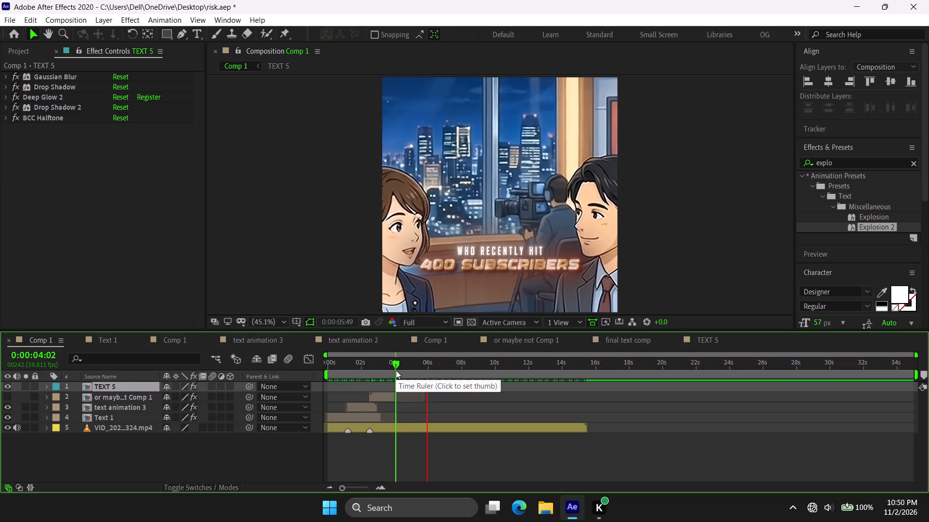
key(space)
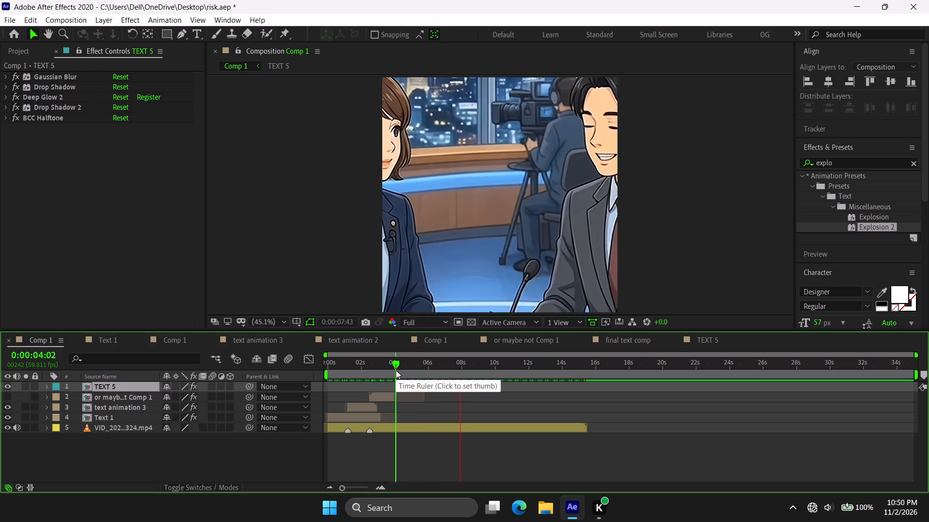
key(space)
key(space)
key(space)
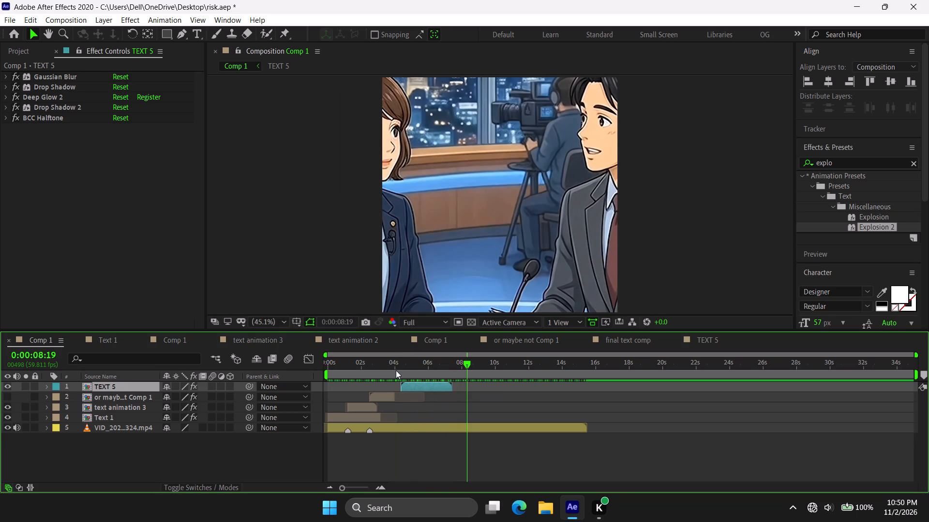
key(space)
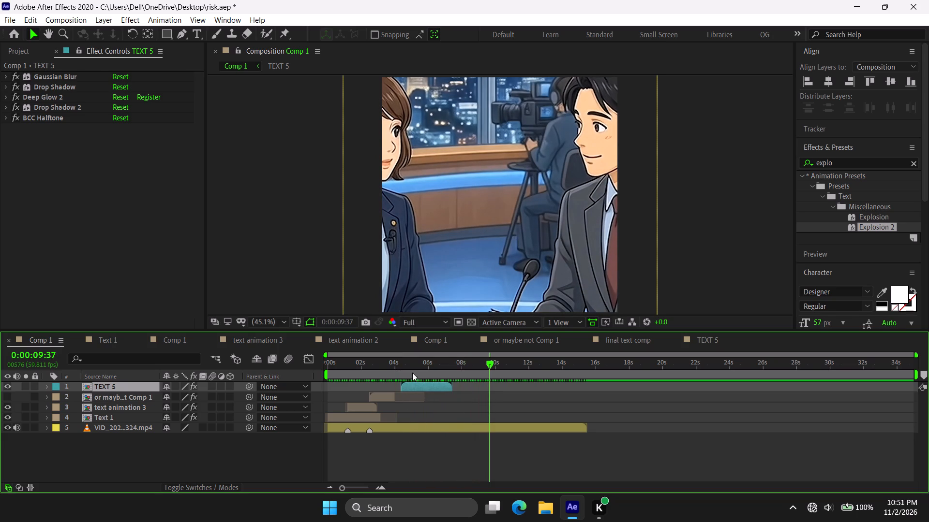
Close all the other open composition timelines, leaving only the main Comp 1 with the video and captions.
click(639, 343)
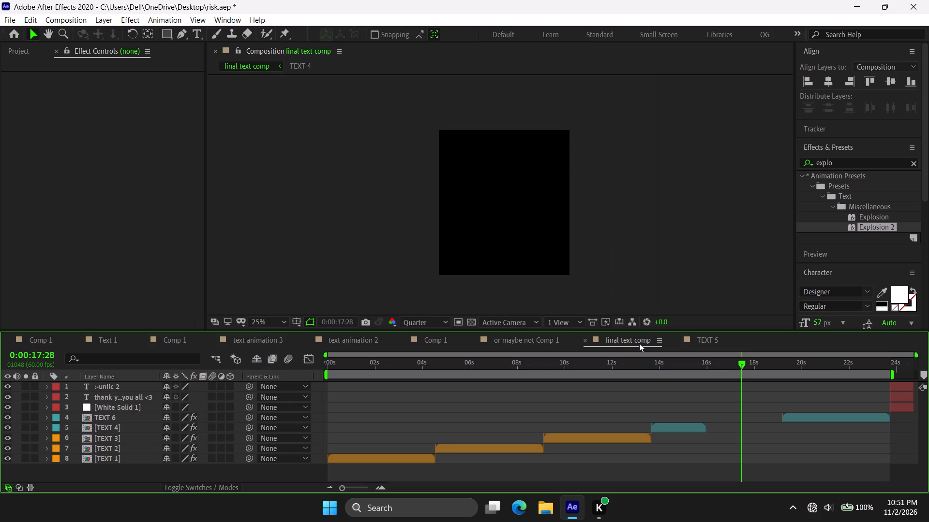
click(521, 337)
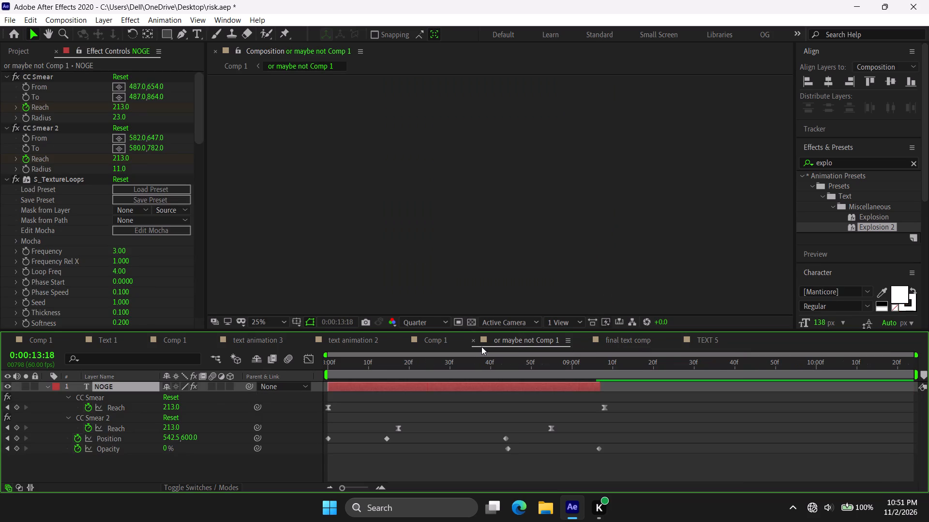
click(477, 342)
click(477, 342)
click(475, 342)
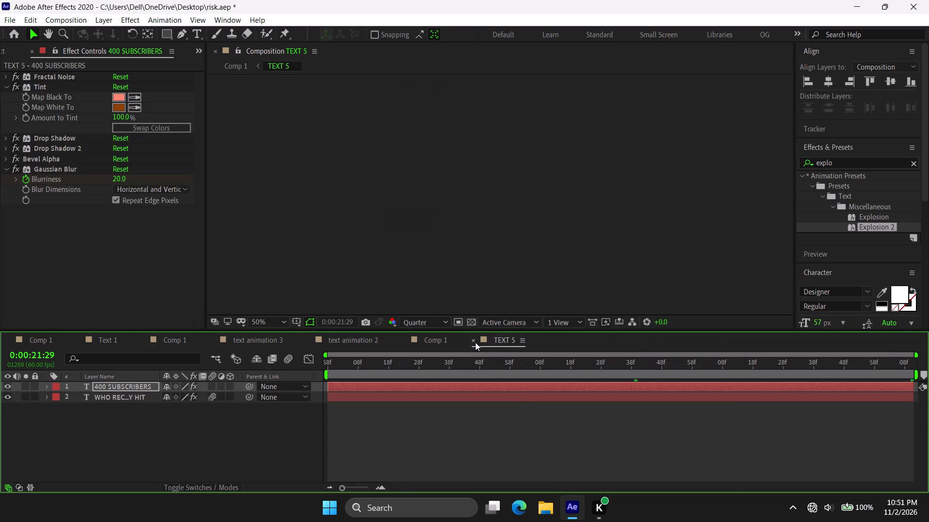
triple_click(80, 340)
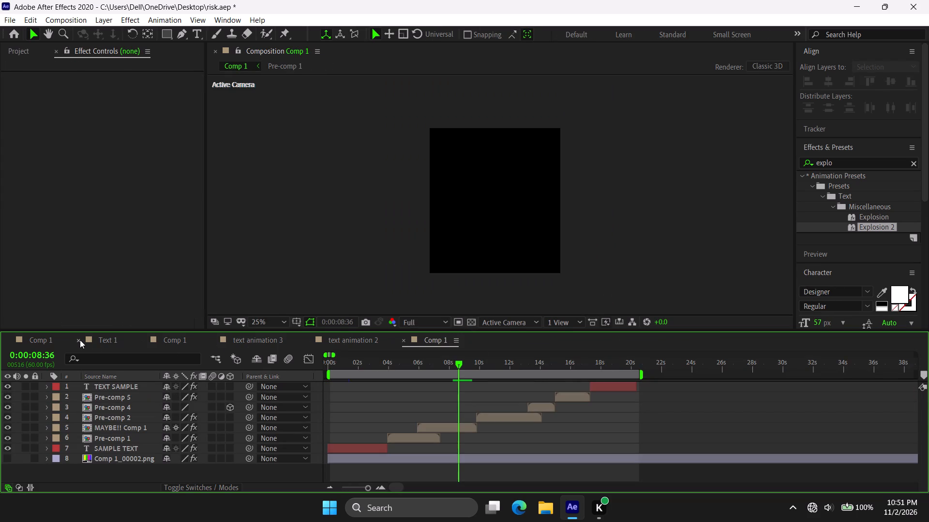
click(80, 340)
click(80, 340)
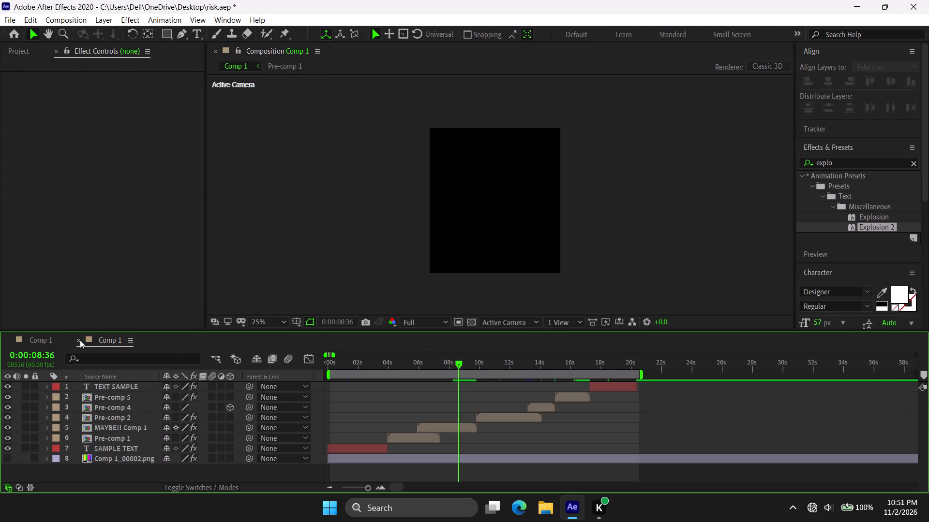
click(80, 340)
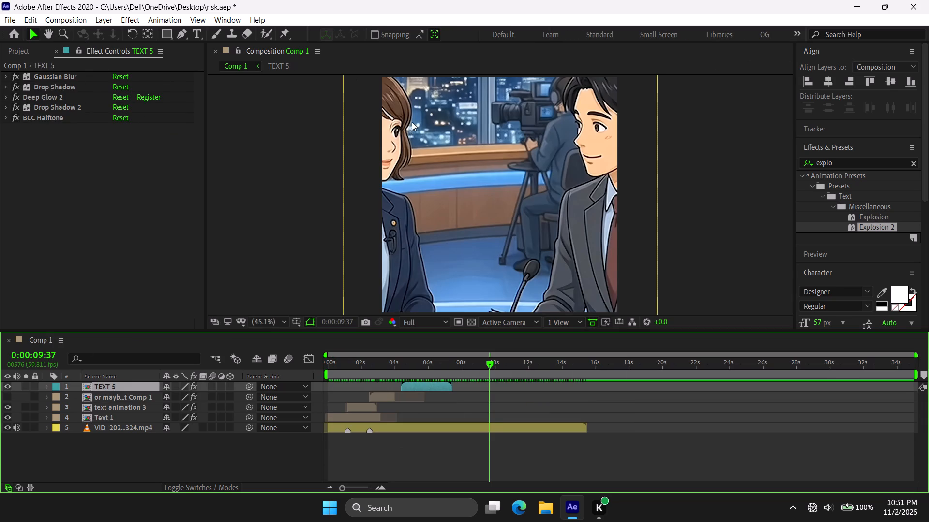
Scale the VID video layer down to 75% so the footage fits the square frame.
click(476, 428)
key(s)
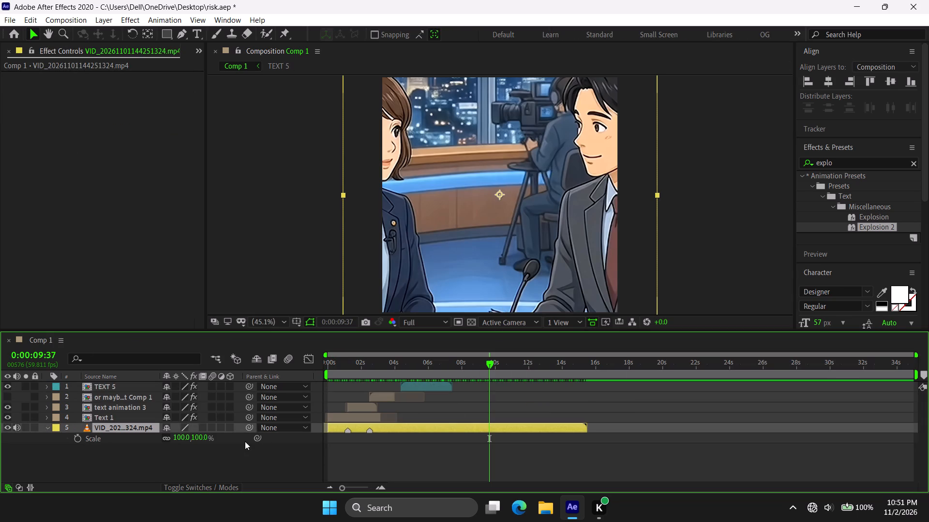
drag(199, 436, 187, 442)
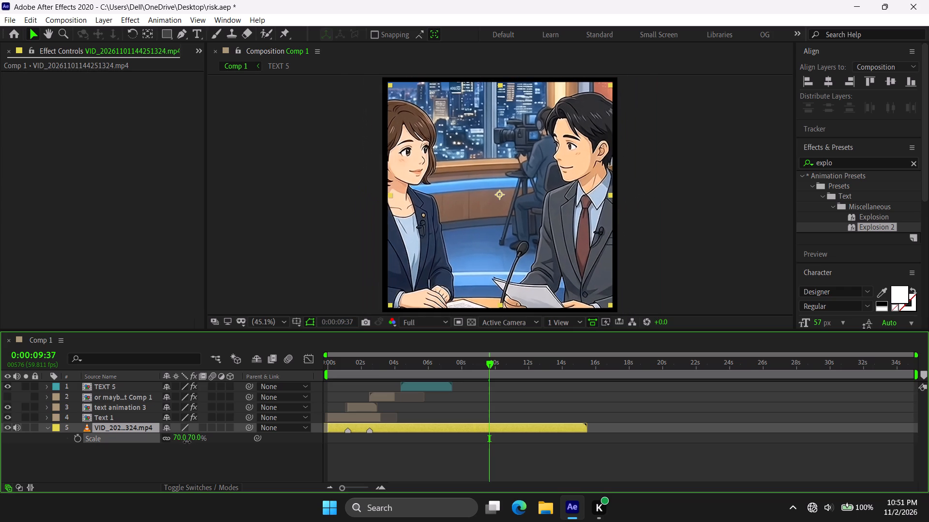
drag(187, 442, 192, 443)
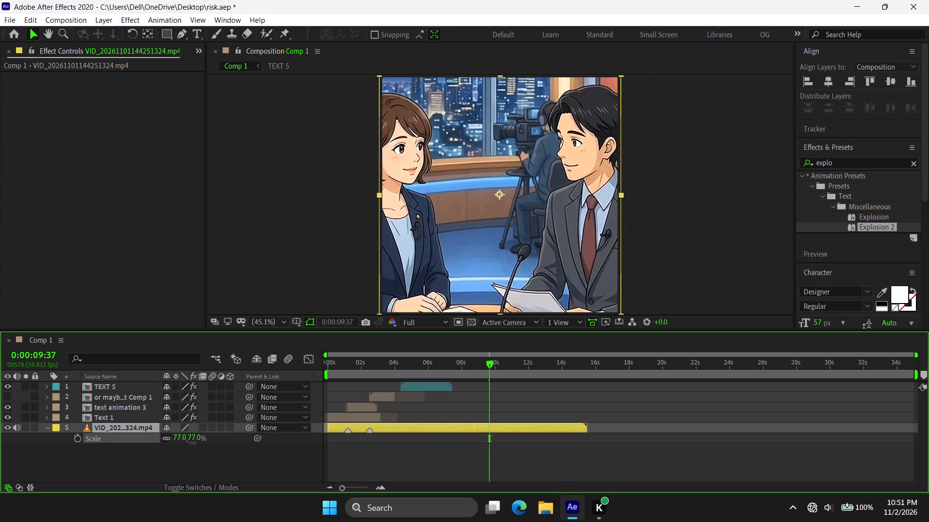
drag(192, 443, 191, 444)
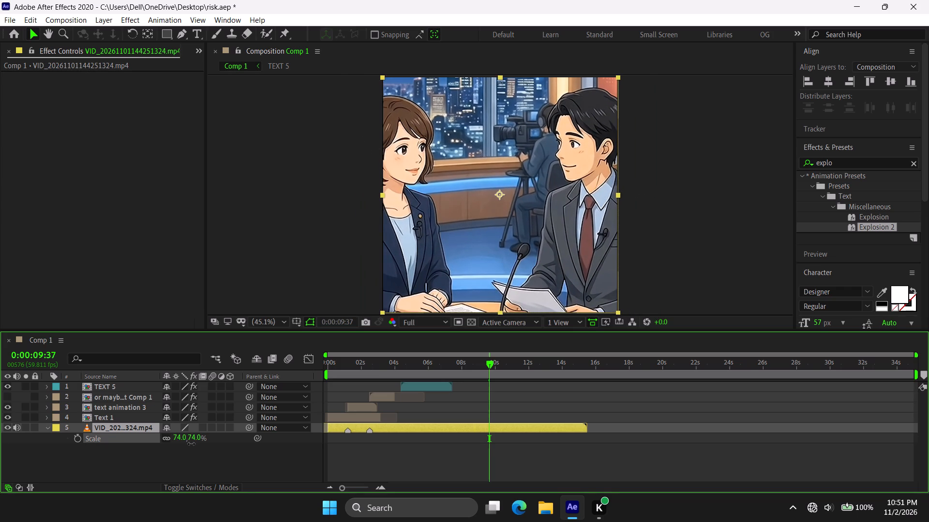
drag(191, 444, 192, 444)
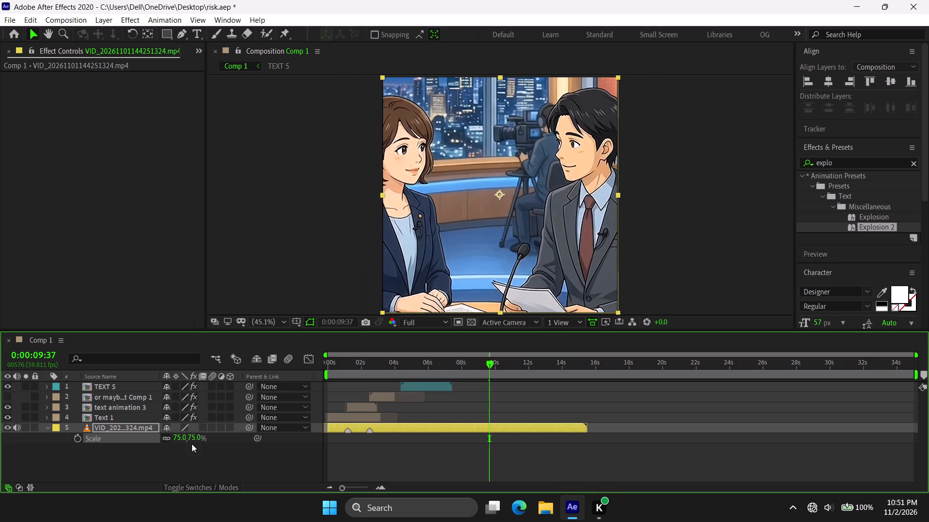
click(415, 465)
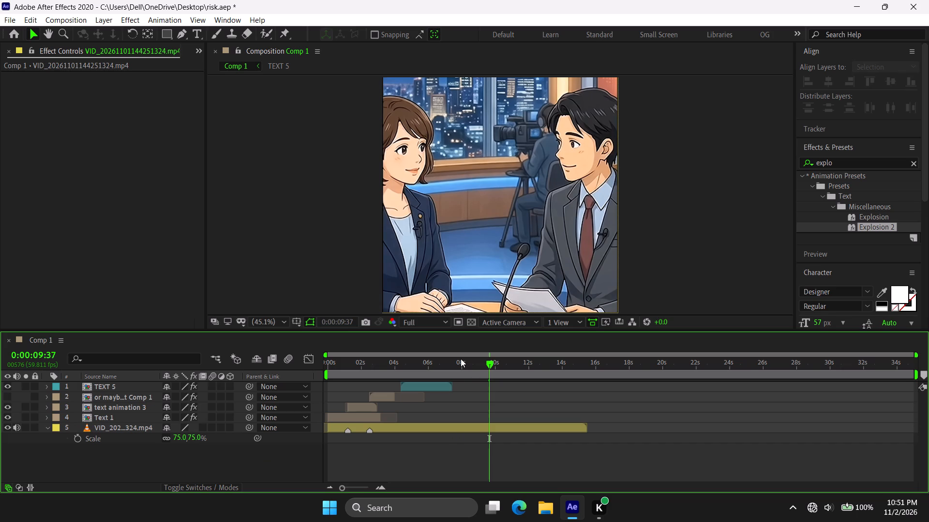
Preview the rescaled video from 0:00:07:56 to listen to the speech after the TEXT 5 caption.
click(461, 359)
key(space)
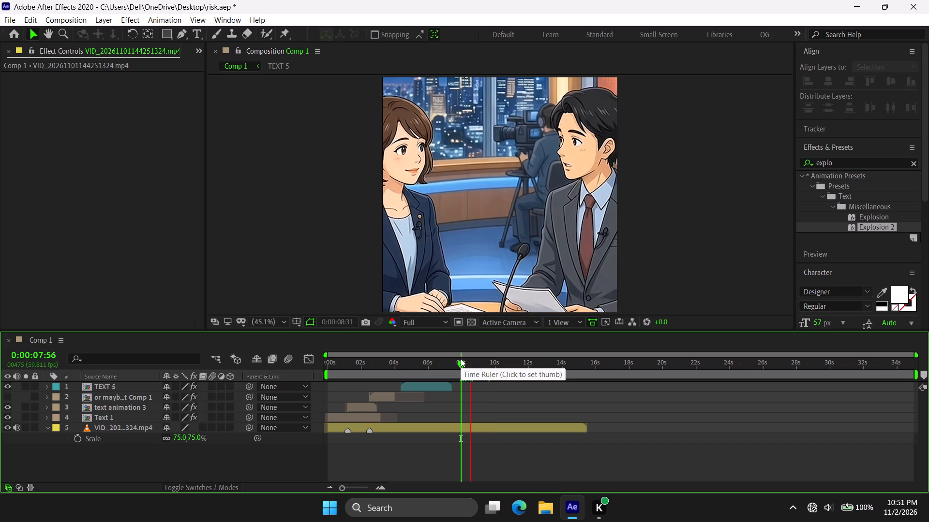
click(461, 359)
key(space)
key(space)
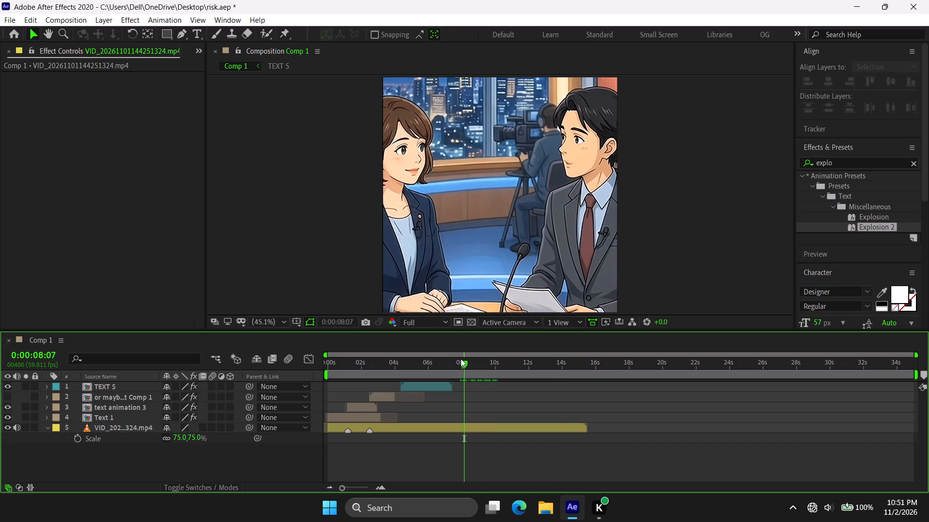
Examine the video layer's audio waveform and playback from 0:00:07:30 to find where the next phrase starts, around 0:00:07:52.
click(453, 362)
click(469, 426)
text(llll)
key(space)
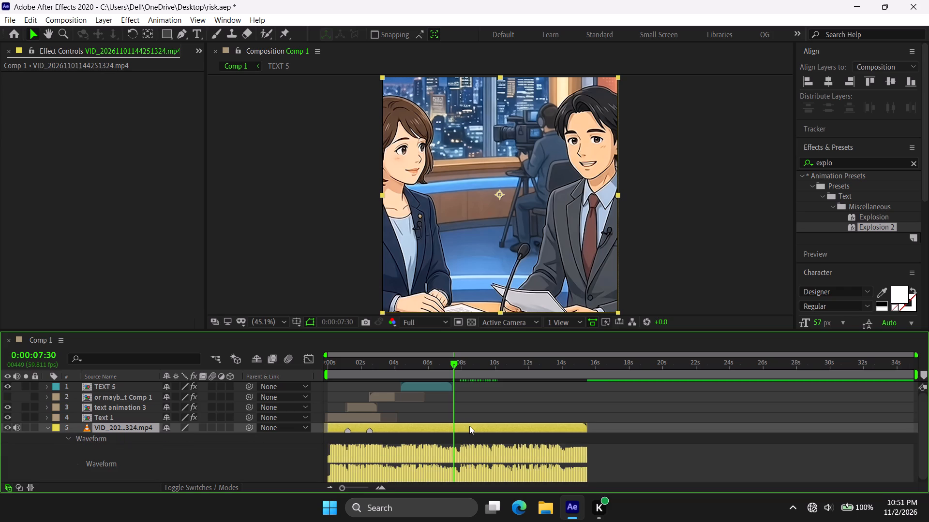
key(space)
key(space)
key(space)
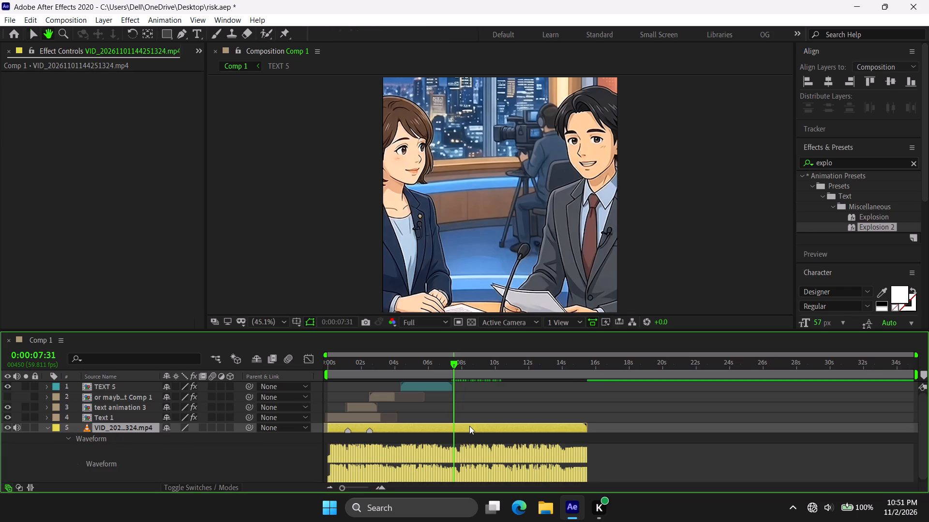
click(461, 362)
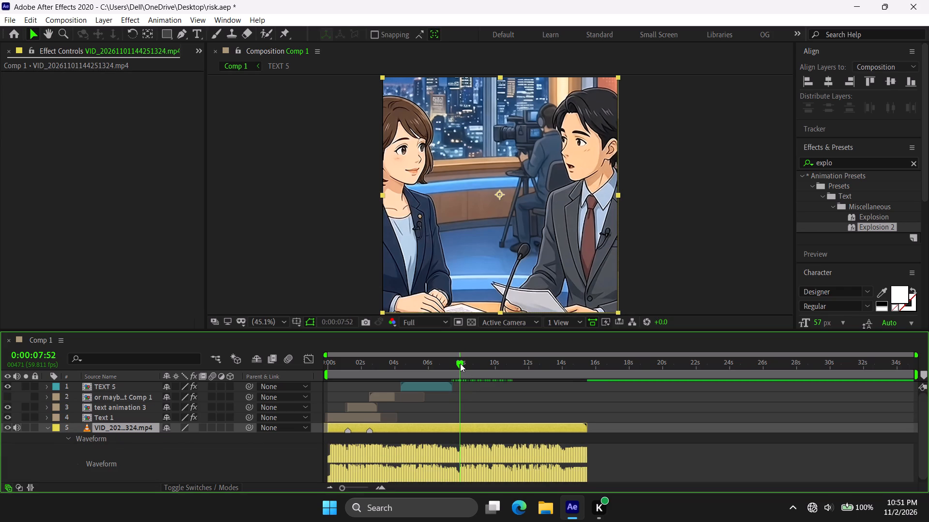
key(l)
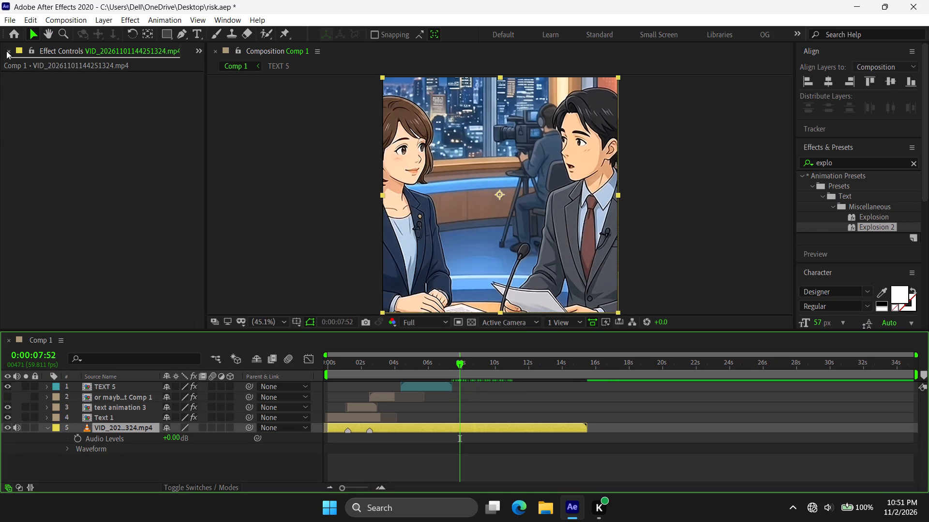
Look through Comp 1 of the ALL MY TEXT.aep pack for a caption animation, checking the one at 0:00:13:25.
click(8, 51)
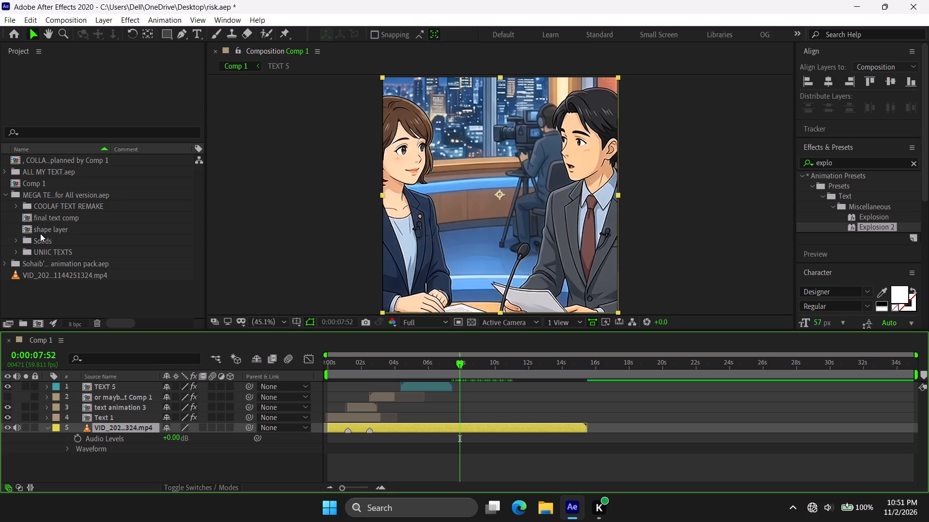
click(4, 171)
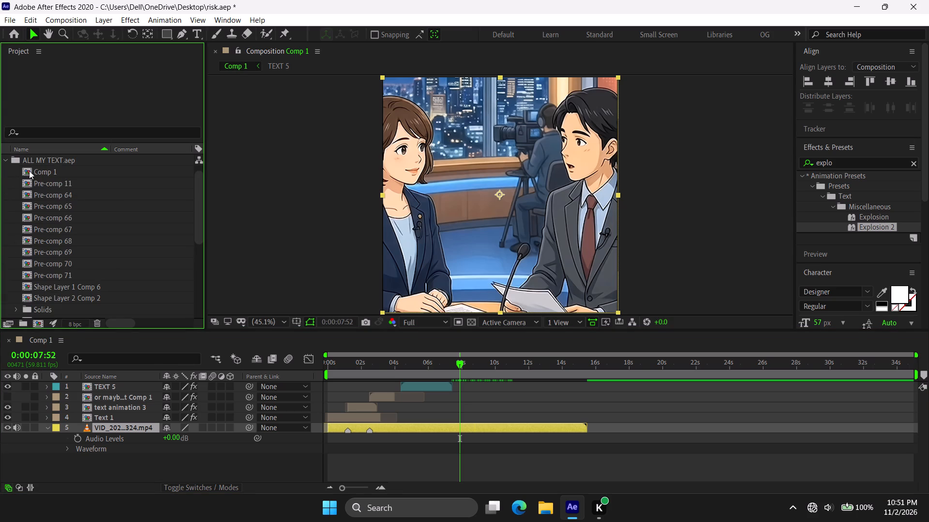
double_click(35, 173)
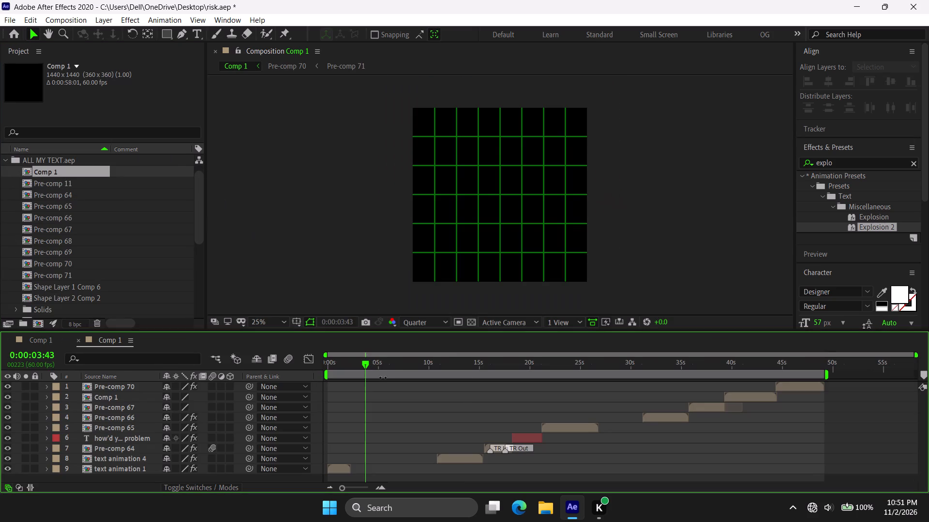
click(463, 365)
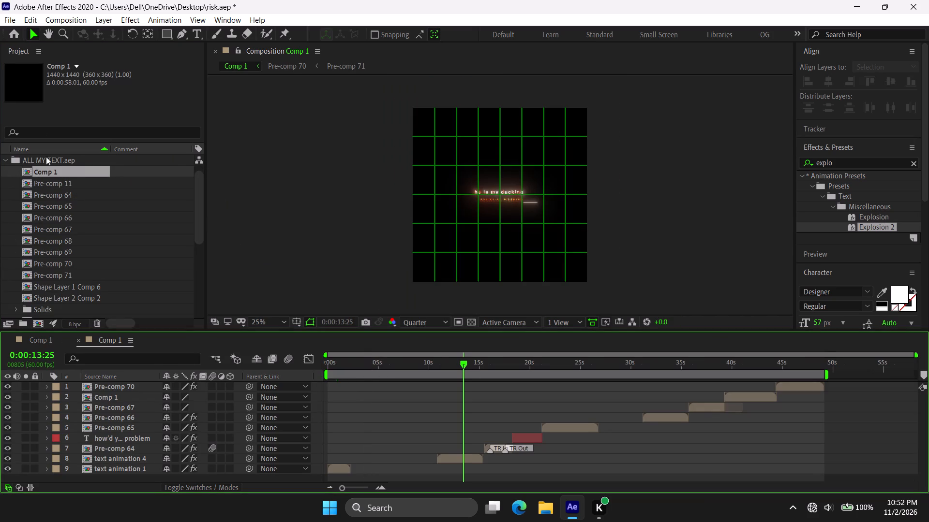
click(7, 160)
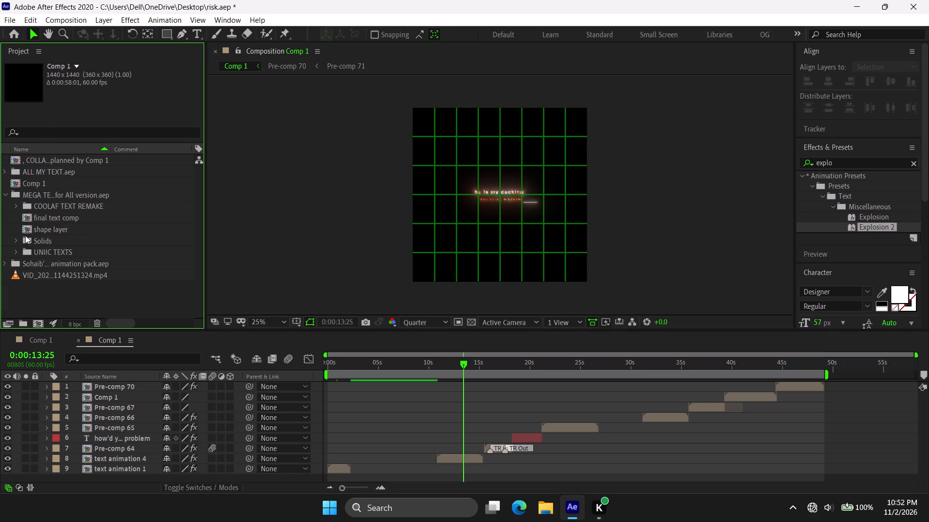
Cut the Pre-comp 1 caption layer from Comp 1 of Sohaib's text animation pack and paste it into the main Comp 1.
click(8, 266)
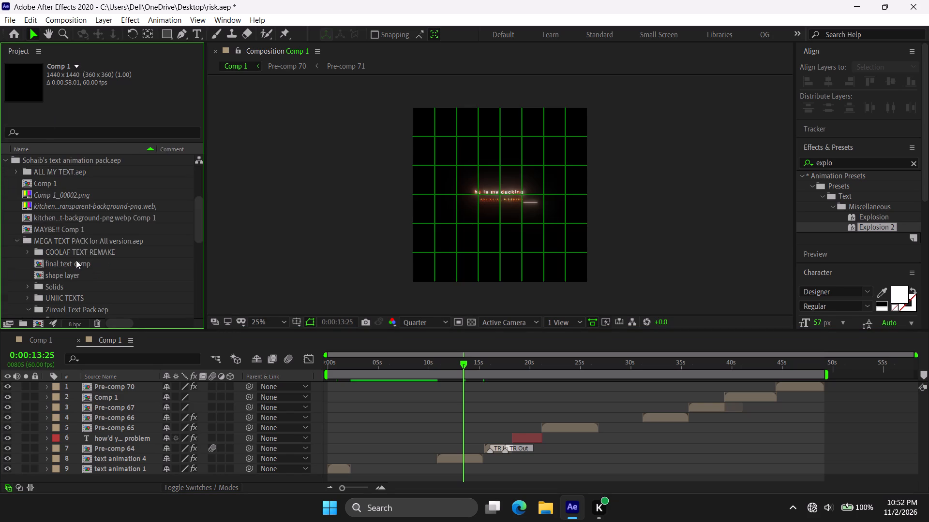
click(14, 240)
double_click(50, 182)
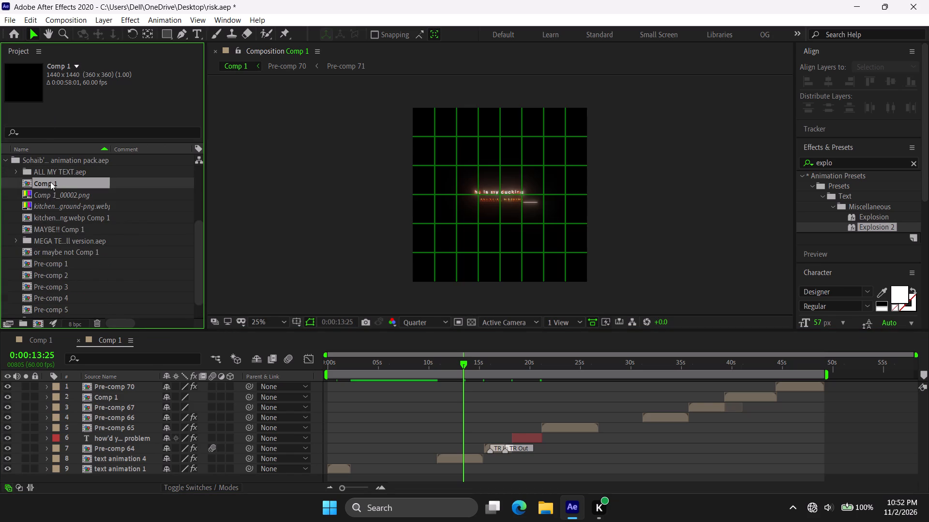
drag(411, 362, 435, 363)
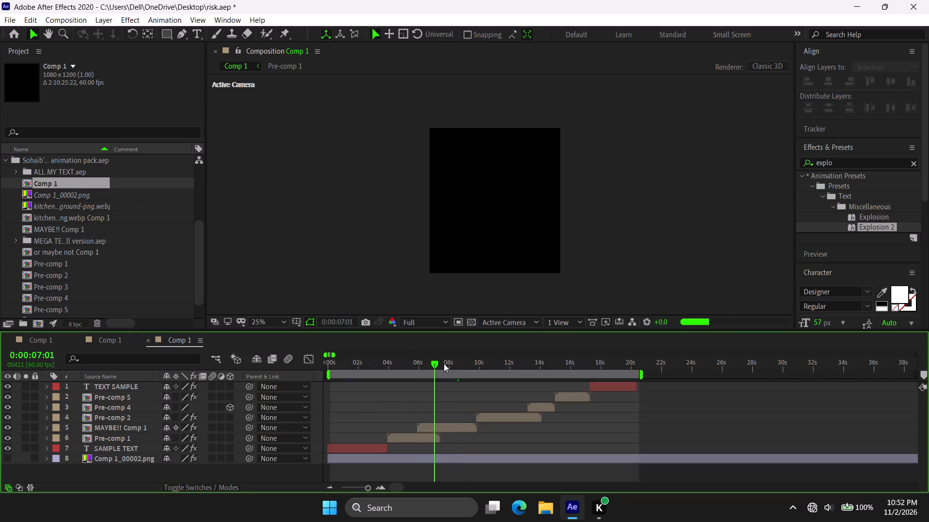
click(445, 363)
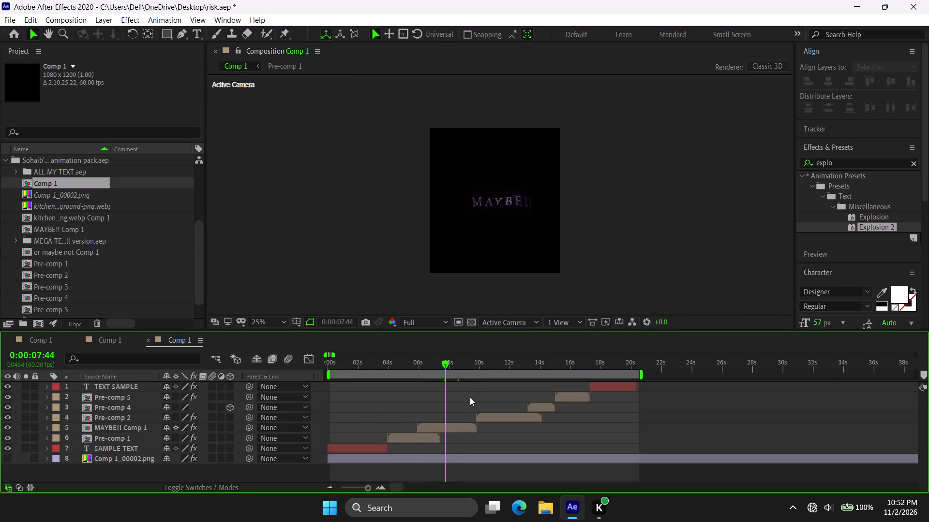
click(422, 367)
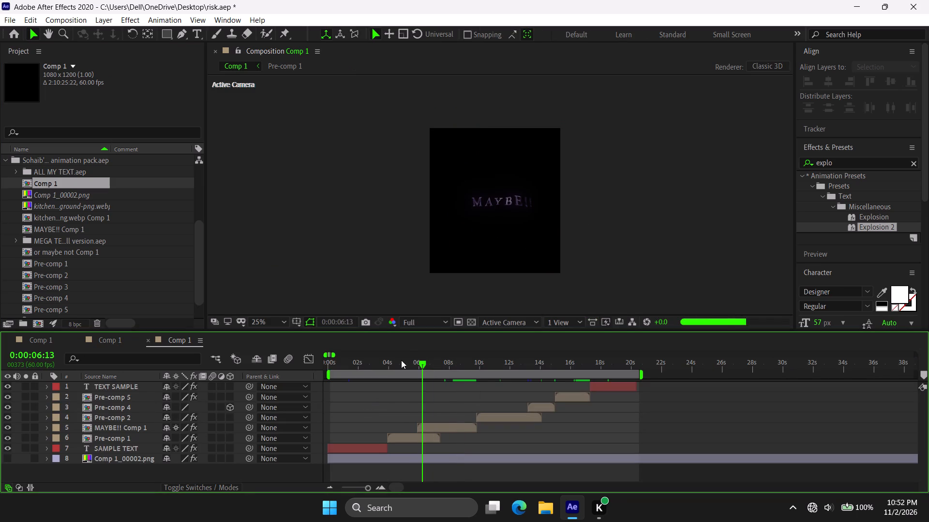
click(415, 441)
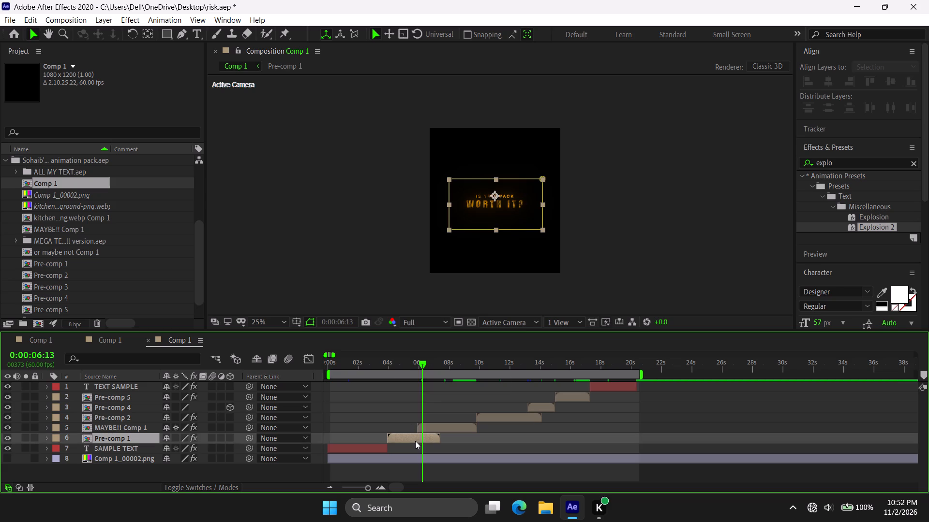
key(ctrl+x)
click(51, 331)
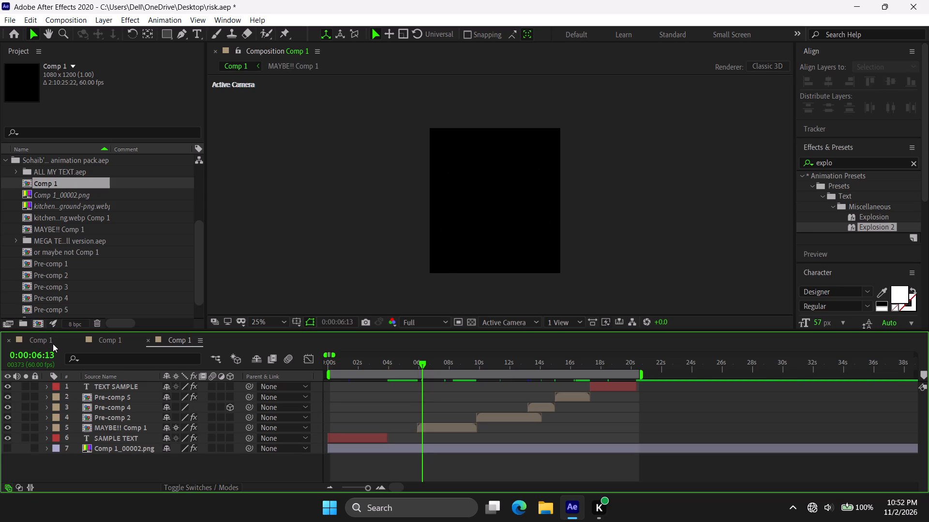
click(53, 344)
key(ctrl+v)
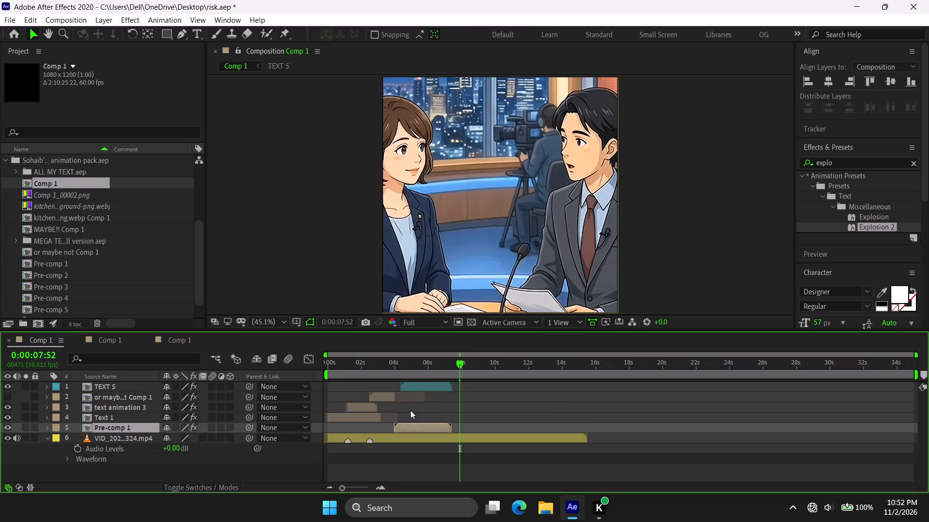
Place Pre-comp 1 at the top of the layer stack and start it at about 0:00:07:43.
drag(134, 426, 143, 383)
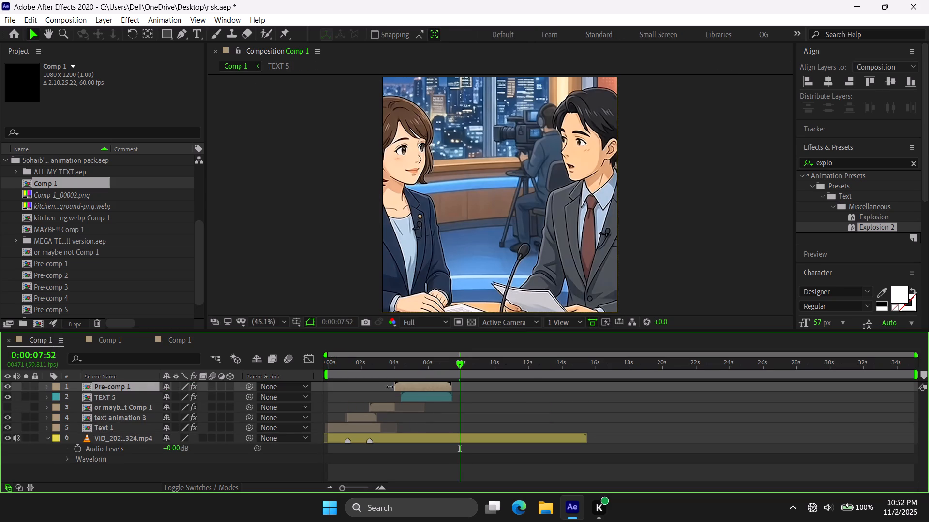
drag(418, 384, 568, 384)
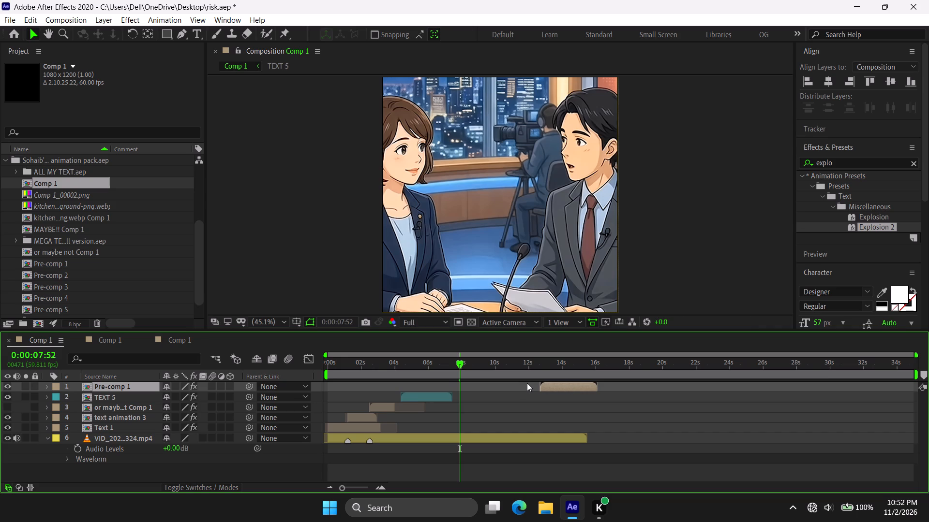
key(bracketleft)
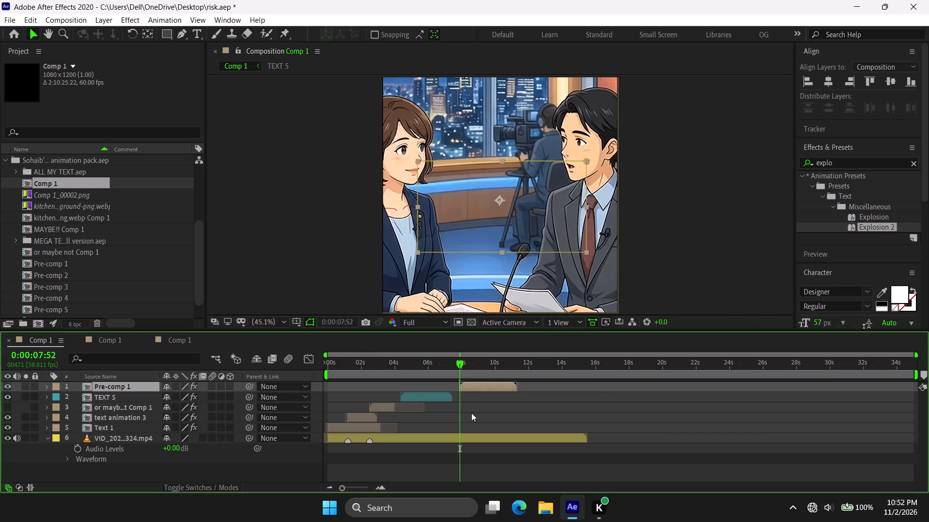
click(473, 387)
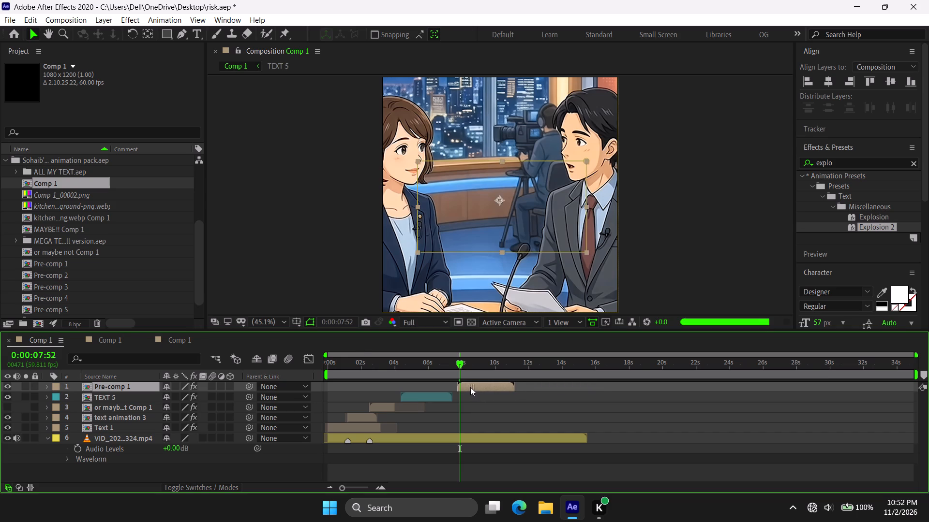
With Pre-comp 1 hidden, listen to the speech from 0:00:07:30 to find where the phrase ends, around 0:00:09:45.
click(10, 387)
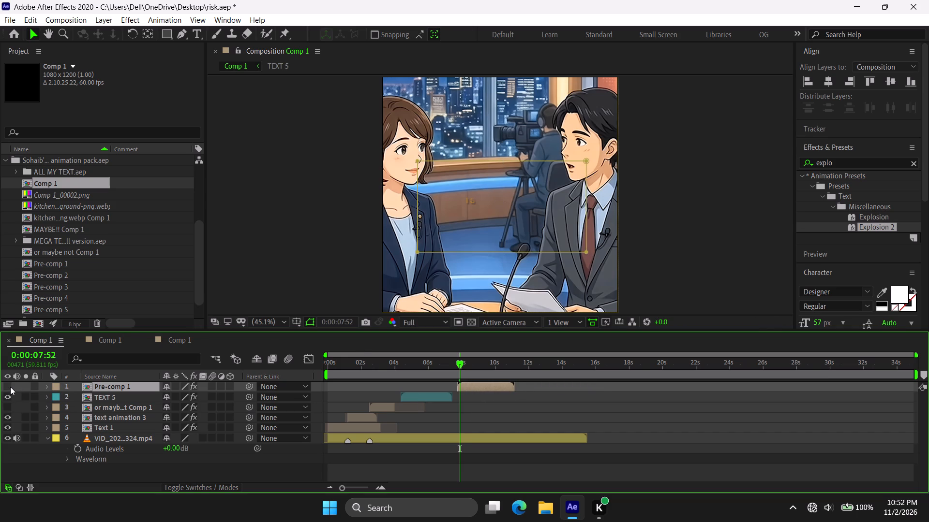
key(space)
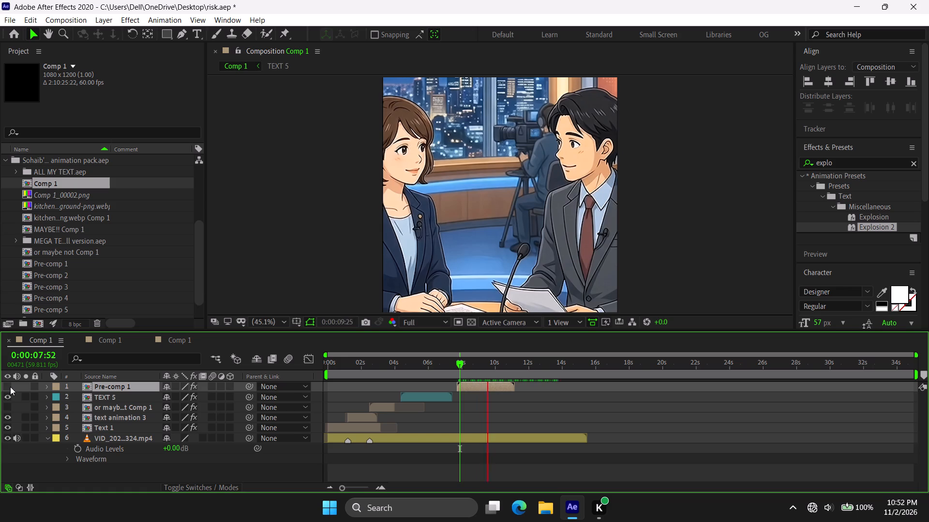
click(454, 363)
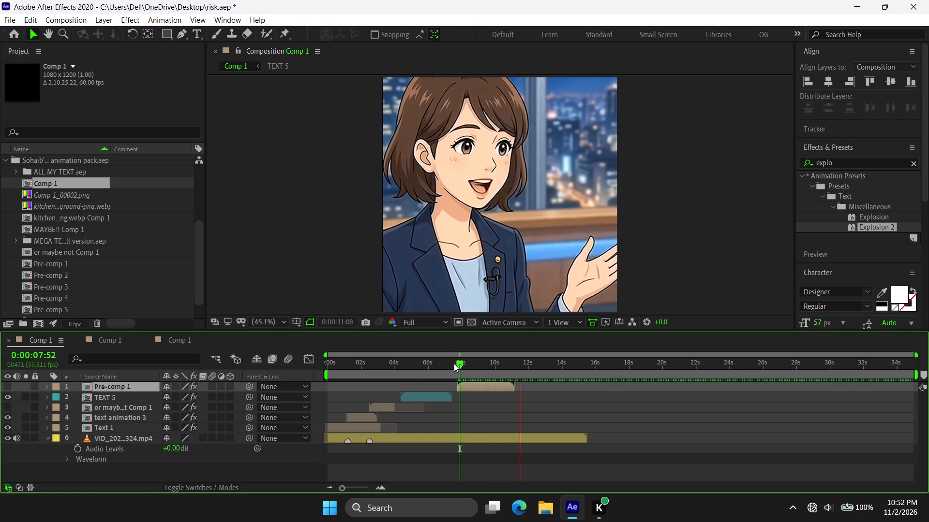
key(space)
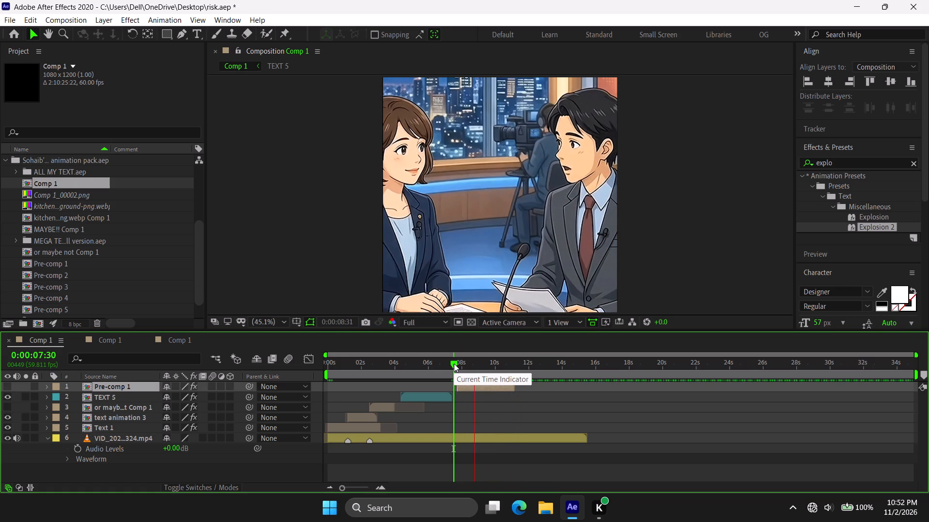
key(space)
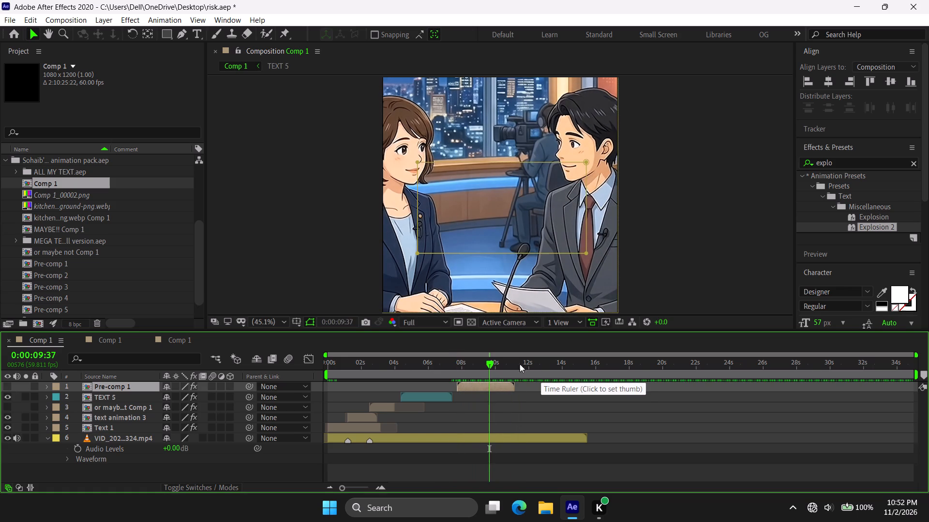
key(space)
key(space)
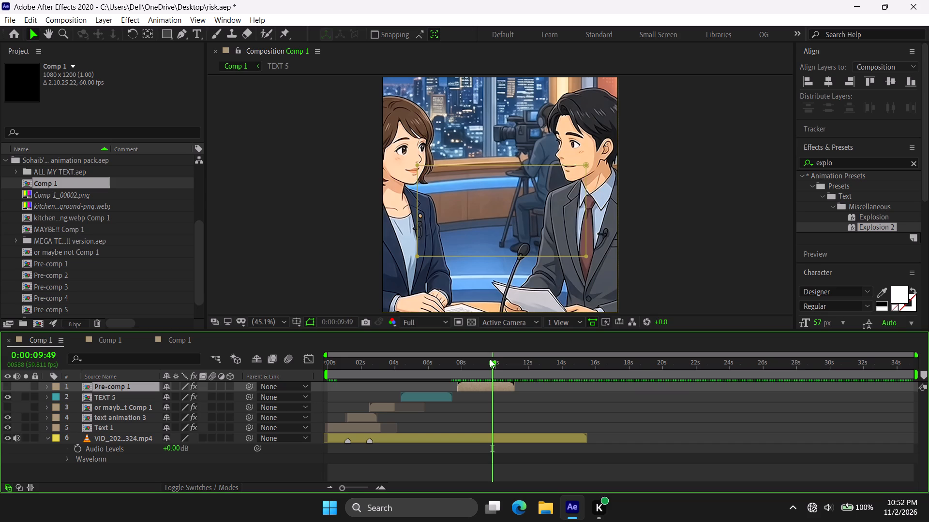
key(ctrl+Left)
key(ctrl+Left)
key(ctrl+Left)
key(ctrl+Left)
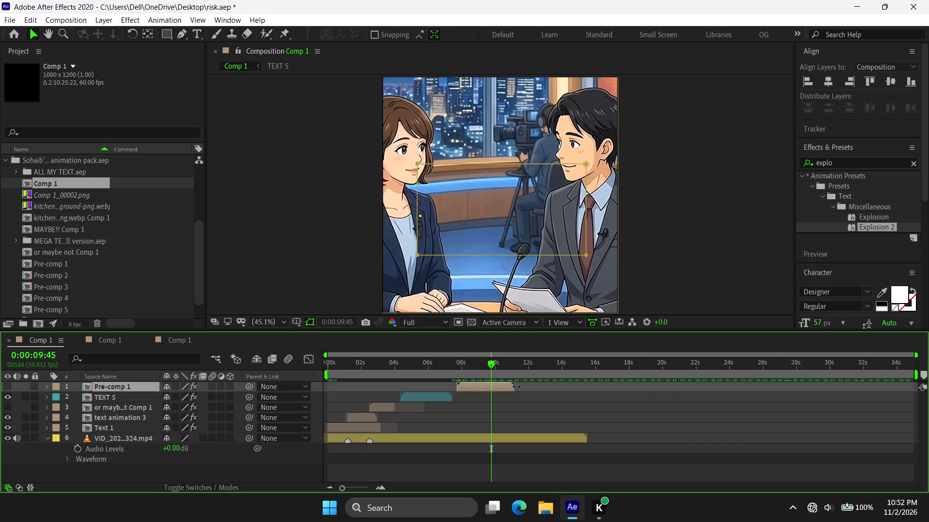
Trim the end of Pre-comp 1 to just past the 10-second mark and make the layer visible again.
alt+drag(516, 386, 494, 388)
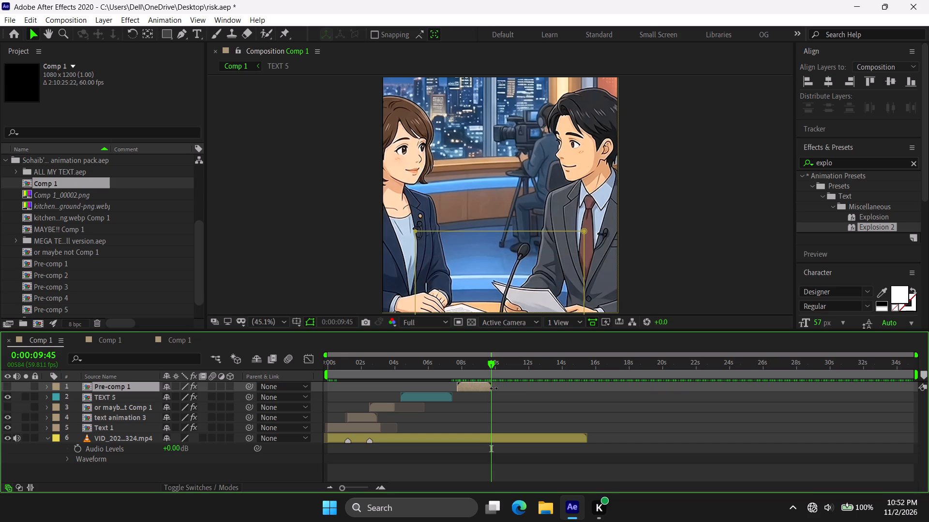
alt+drag(494, 388, 501, 391)
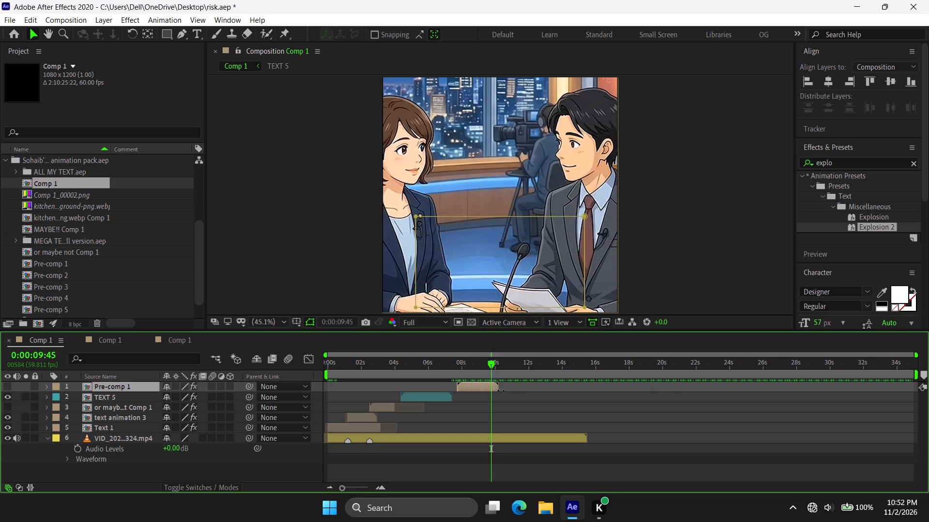
alt+drag(501, 391, 501, 391)
key(i)
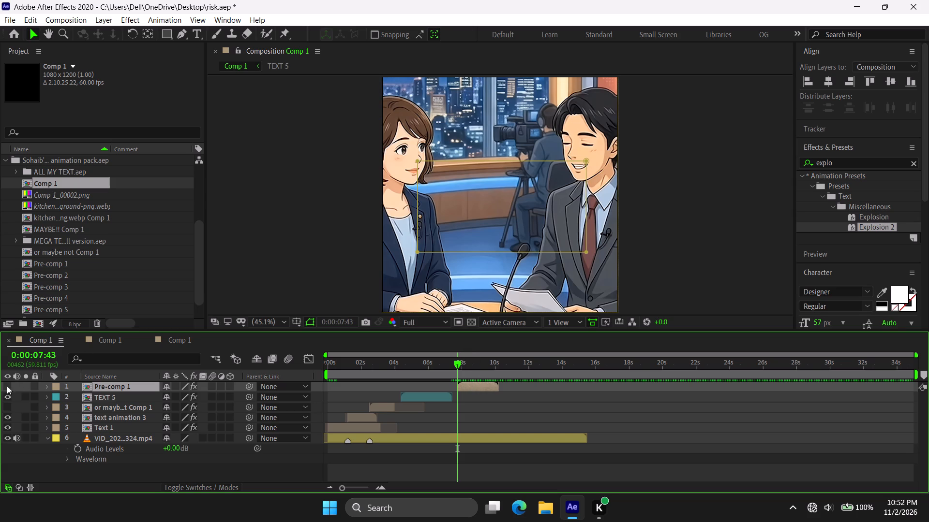
click(7, 386)
Inside Pre-comp 1, replace the "IS THIS PACK" text with "IS THIS" and return to the main Comp 1.
double_click(480, 386)
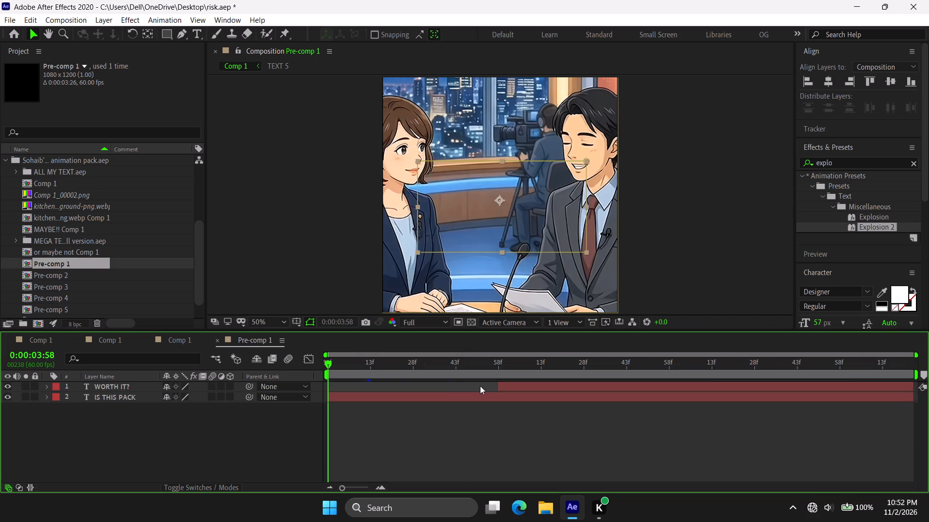
drag(488, 371, 549, 371)
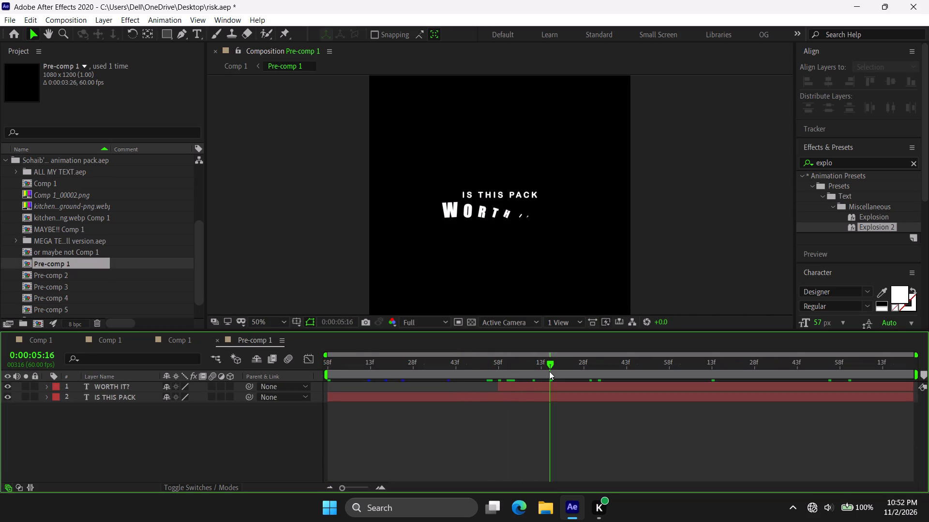
double_click(544, 397)
text(IS)
key(space)
text(THIS)
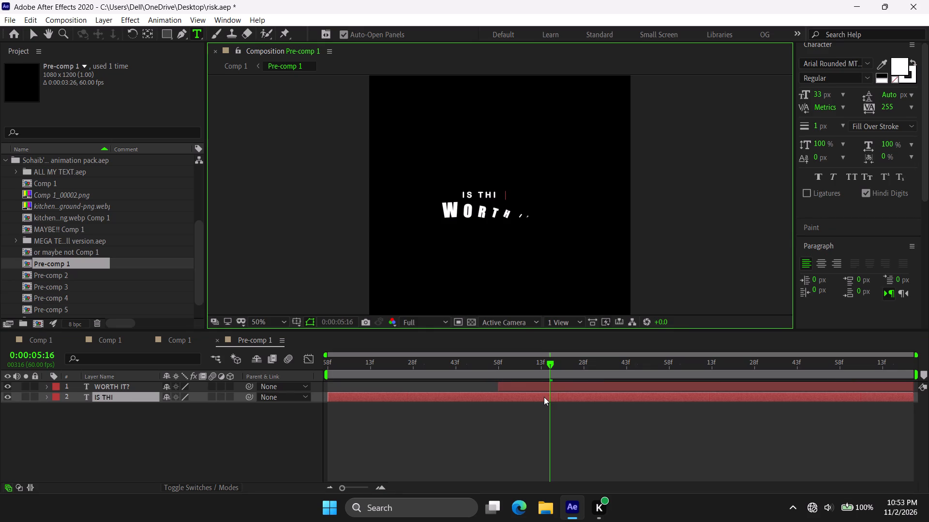
click(35, 346)
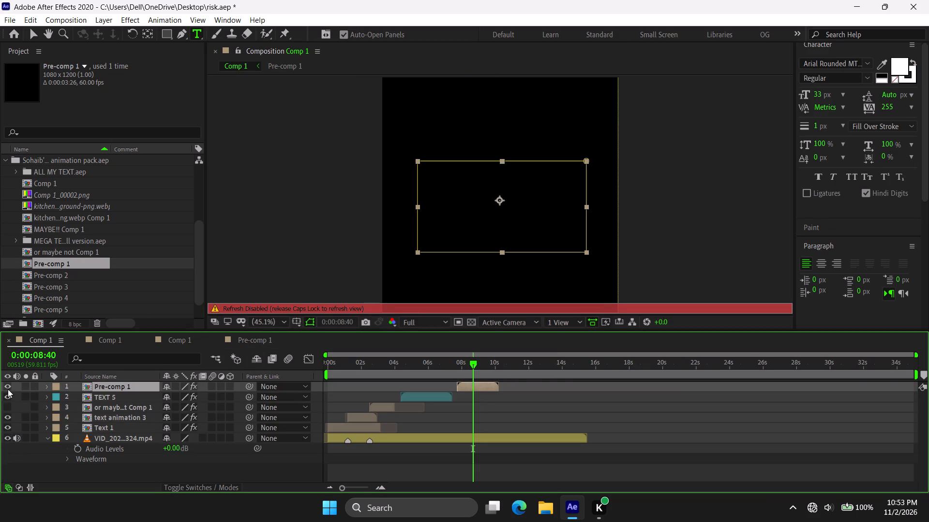
With Pre-comp 1 hidden, listen to the speech from 0:00:07:15 to identify the words for the next caption.
key(space)
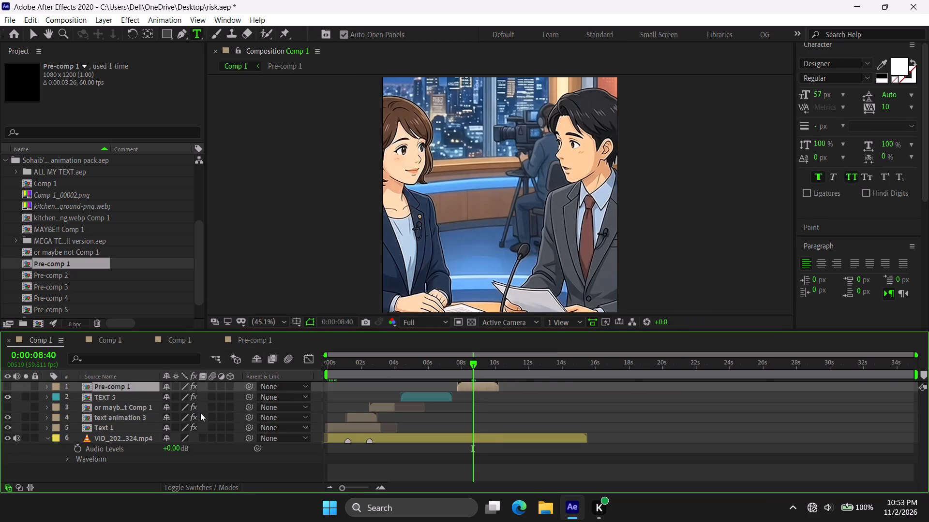
click(450, 374)
key(space)
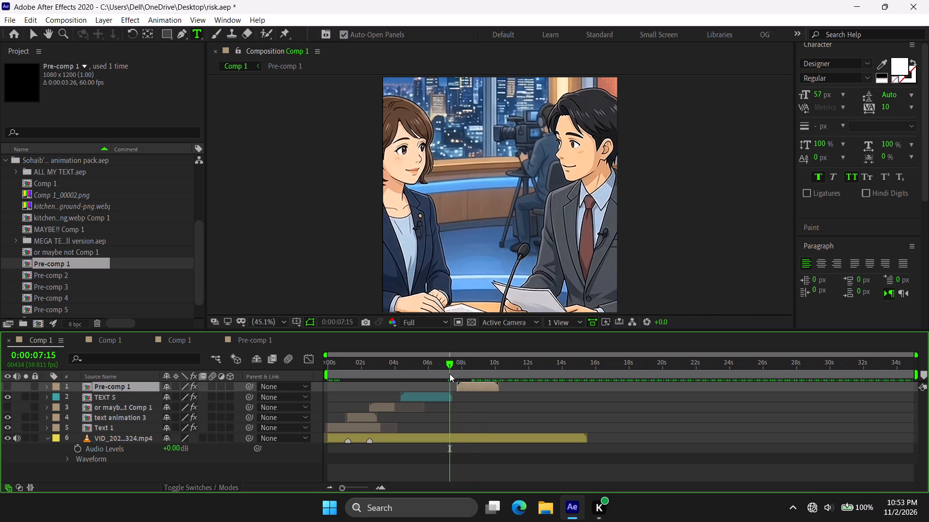
click(450, 374)
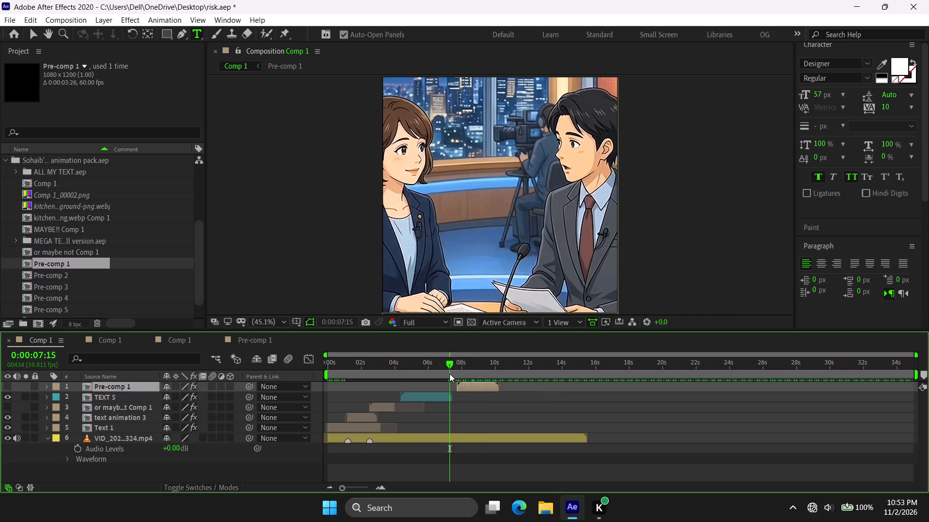
key(space)
key(space)
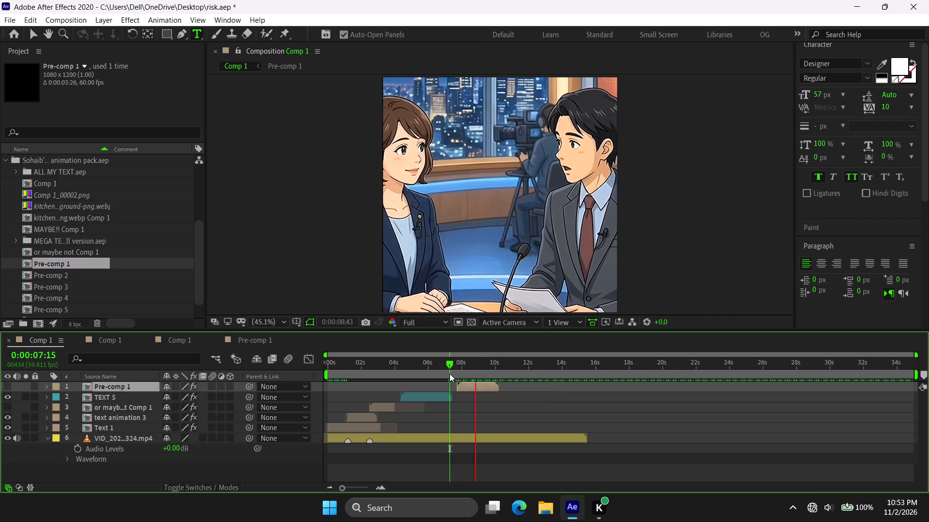
Inside Pre-comp 1, replace the "IS THIS" text with "Is This Going To be".
click(259, 346)
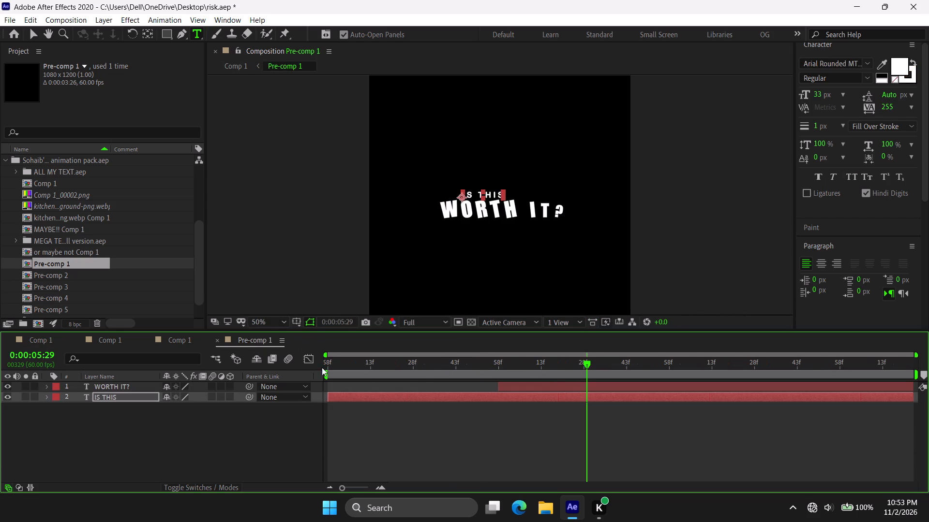
double_click(472, 398)
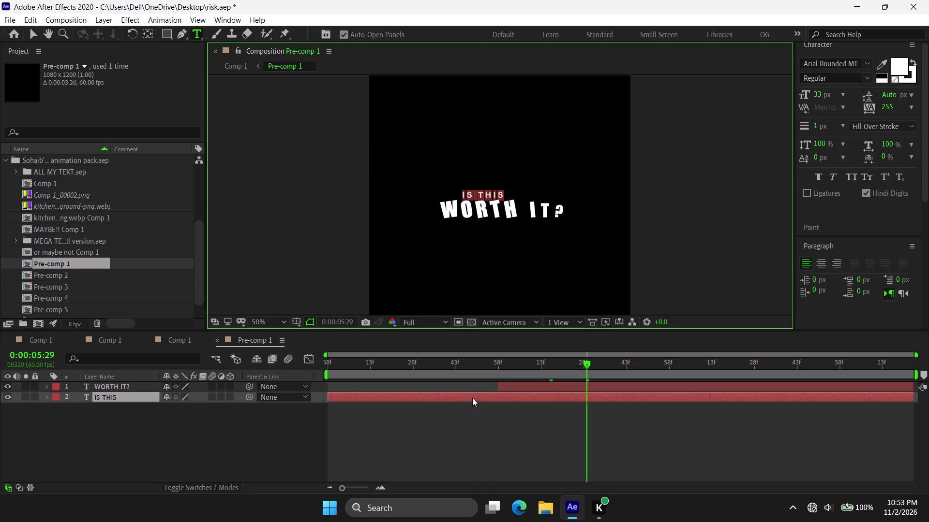
key(s)
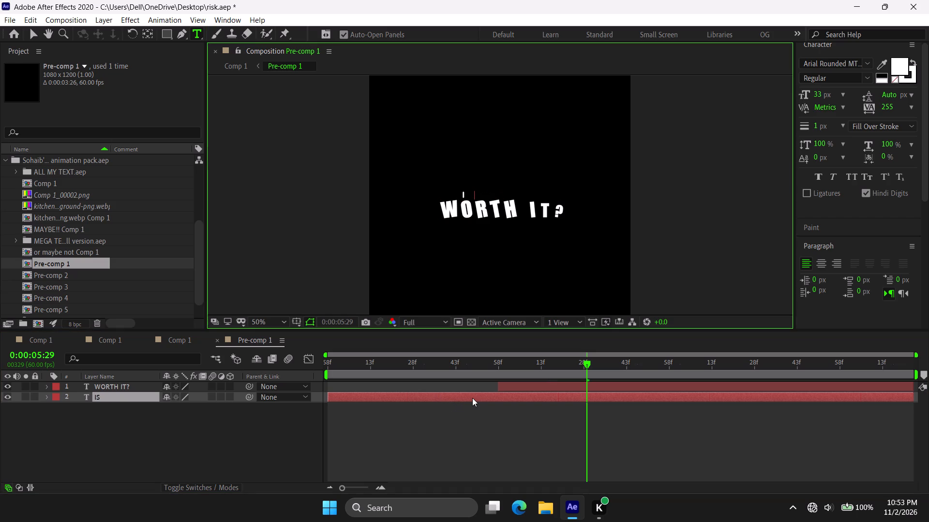
key(space)
text(THIS)
key(space)
key(BackSpace)
key(BackSpace)
key(BackSpace)
key(BackSpace)
key(BackSpace)
key(h)
key(BackSpace)
key(BackSpace)
key(BackSpace)
key(s)
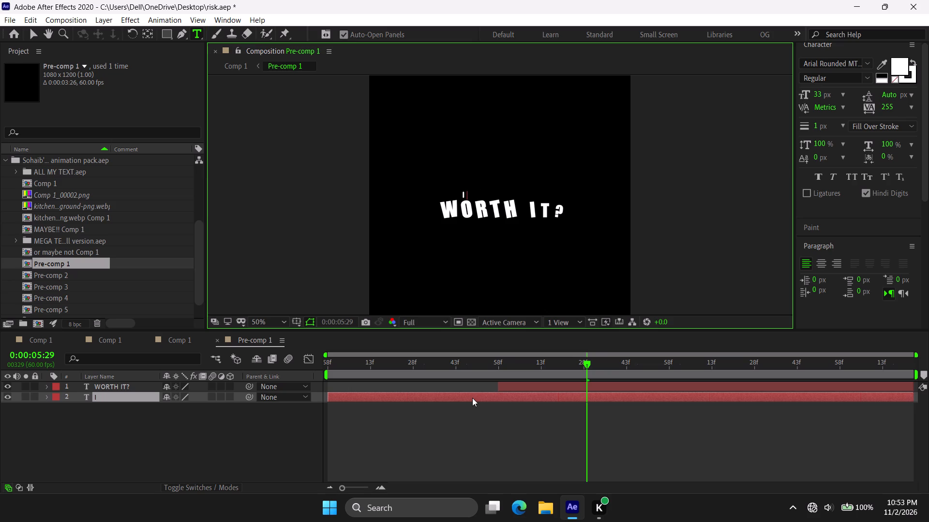
key(space)
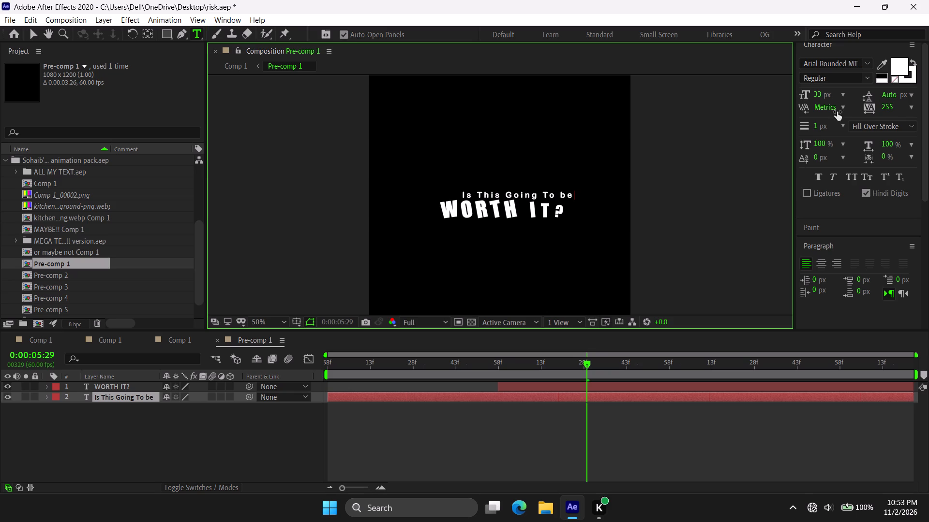
Centre the "Is This Going To be" text horizontally and vertically in the composition.
drag(927, 89, 928, 9)
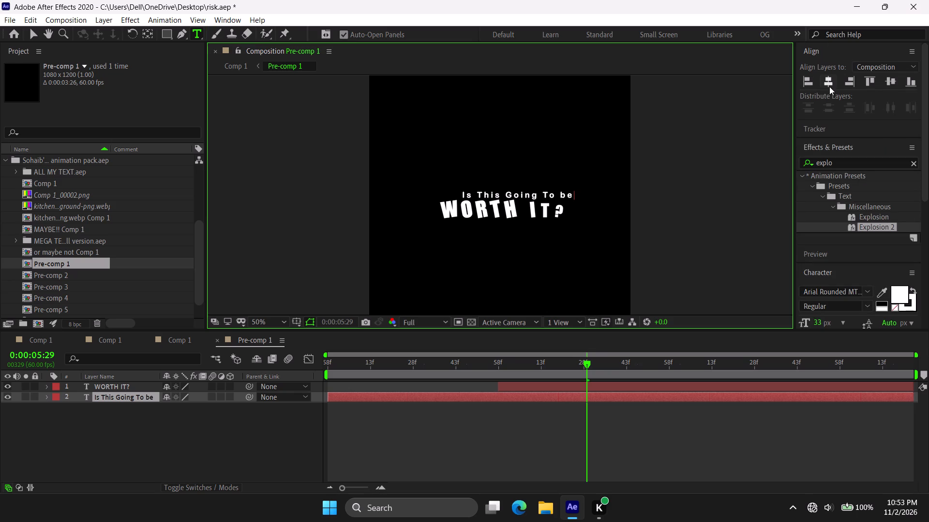
click(829, 87)
click(887, 83)
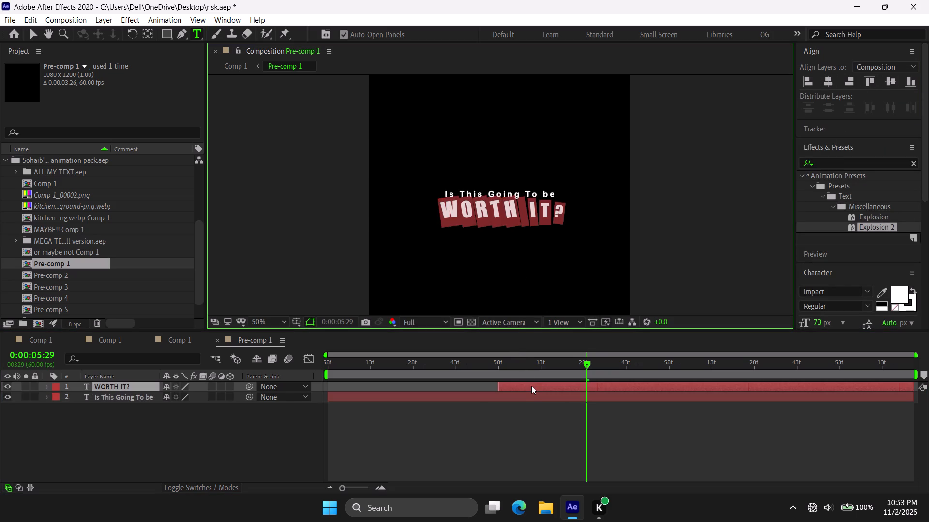
Replace the "WORTH IT?" text with "SOLO PROJECT?" and preview the caption animation from the start.
text(SOLO PROJECT)
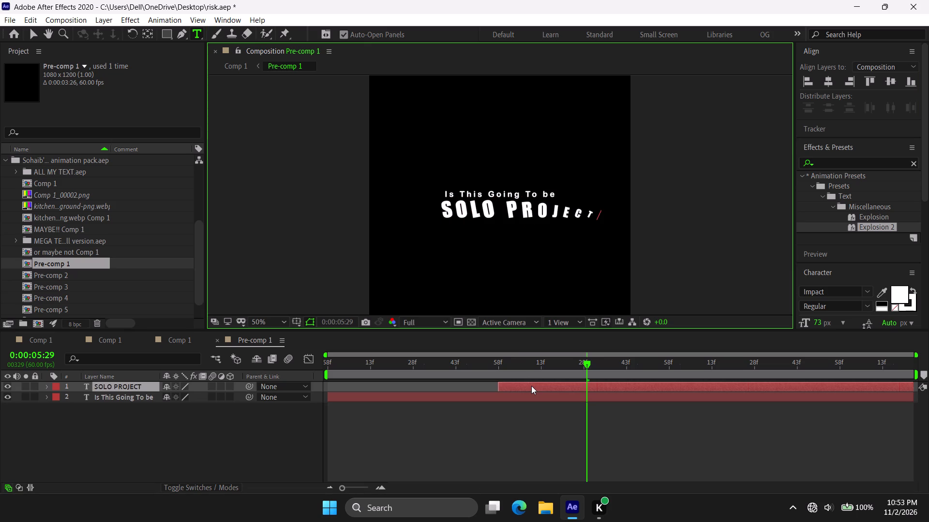
key(shift+question)
drag(388, 358, 255, 362)
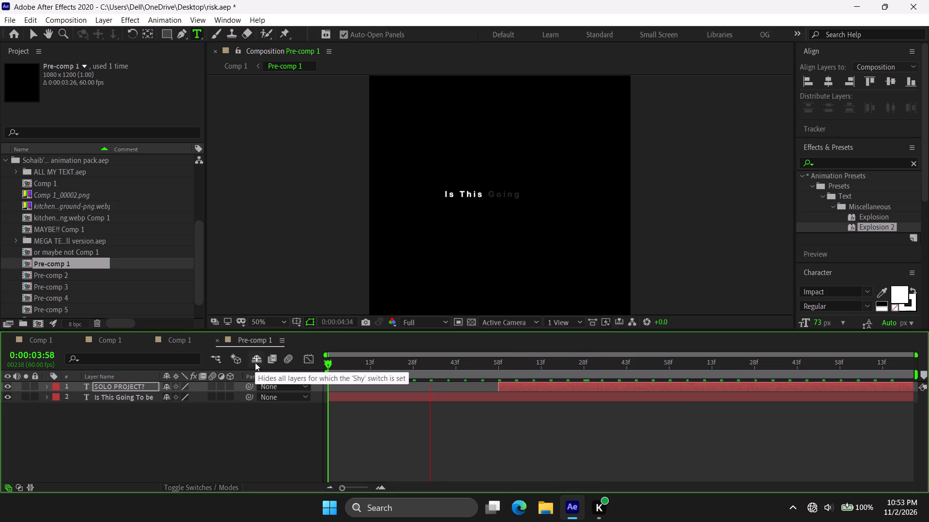
key(space)
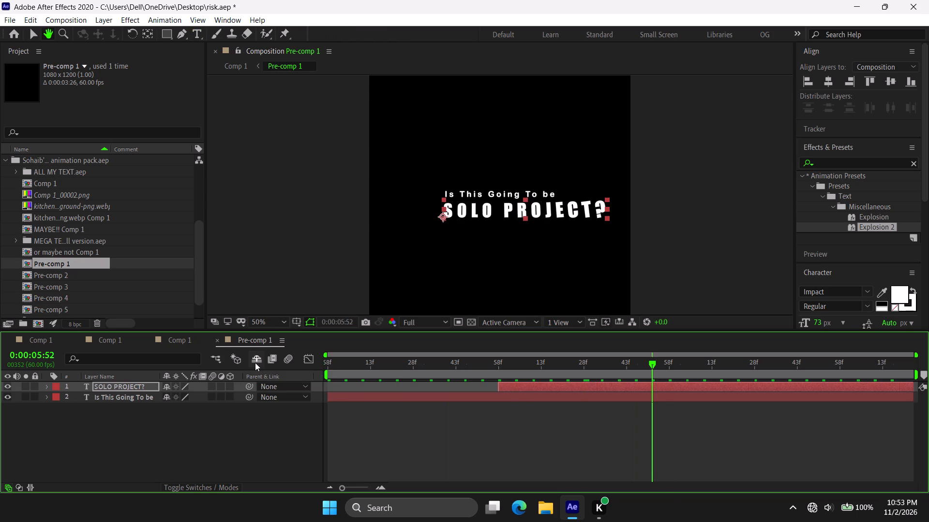
Centre the "SOLO PROJECT?" text horizontally in the composition, keeping its vertical position below the smaller line.
click(832, 82)
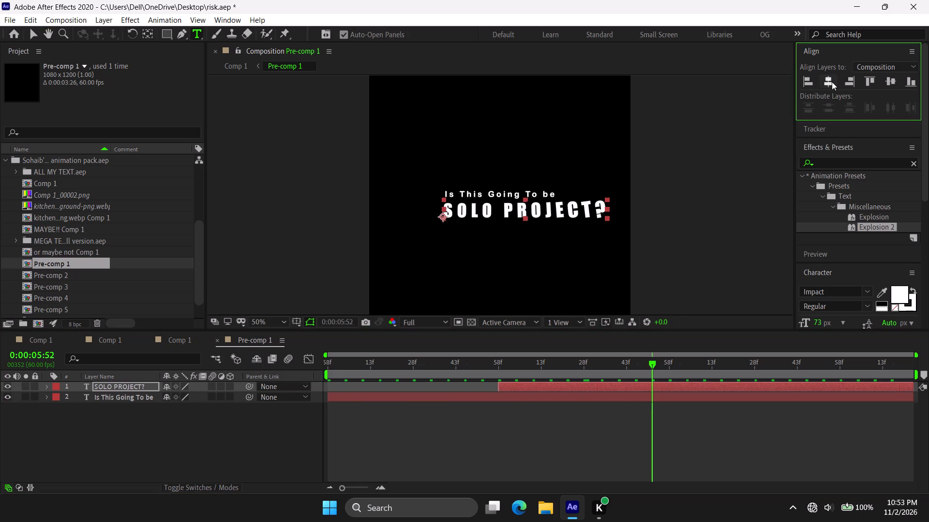
click(896, 82)
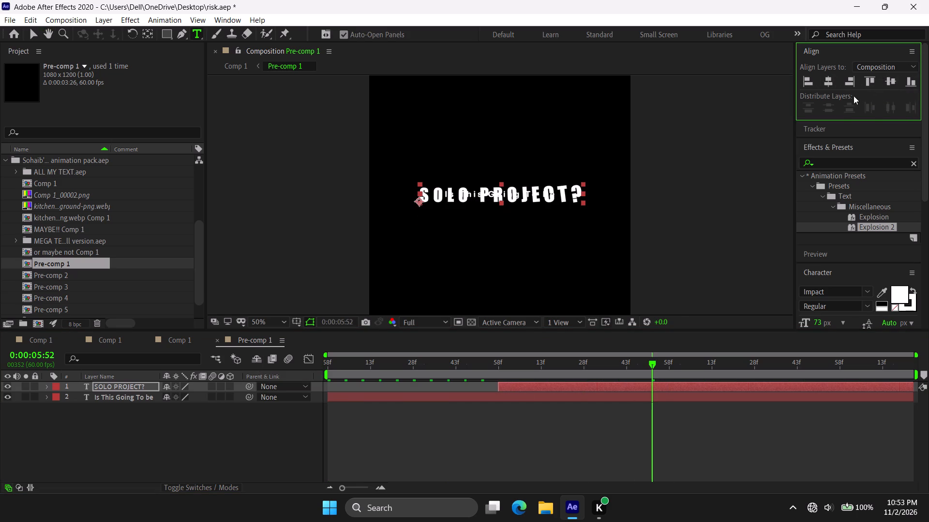
key(ctrl+z)
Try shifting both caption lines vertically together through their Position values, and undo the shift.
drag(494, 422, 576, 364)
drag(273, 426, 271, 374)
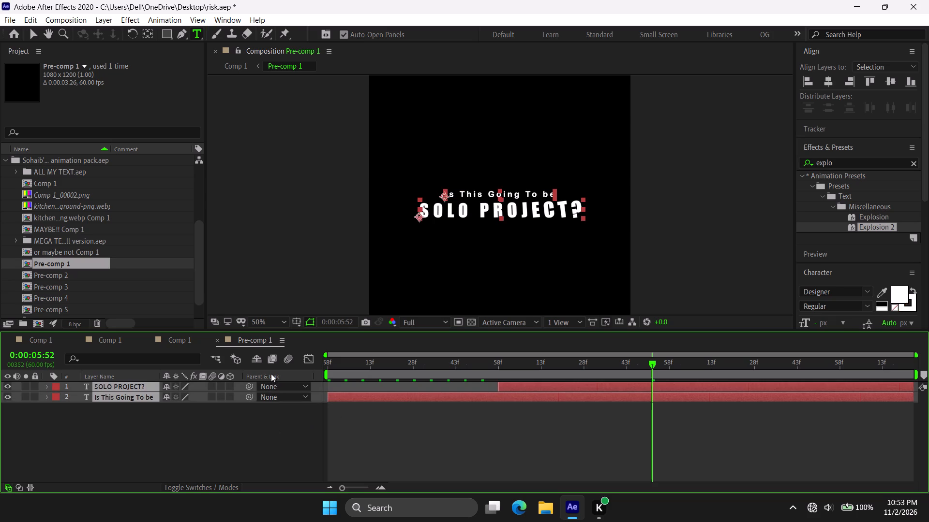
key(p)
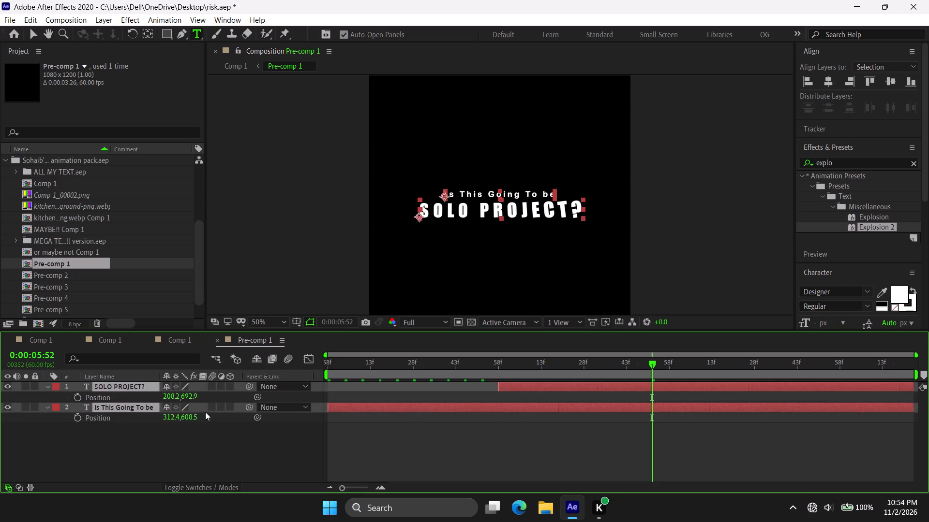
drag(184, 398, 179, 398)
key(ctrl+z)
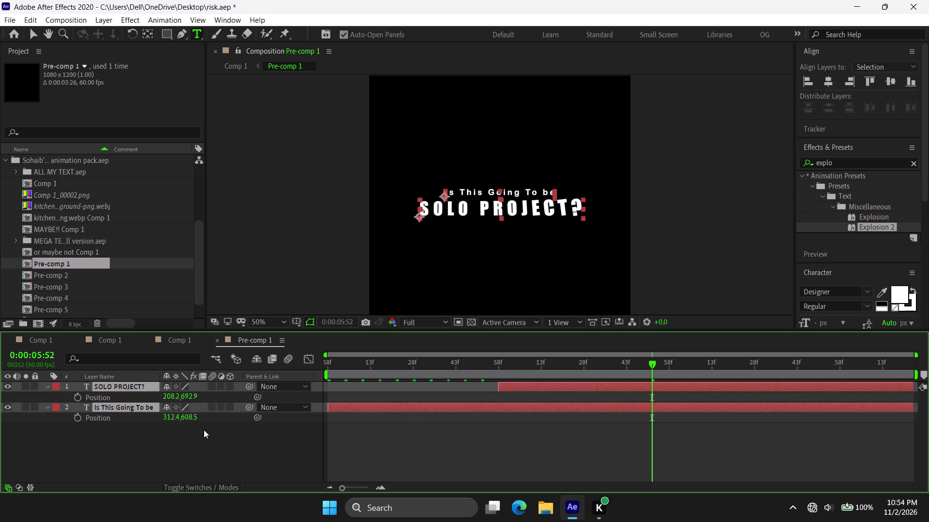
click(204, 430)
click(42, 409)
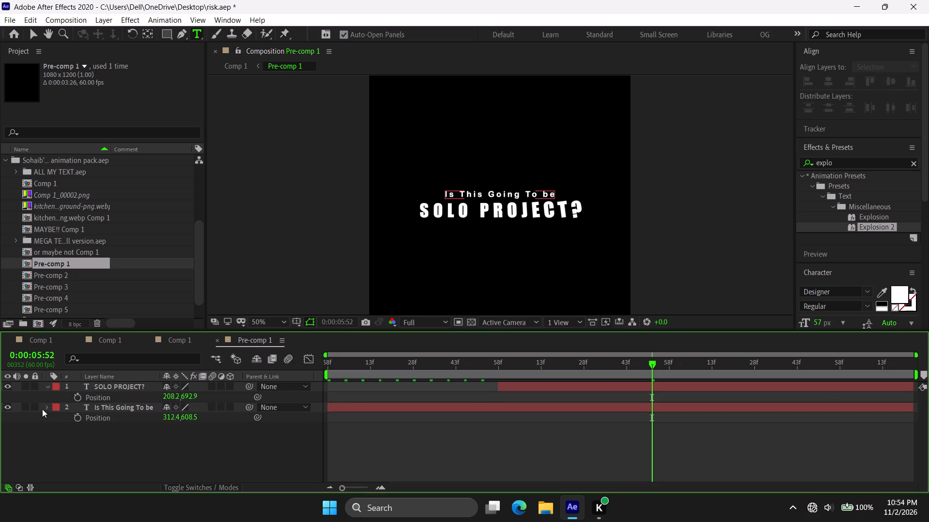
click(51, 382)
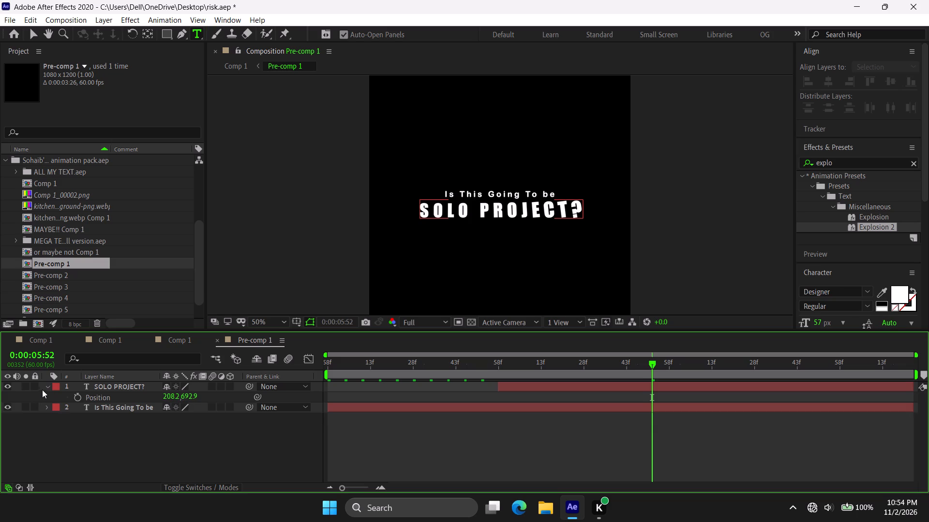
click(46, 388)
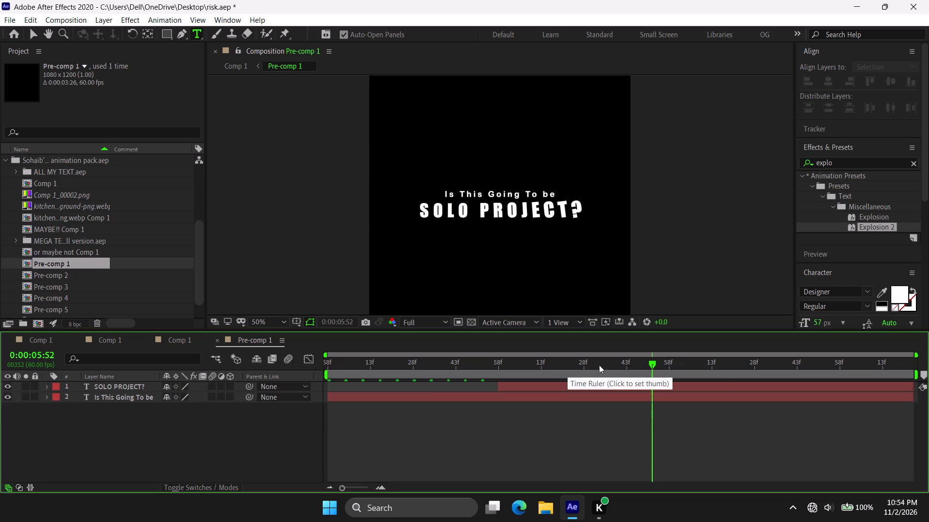
Scrub through the edited caption animation, and listen to the speech in Comp 1 from 0:00:07:18 to compare the wording.
drag(665, 370, 766, 355)
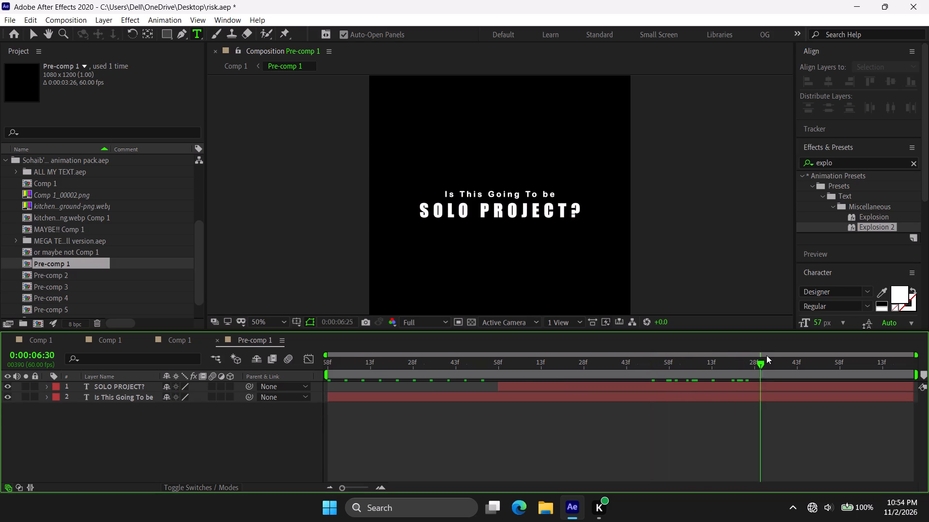
drag(766, 355, 632, 423)
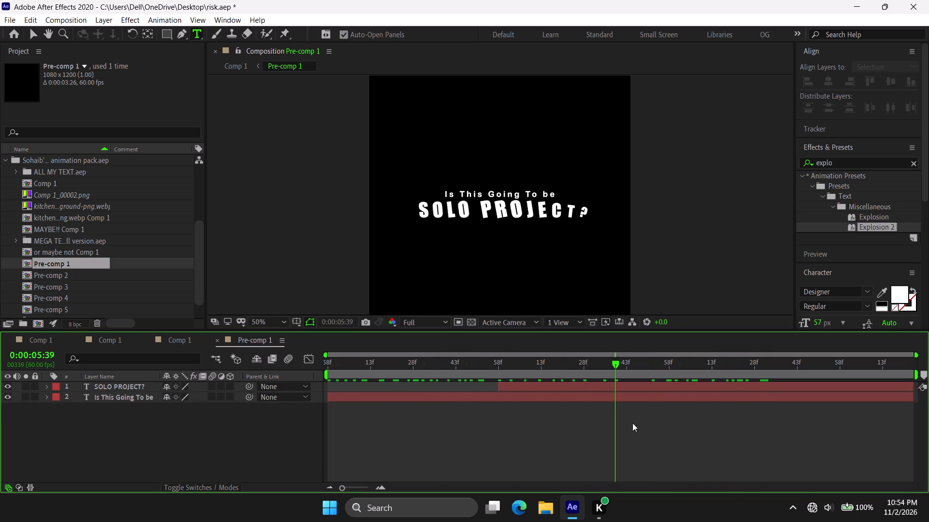
drag(632, 423, 685, 424)
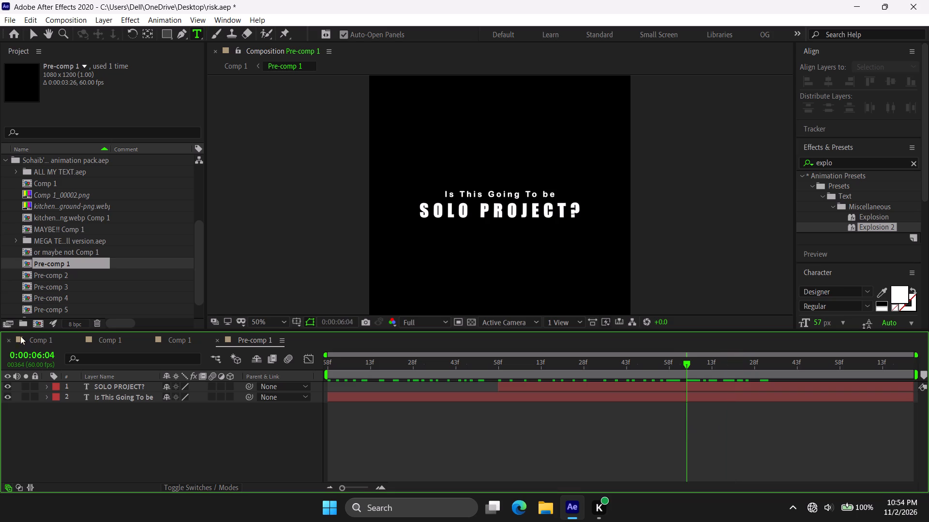
click(18, 342)
click(450, 361)
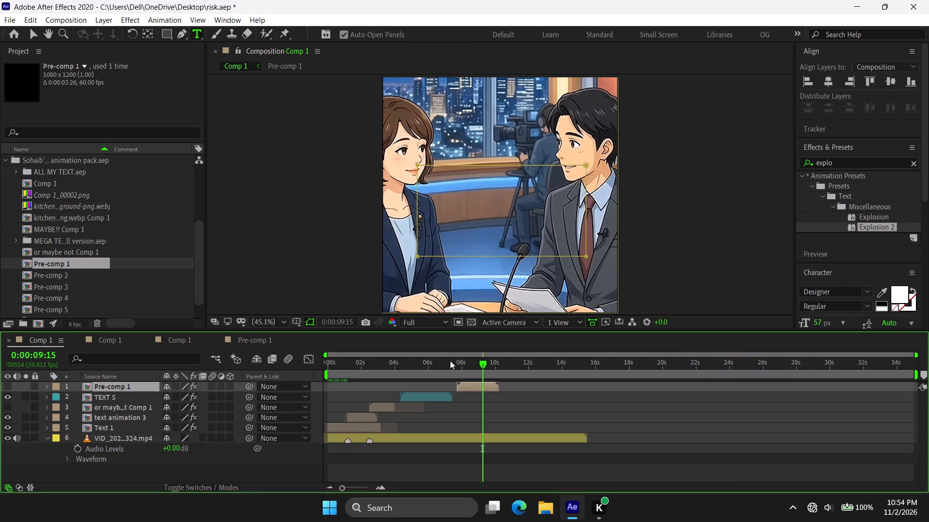
key(space)
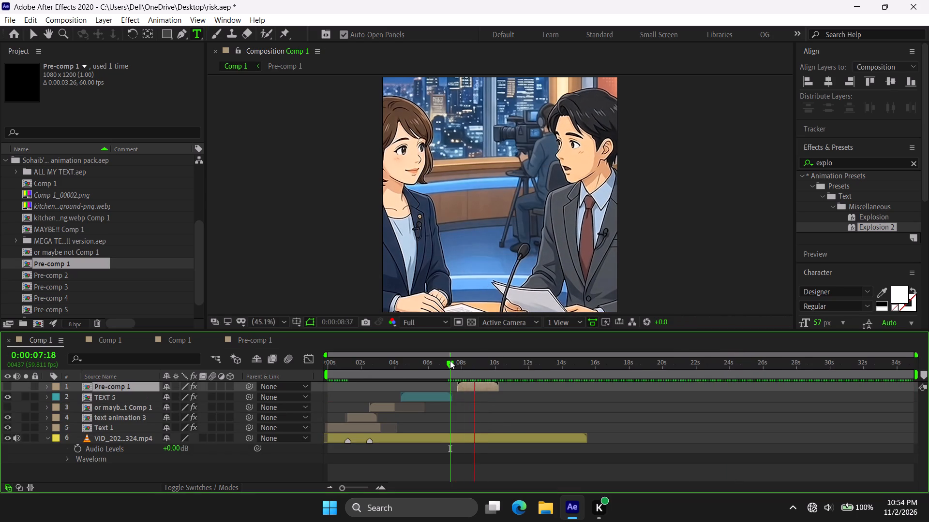
key(space)
In Pre-comp 1, extend the smaller caption line to "Is This Going To be a" and centre it horizontally in the composition.
click(264, 339)
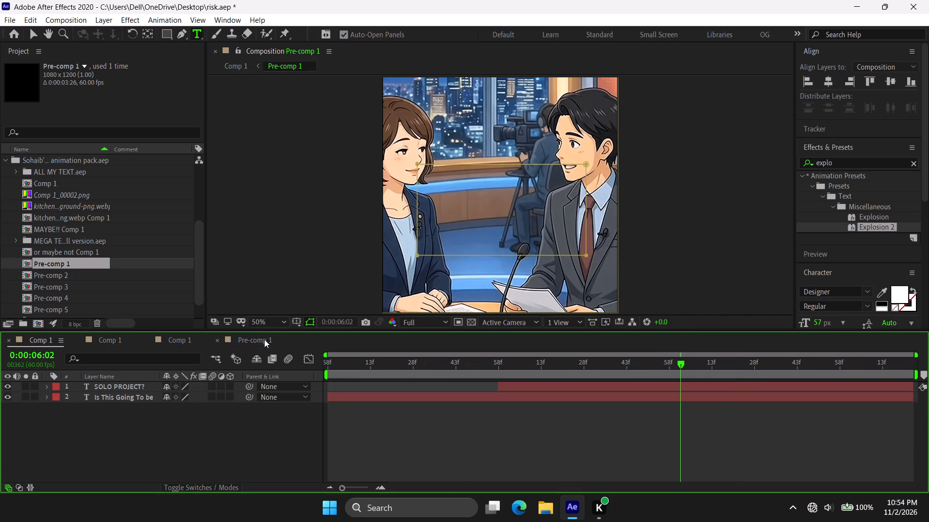
double_click(587, 384)
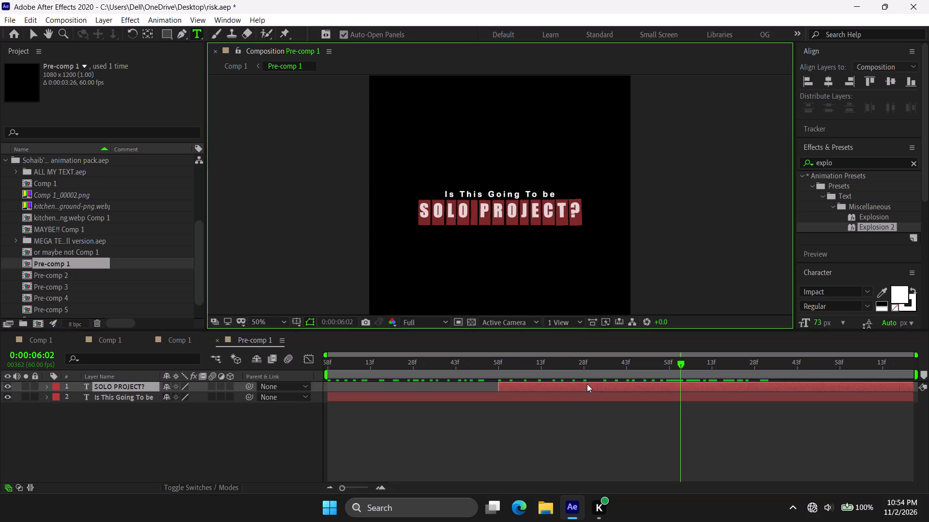
double_click(574, 393)
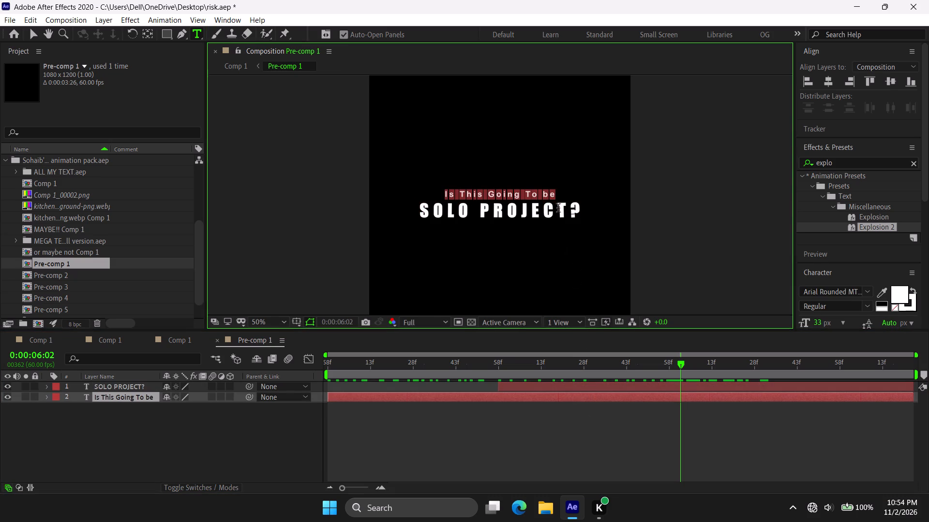
click(554, 198)
key(BackSpace)
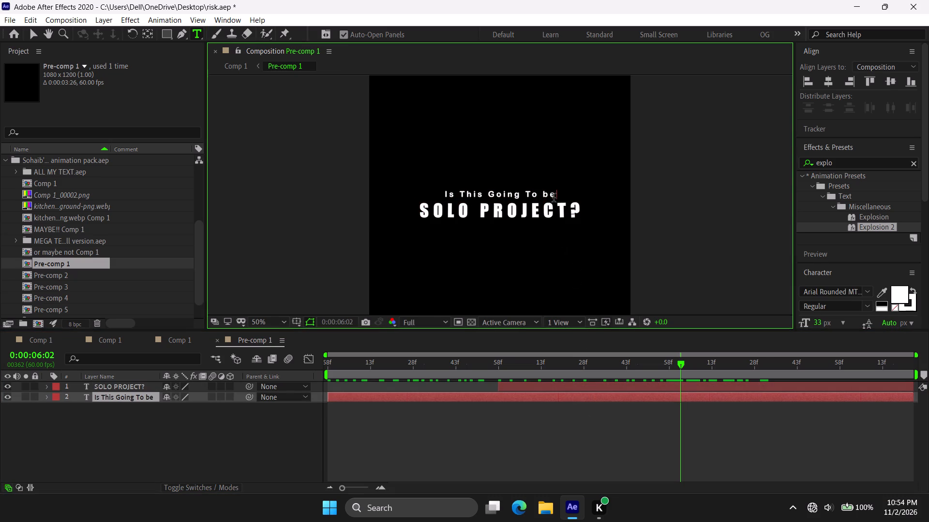
text(e a)
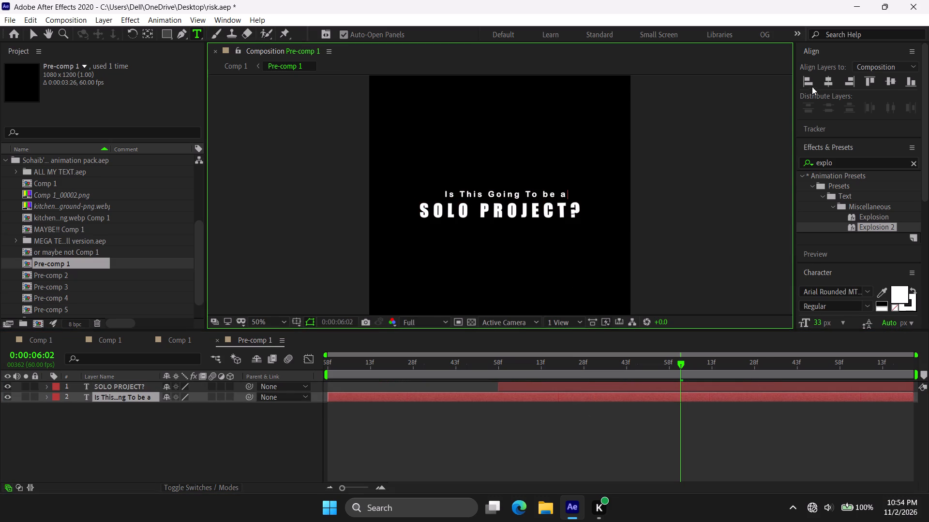
click(831, 78)
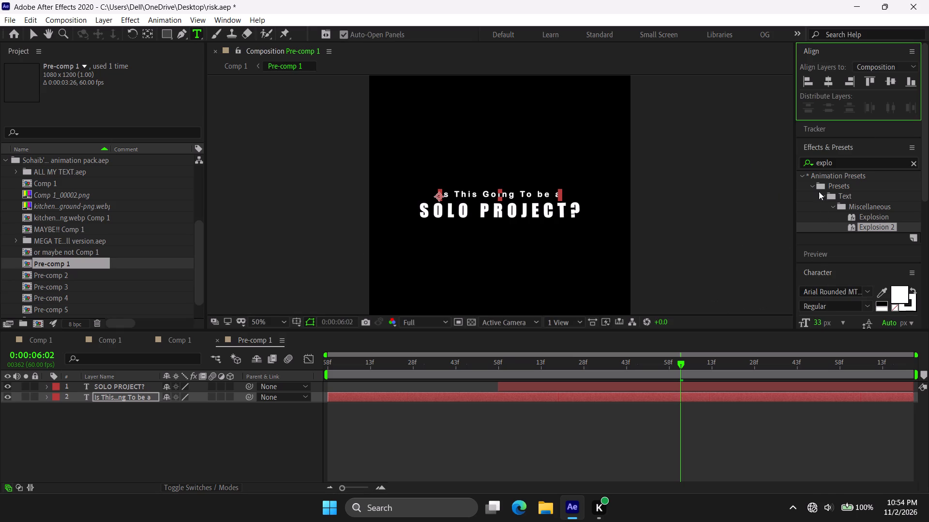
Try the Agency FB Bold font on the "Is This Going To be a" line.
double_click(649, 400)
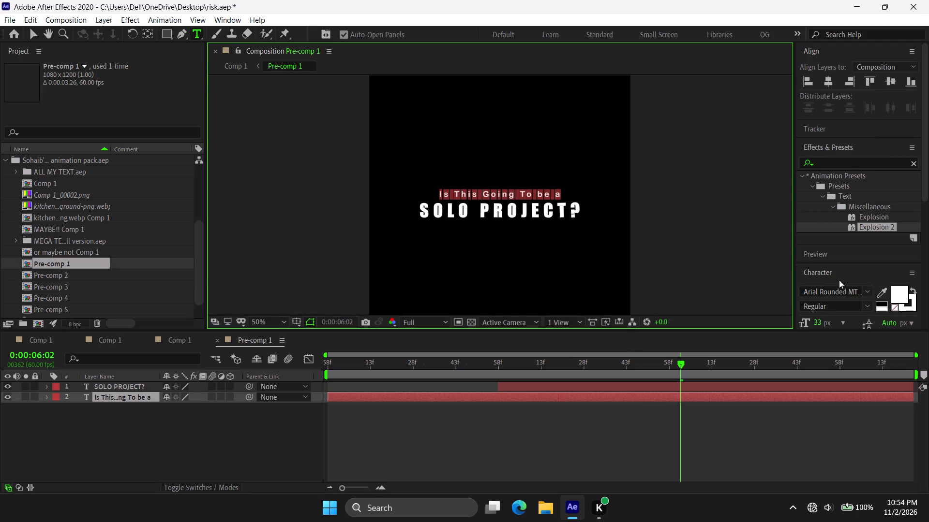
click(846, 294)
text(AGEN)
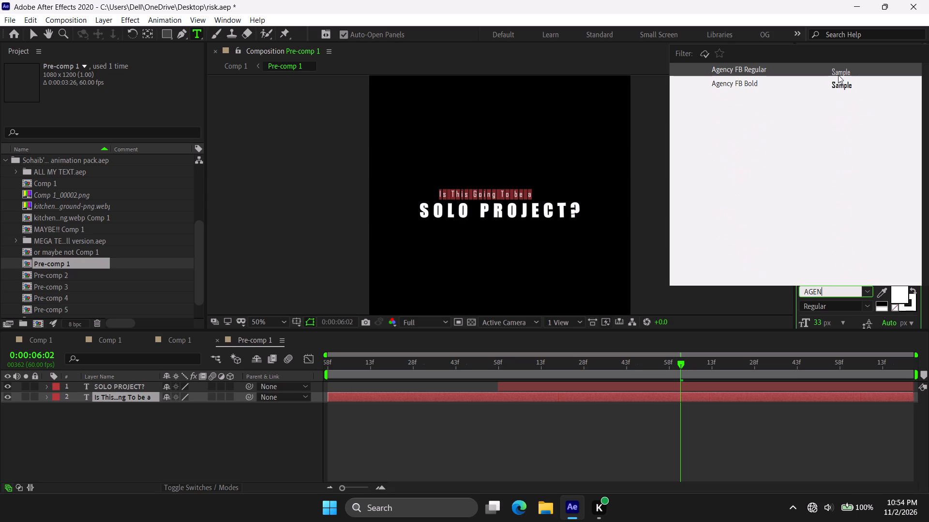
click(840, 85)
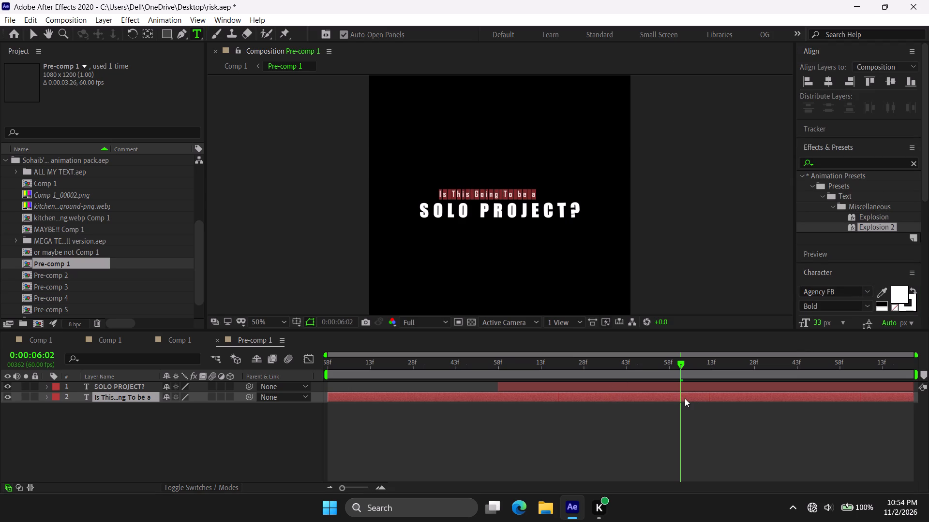
Set the font of the "Is This Going To be a" line to Stranger Doctor.
click(849, 293)
text(DIS)
key(BackSpace)
key(BackSpace)
key(BackSpace)
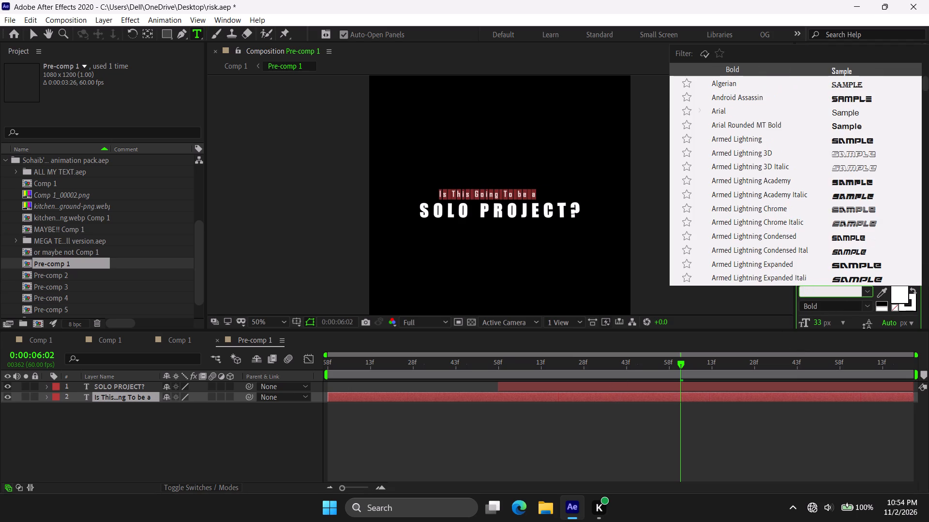
text(DES)
key(BackSpace)
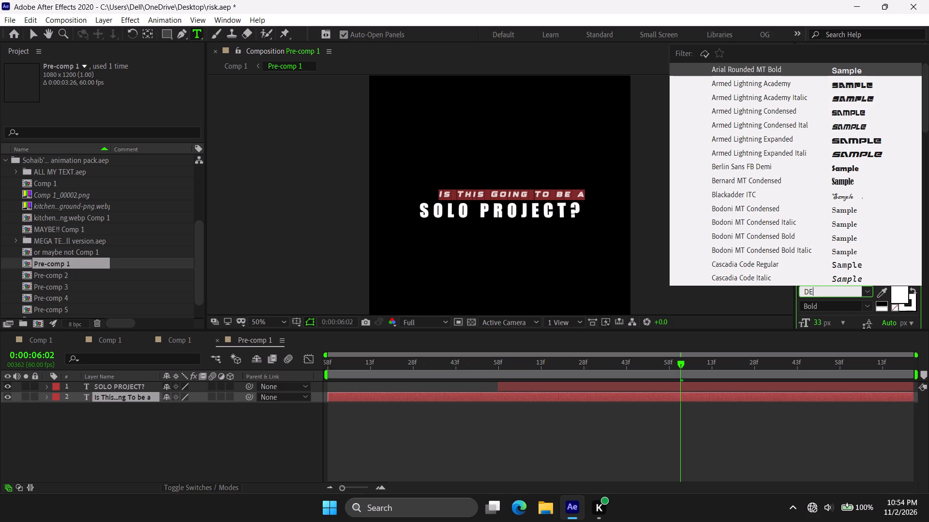
key(BackSpace)
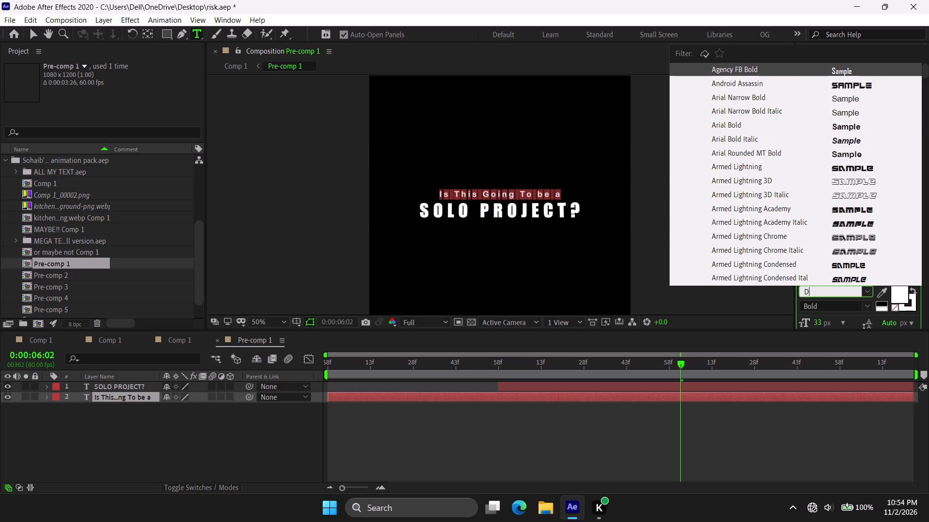
key(BackSpace)
text(STRA)
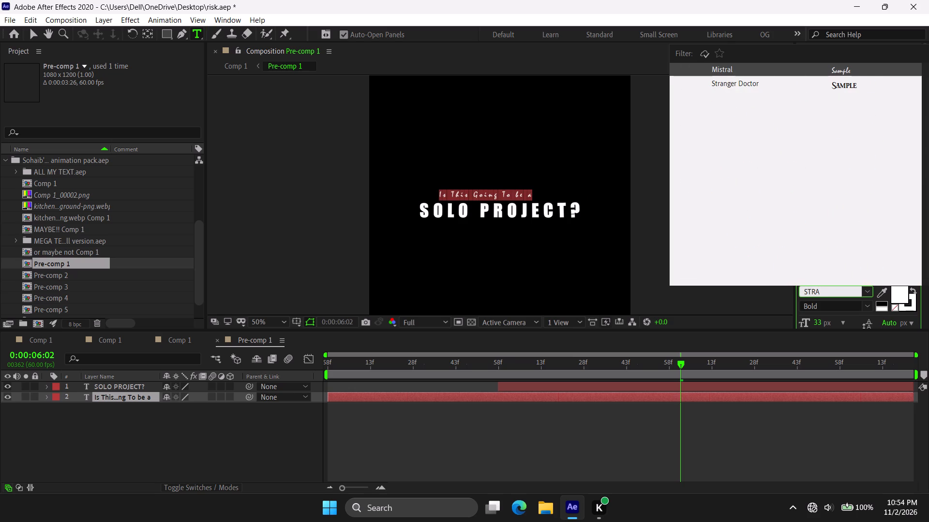
click(849, 95)
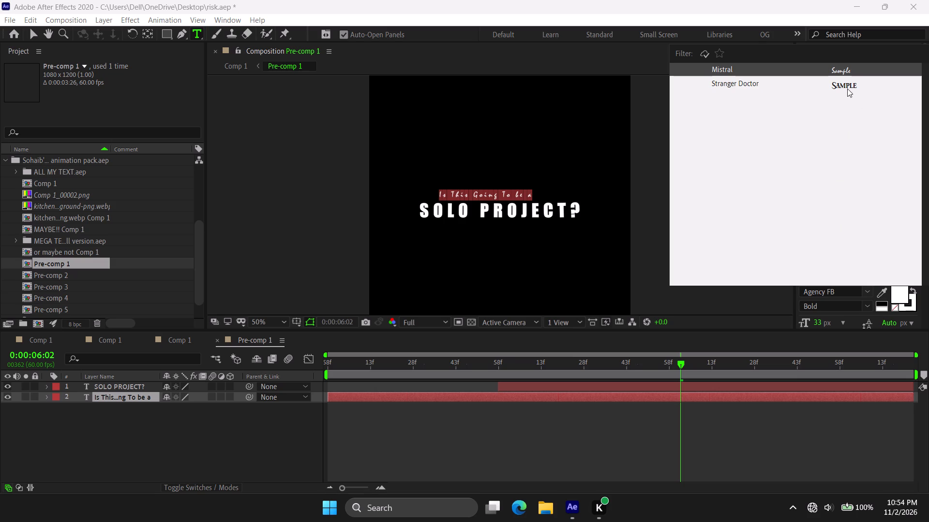
click(847, 88)
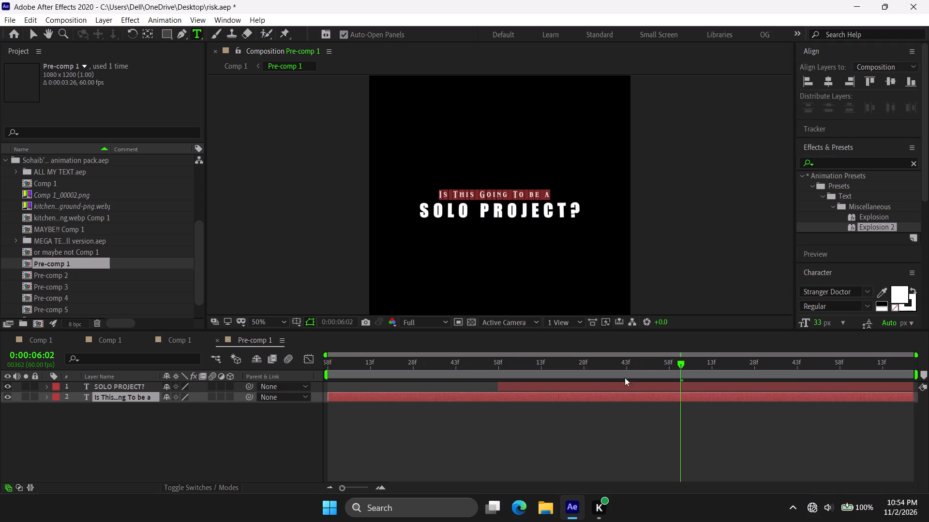
click(594, 413)
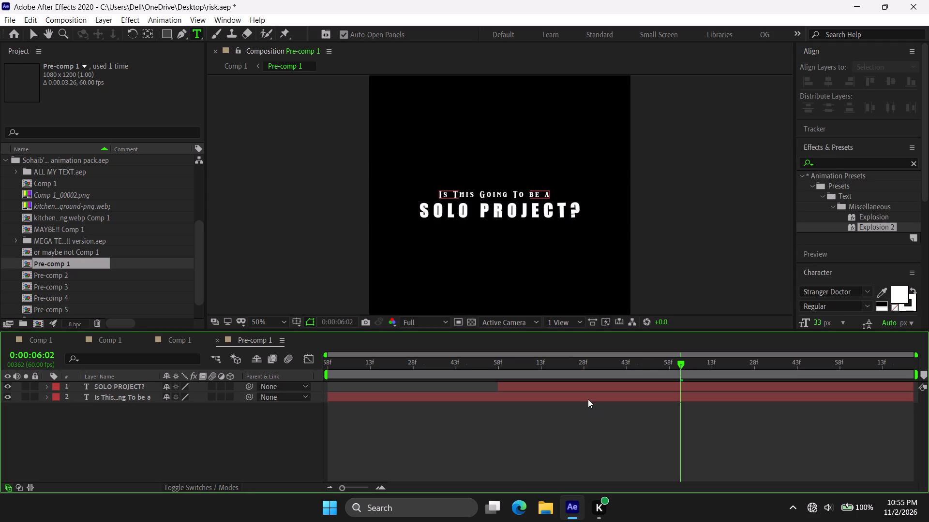
Centre the "Is This Going To be a" and "SOLO PROJECT?" lines horizontally in the composition.
click(584, 398)
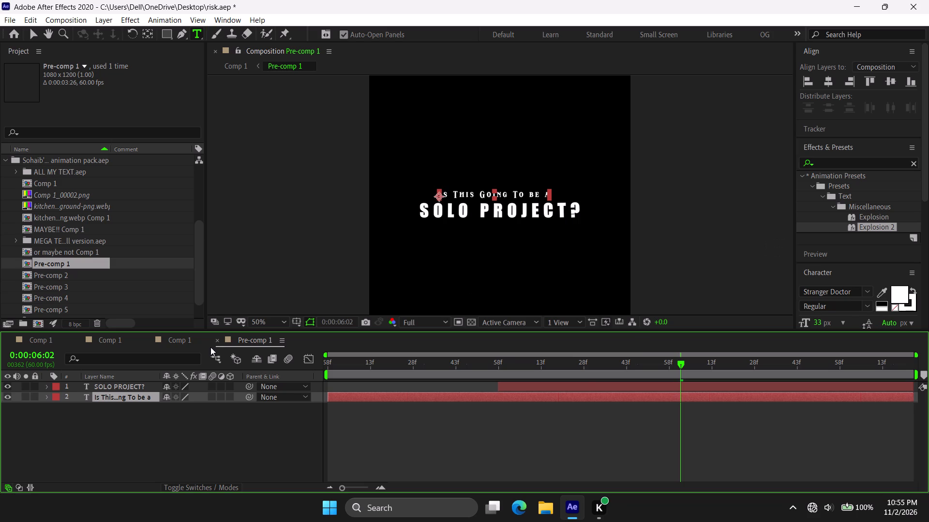
click(826, 83)
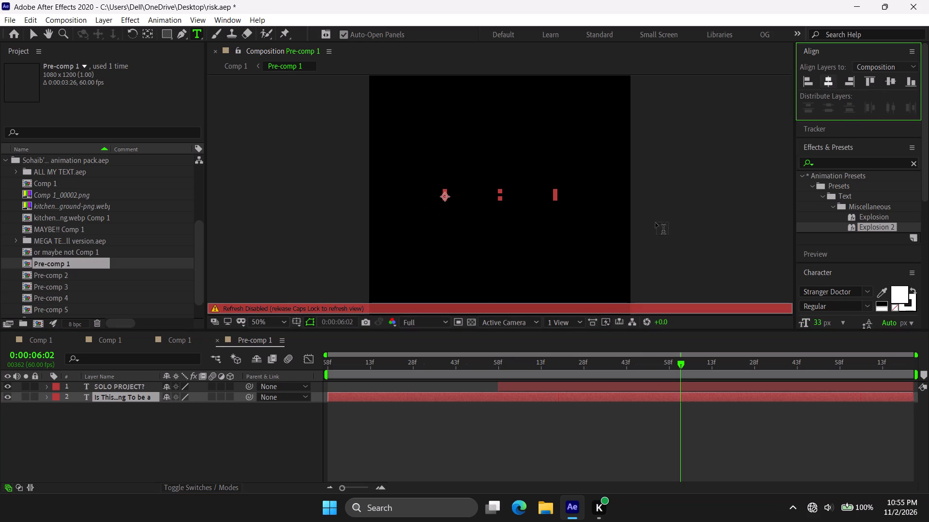
click(590, 388)
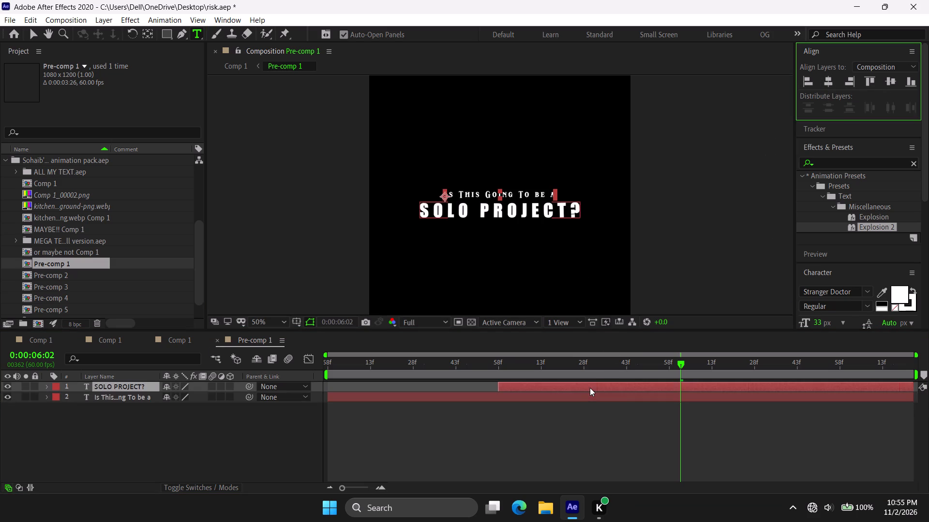
click(829, 82)
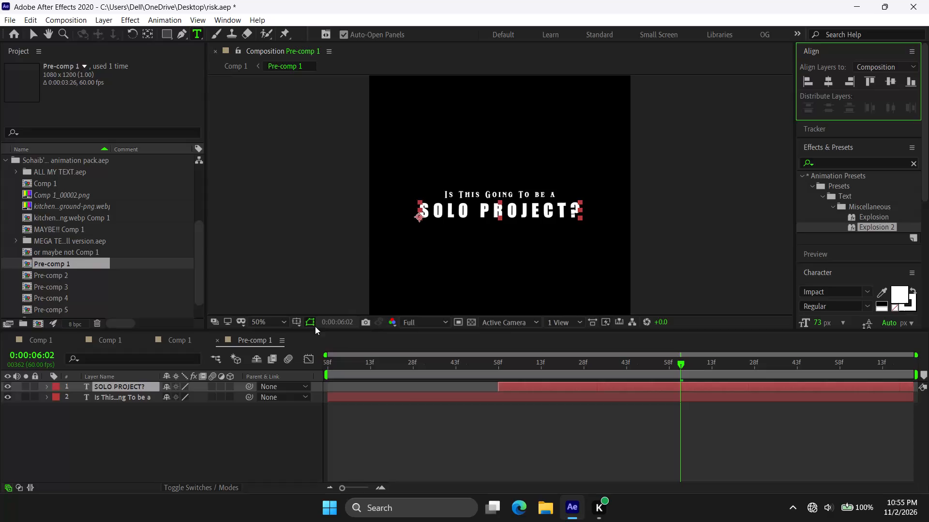
Overlay the grid to check the alignment of both caption lines, and hide it again.
click(299, 326)
click(324, 349)
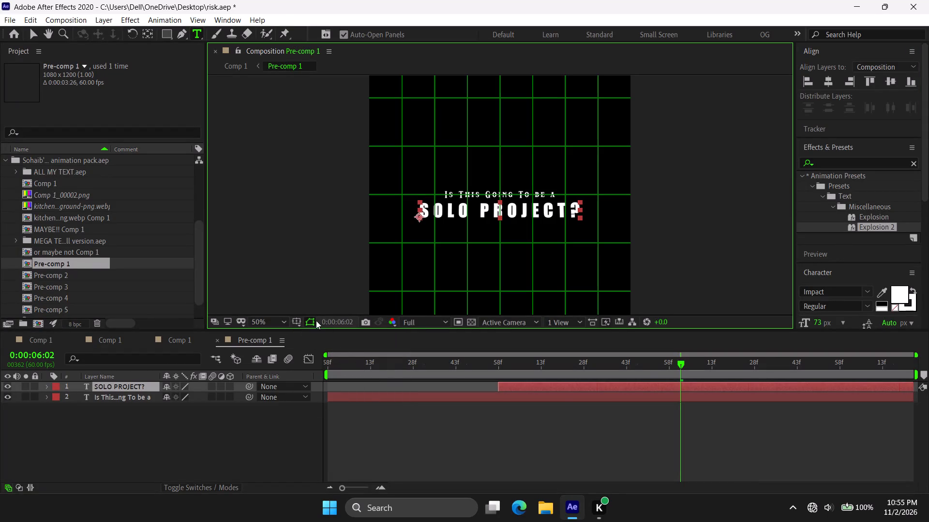
click(310, 322)
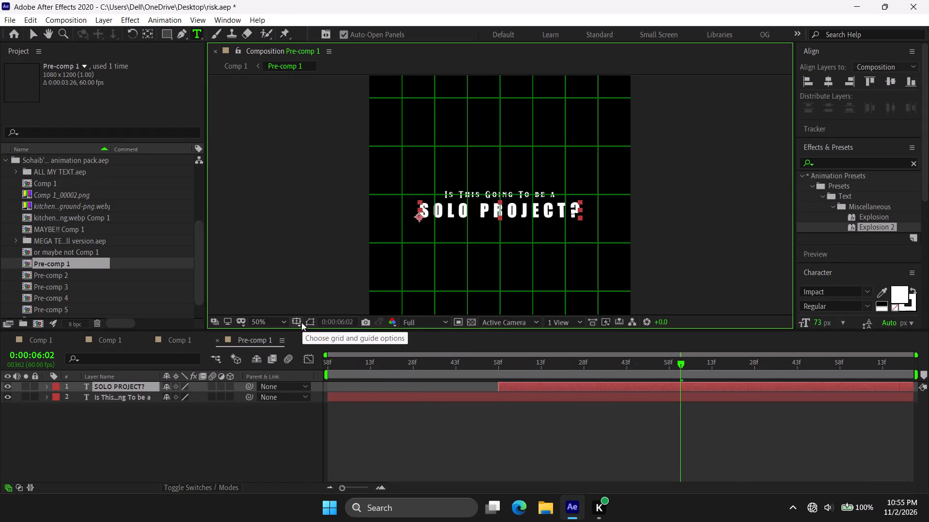
click(301, 322)
click(325, 349)
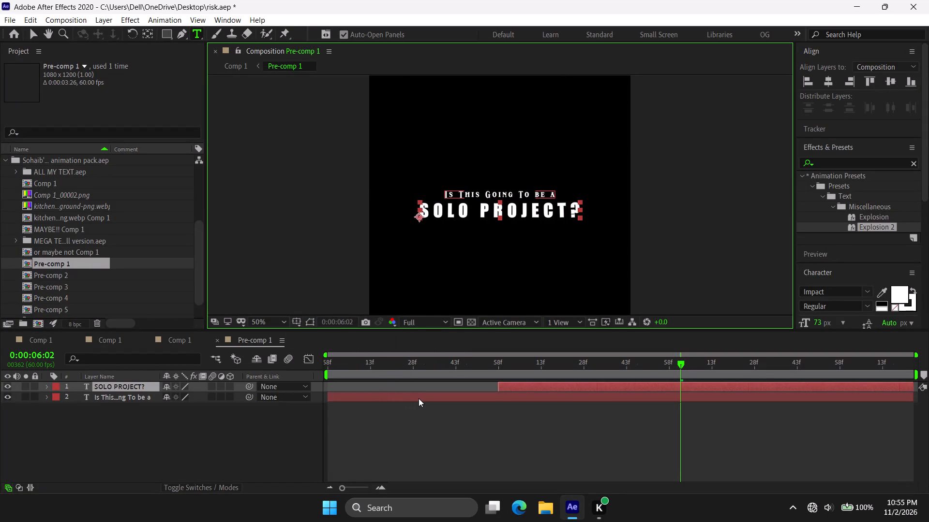
Lower the "Is This Going To be a" line closer to "SOLO PROJECT?" by setting its vertical Position to 620.5.
click(420, 402)
click(421, 391)
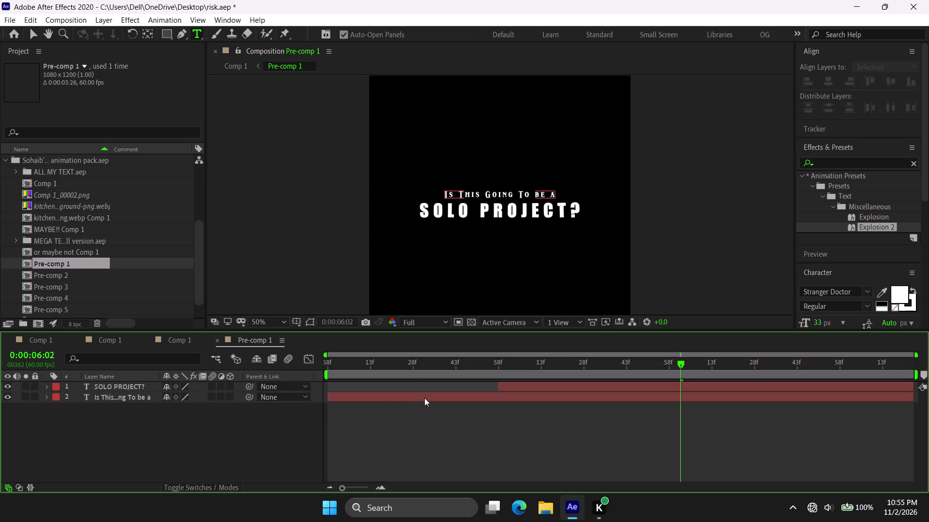
click(424, 398)
key(p)
drag(191, 407, 190, 407)
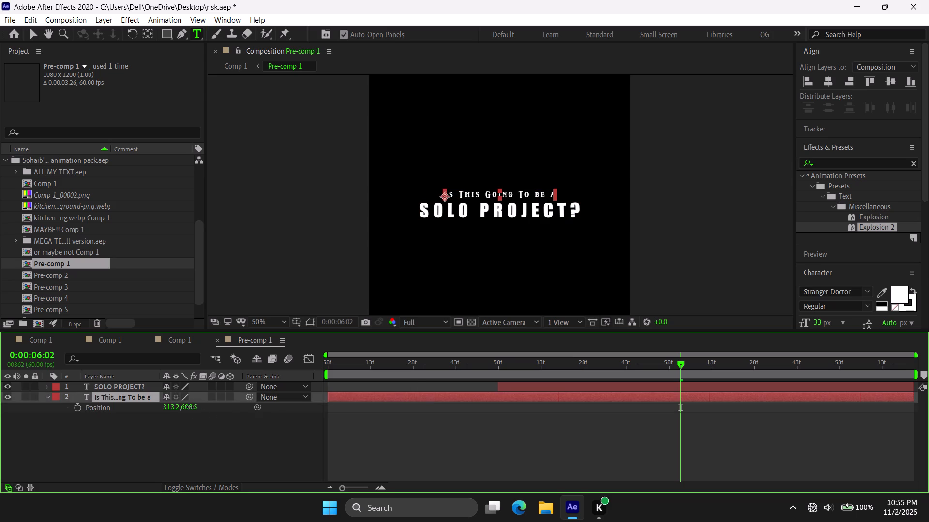
drag(190, 407, 199, 410)
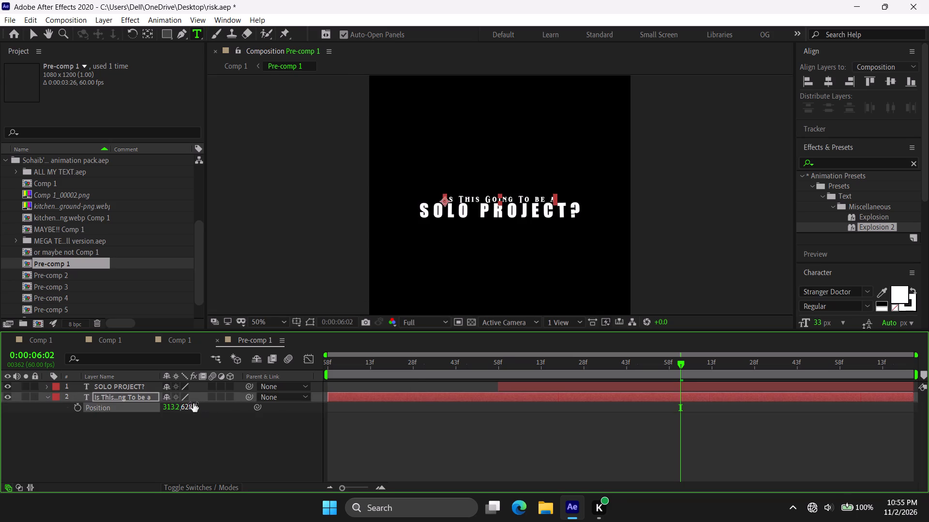
drag(187, 410, 182, 410)
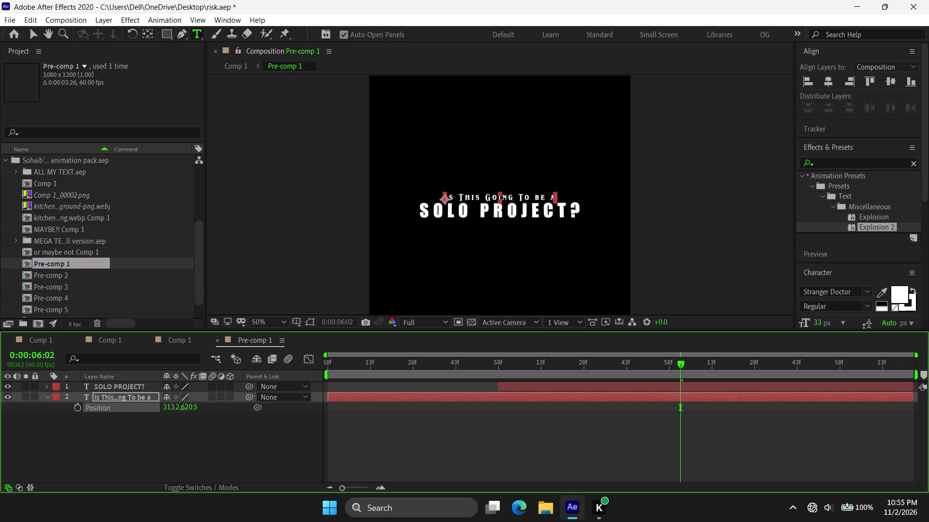
drag(182, 410, 183, 410)
click(297, 451)
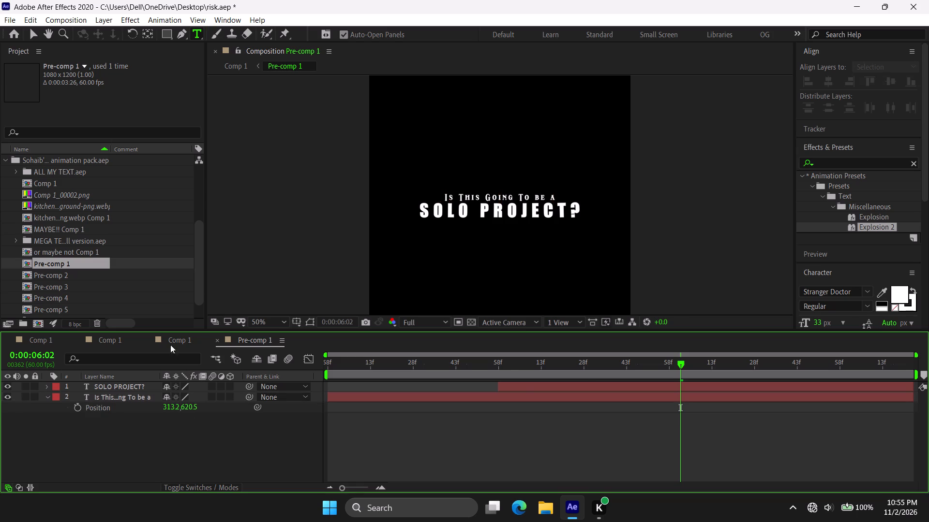
Make the Pre-comp 1 layer visible in Comp 1 and view the caption over the video at 0:00:09:27.
click(158, 337)
click(111, 337)
click(43, 344)
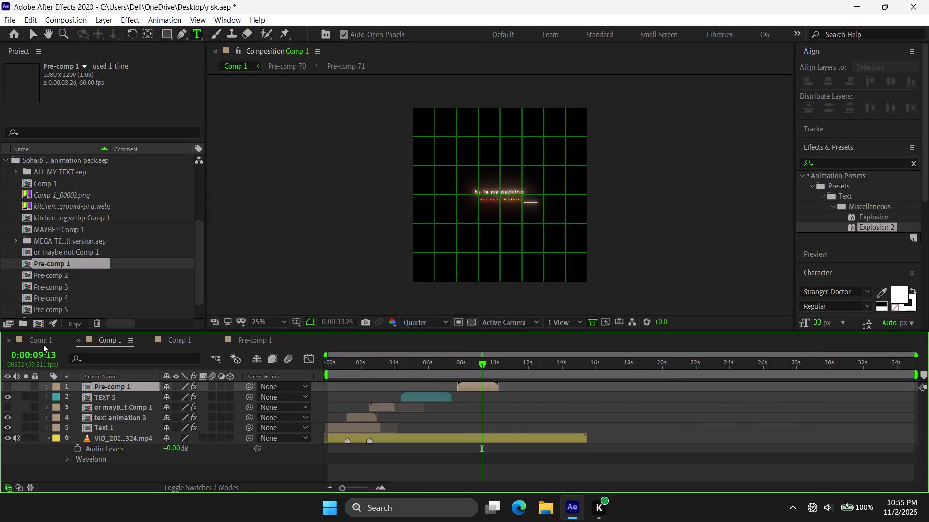
click(10, 384)
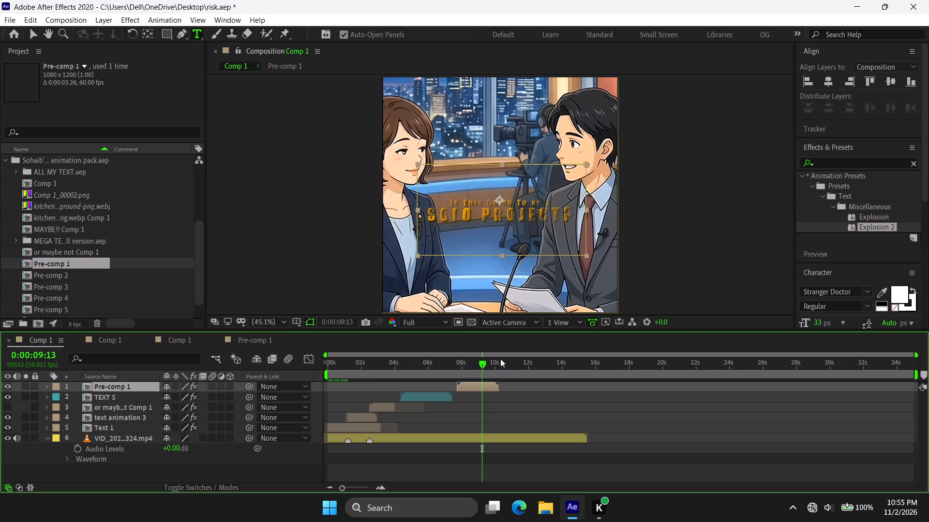
click(481, 364)
click(486, 364)
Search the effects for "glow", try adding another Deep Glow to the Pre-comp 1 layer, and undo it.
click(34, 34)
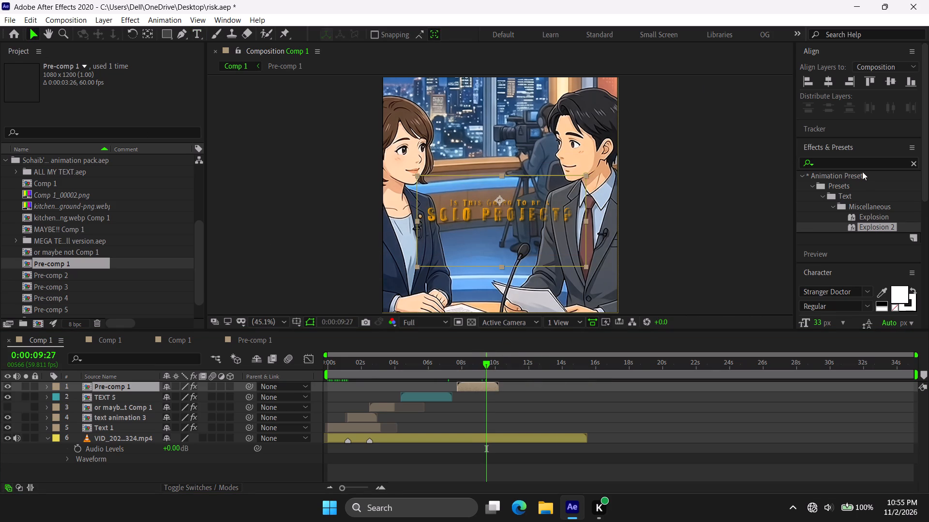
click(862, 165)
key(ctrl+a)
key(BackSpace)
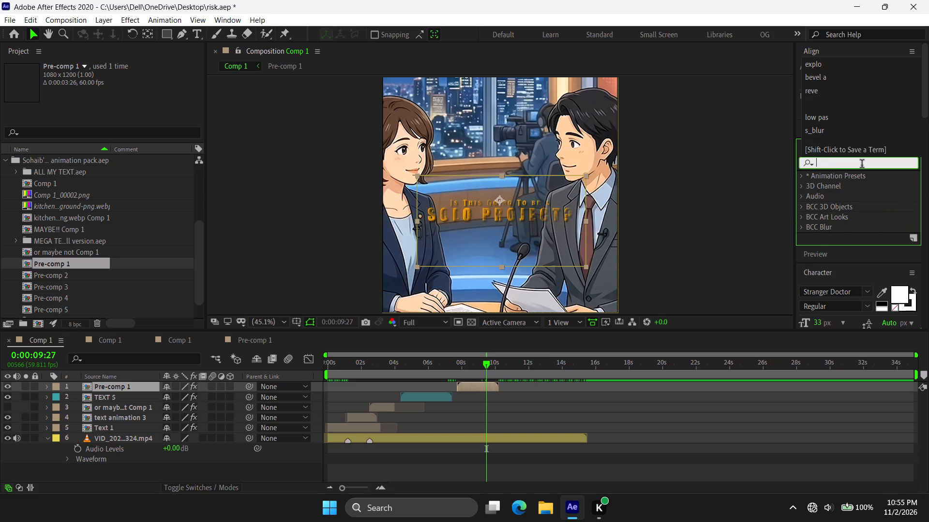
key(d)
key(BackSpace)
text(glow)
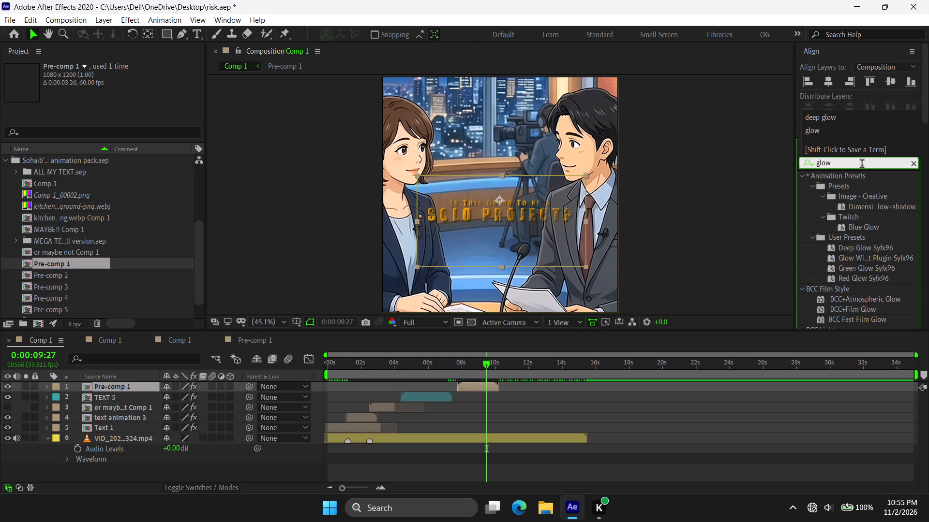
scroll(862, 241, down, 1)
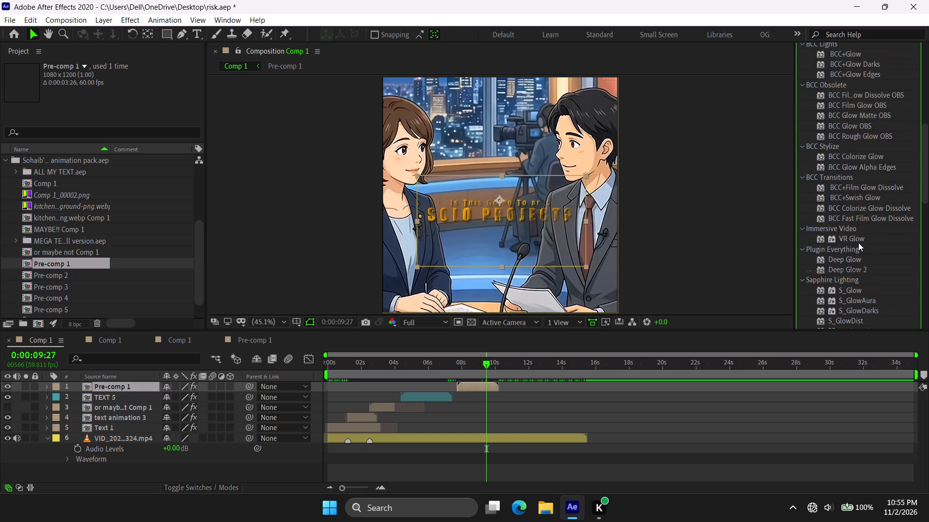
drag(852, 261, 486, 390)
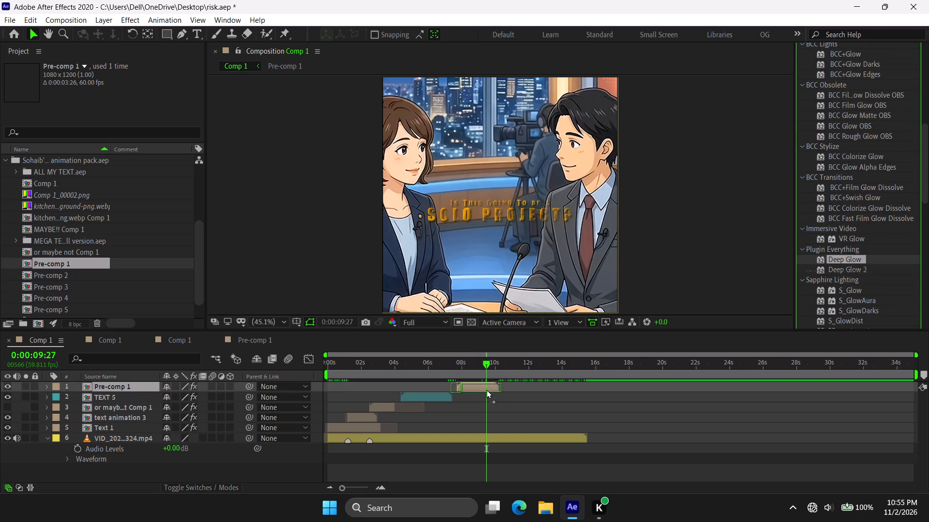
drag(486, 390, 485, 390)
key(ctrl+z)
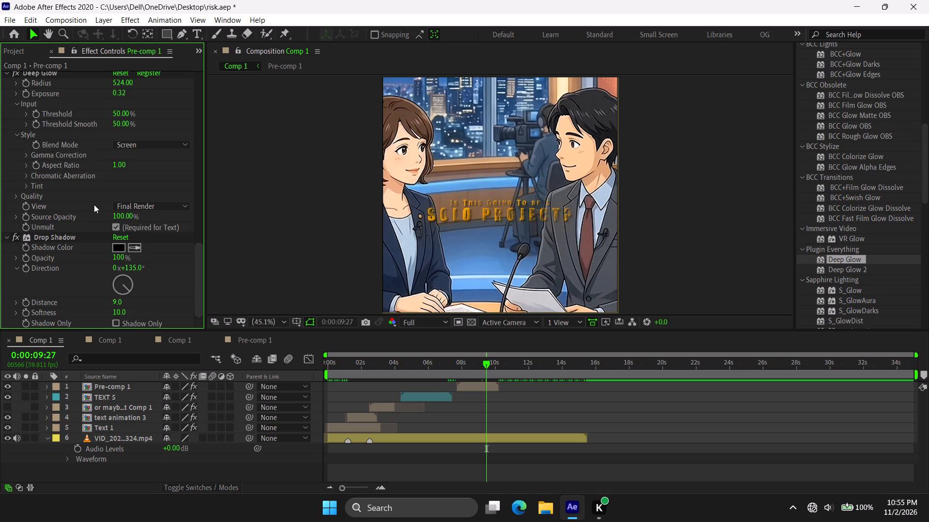
Collapse the settings of all effects on the Pre-comp 1 layer and delete its Curves effect.
scroll(94, 204, up, 7)
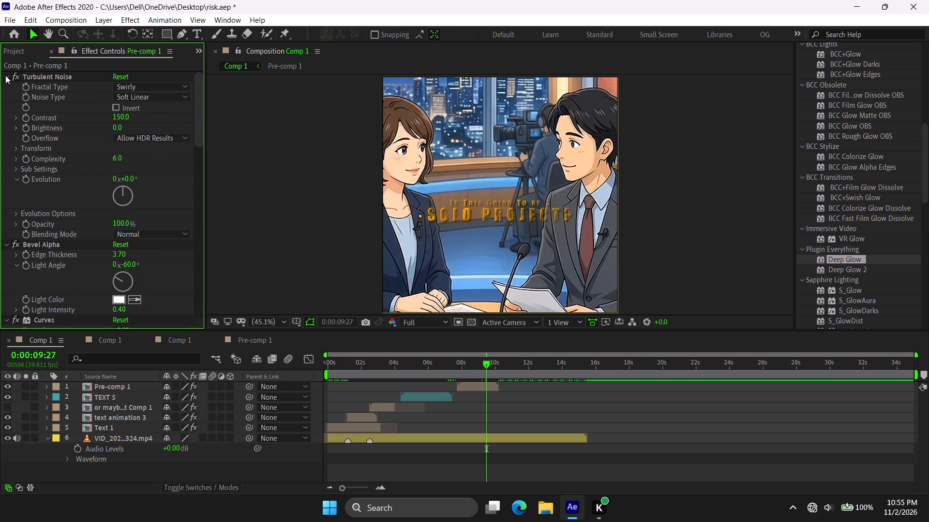
click(5, 75)
click(6, 86)
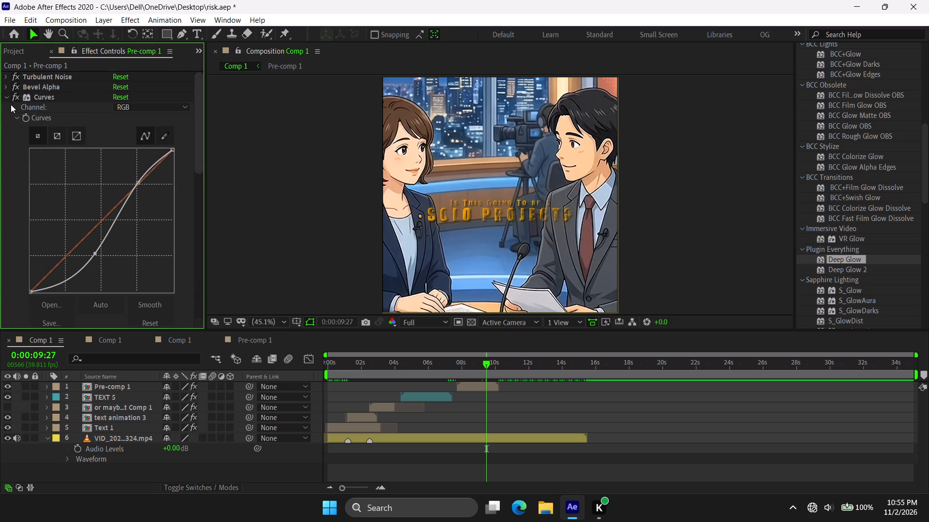
click(10, 97)
click(6, 99)
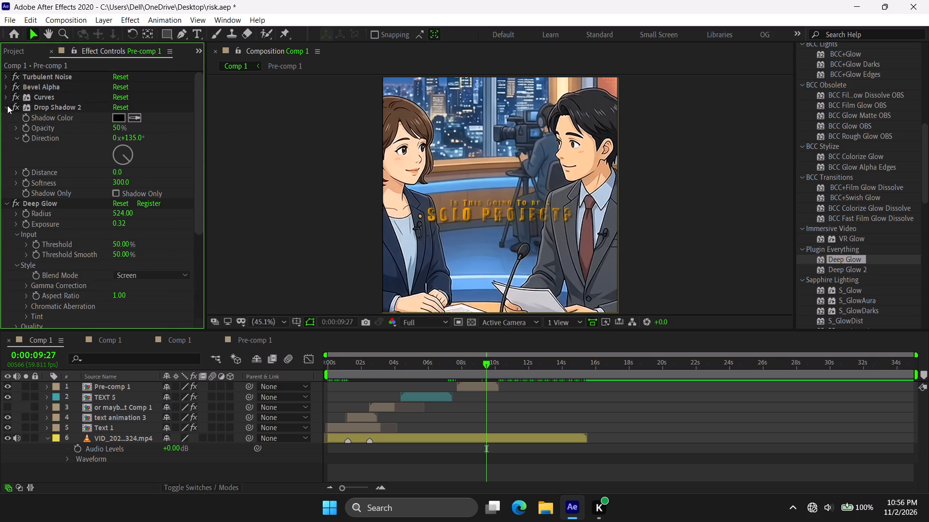
click(7, 105)
click(7, 115)
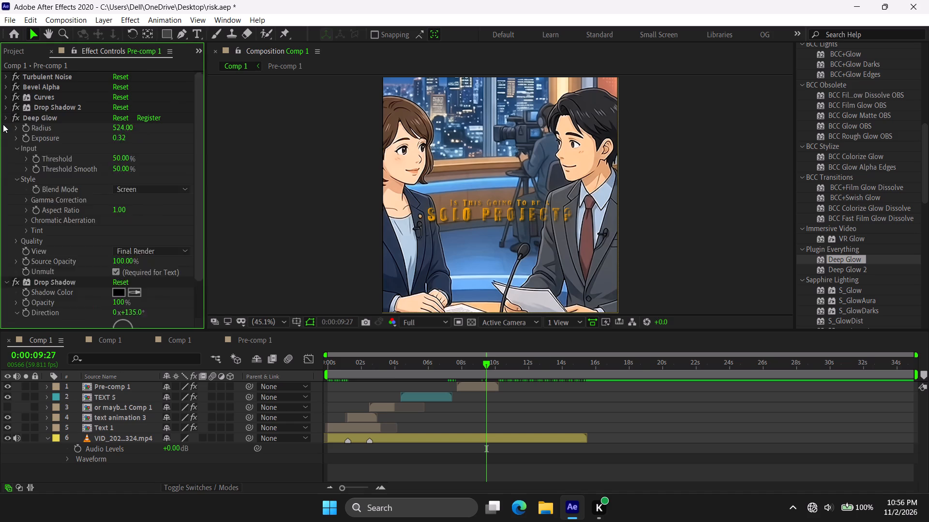
click(3, 124)
click(52, 101)
click(58, 95)
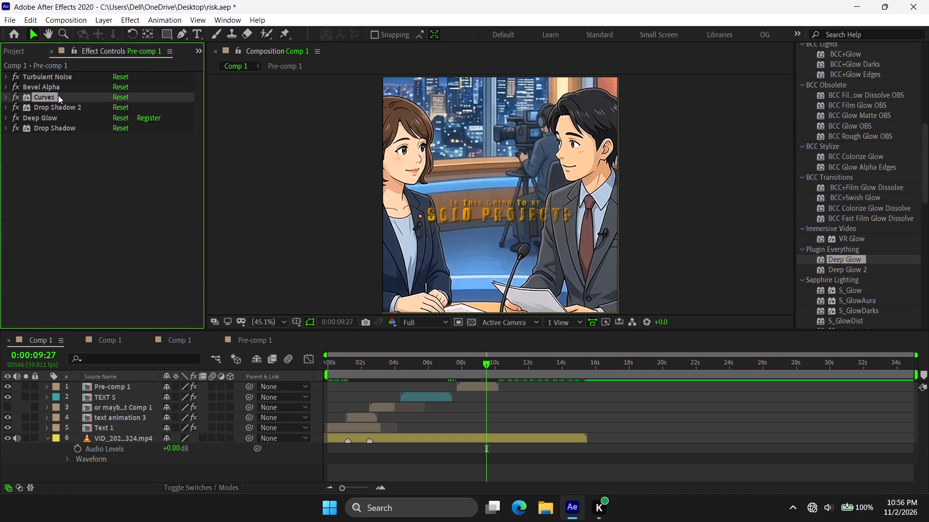
key(Delete)
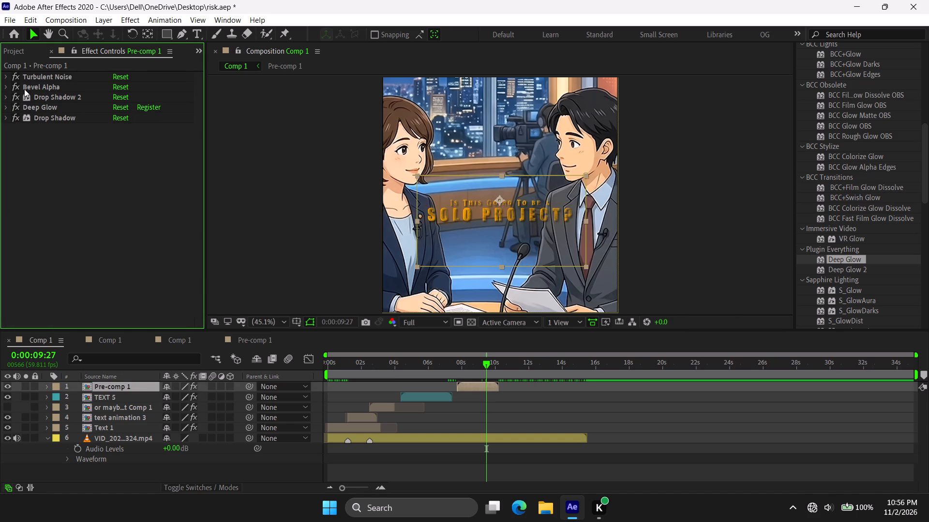
Set the Exposure of Pre-comp 1's Deep Glow effect to 0.8.
click(7, 106)
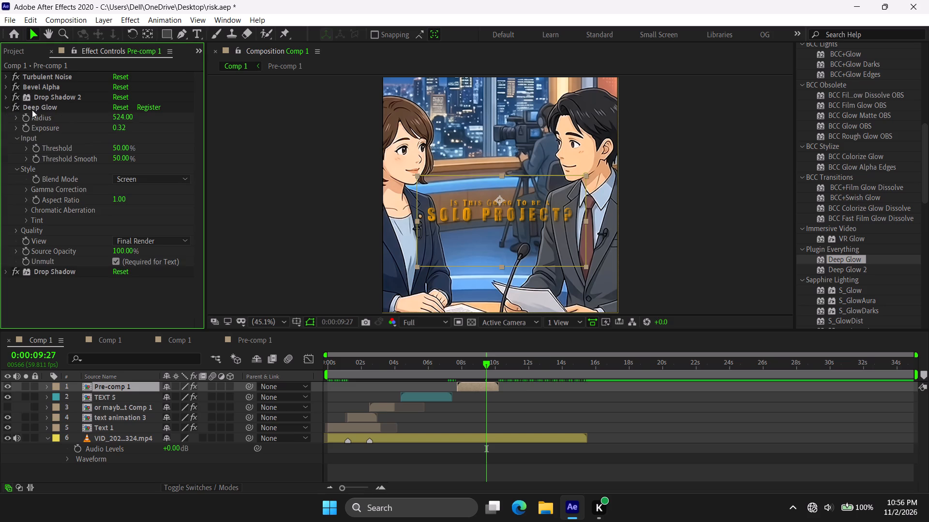
click(124, 129)
text(0.7)
key(BackSpace)
key(8)
key(Return)
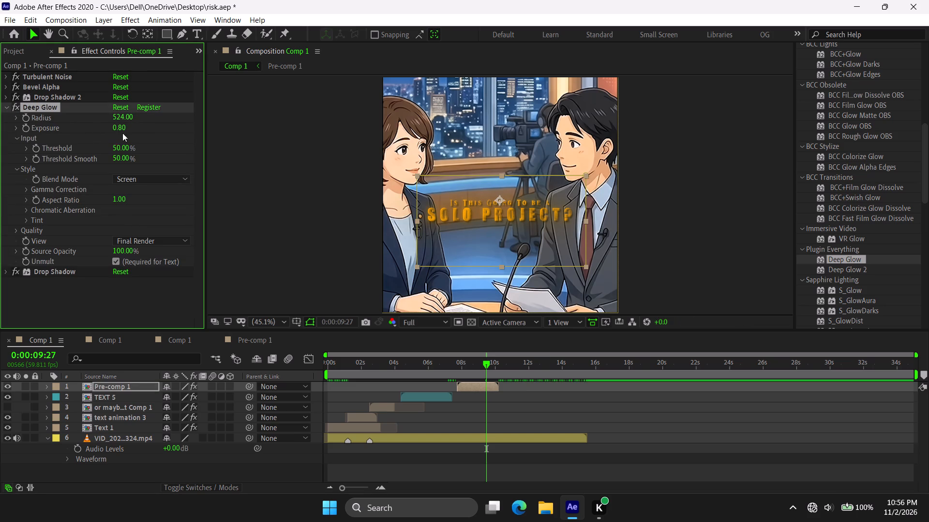
Set the Deep Glow tint mode to Soft Light and its Mix to 80%, after trying 50%.
click(25, 222)
click(135, 252)
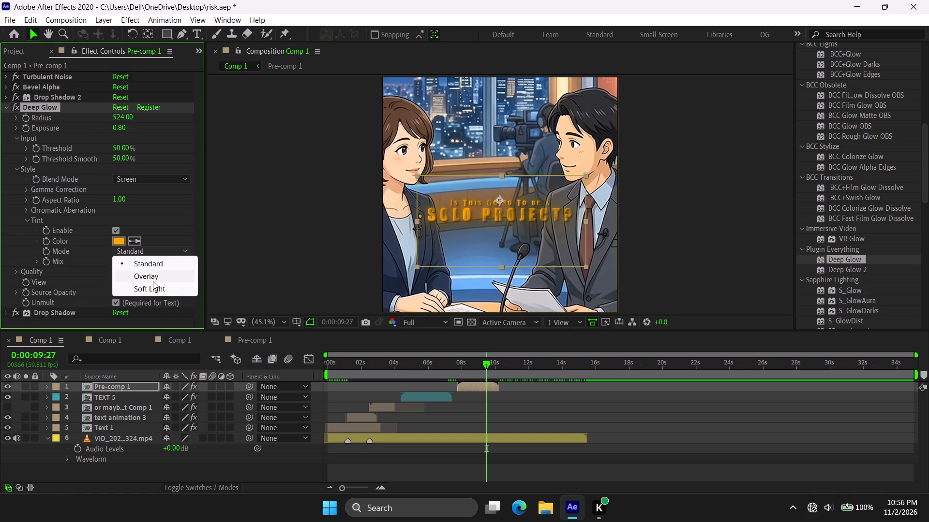
click(155, 289)
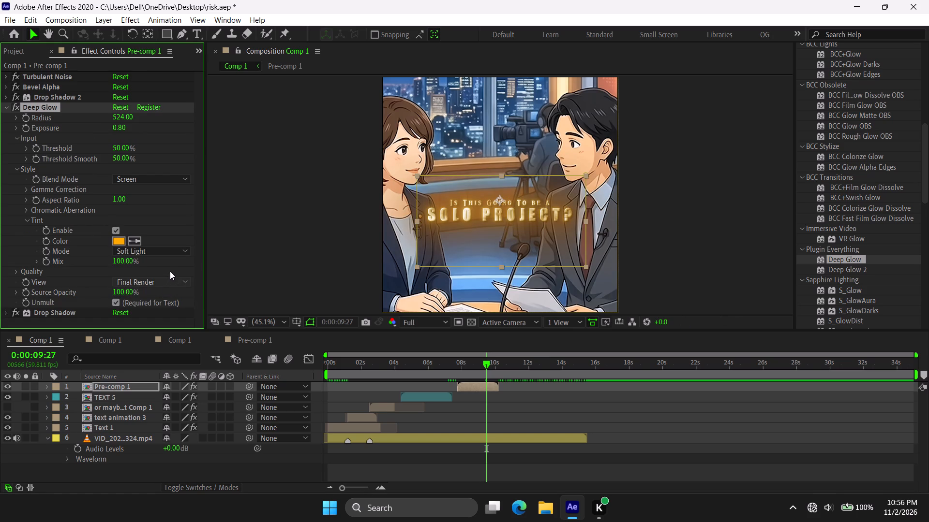
click(130, 262)
text(50)
key(Return)
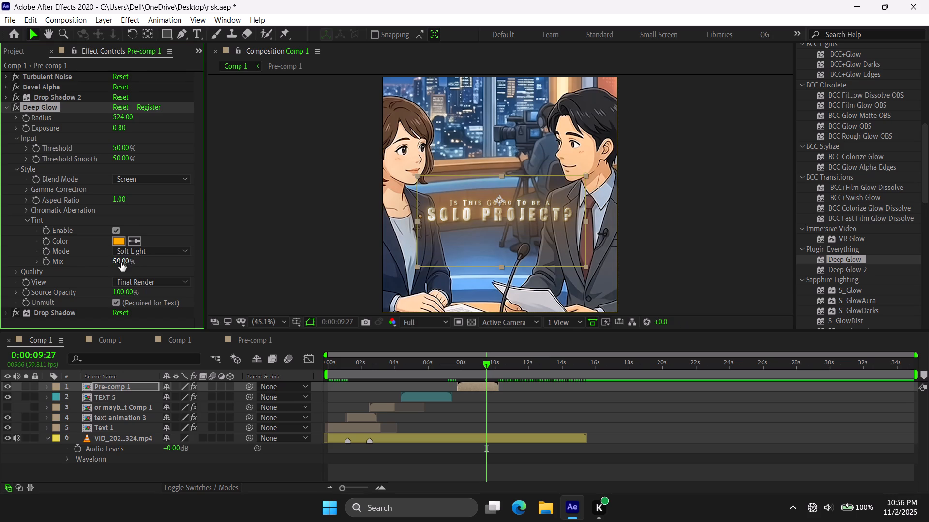
click(121, 262)
text(80)
key(Return)
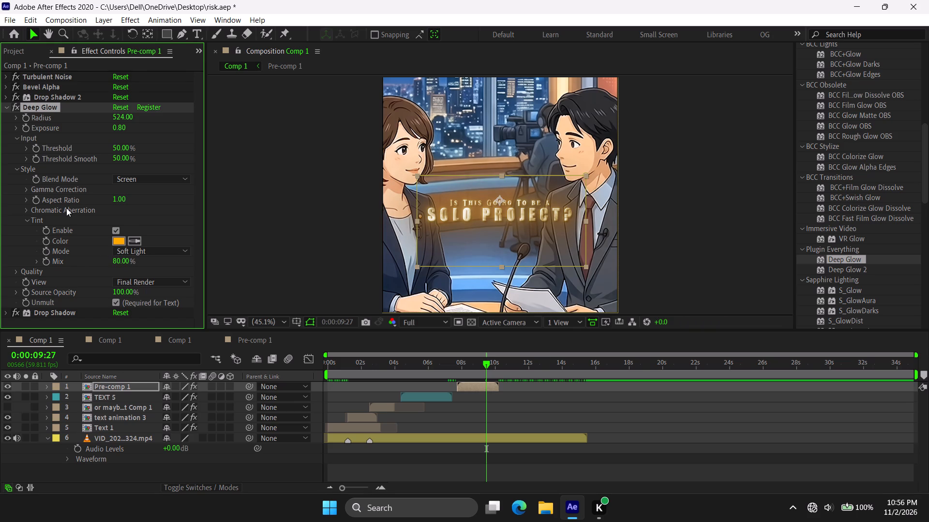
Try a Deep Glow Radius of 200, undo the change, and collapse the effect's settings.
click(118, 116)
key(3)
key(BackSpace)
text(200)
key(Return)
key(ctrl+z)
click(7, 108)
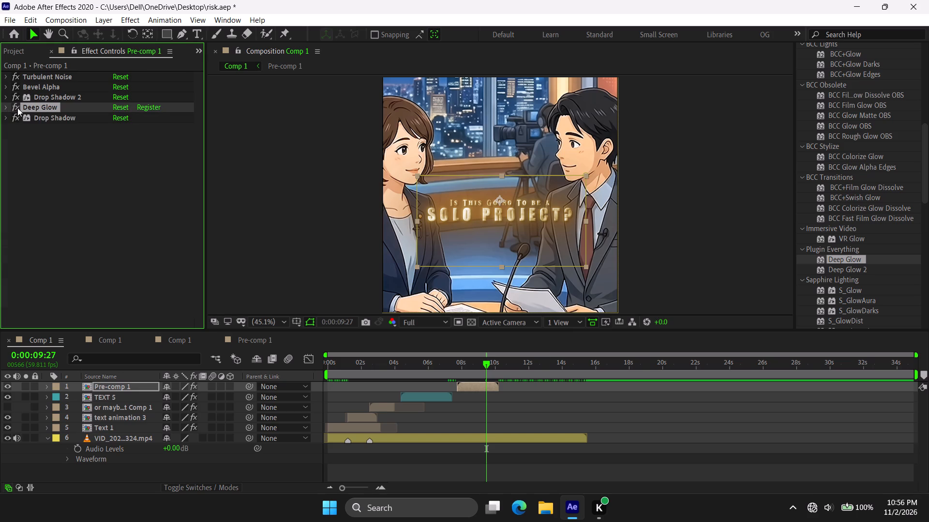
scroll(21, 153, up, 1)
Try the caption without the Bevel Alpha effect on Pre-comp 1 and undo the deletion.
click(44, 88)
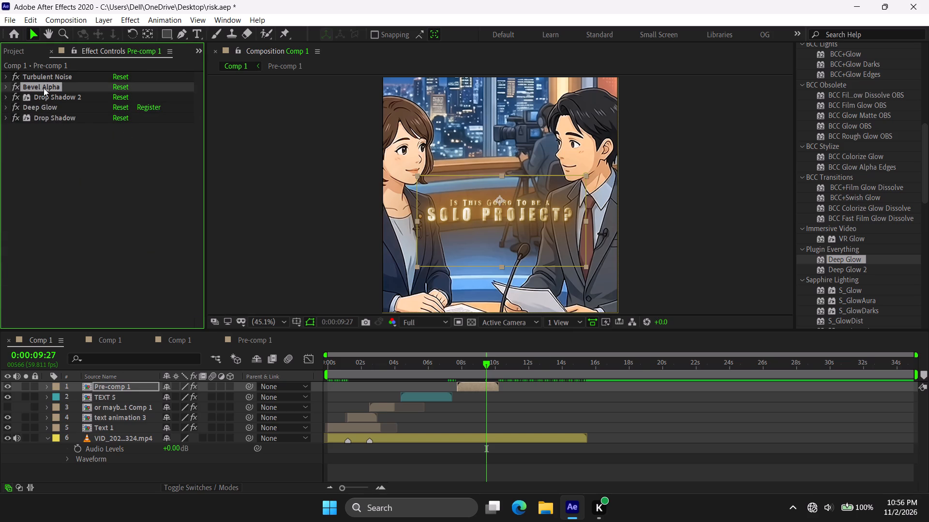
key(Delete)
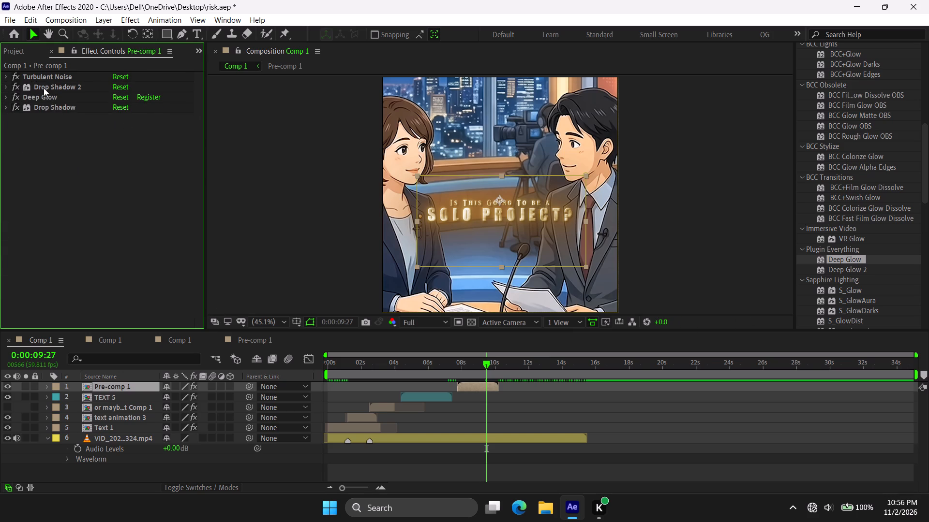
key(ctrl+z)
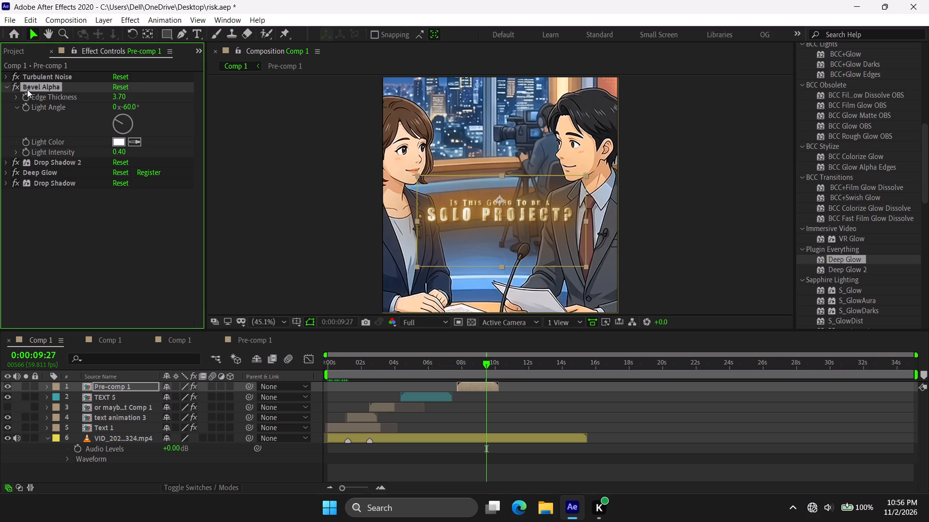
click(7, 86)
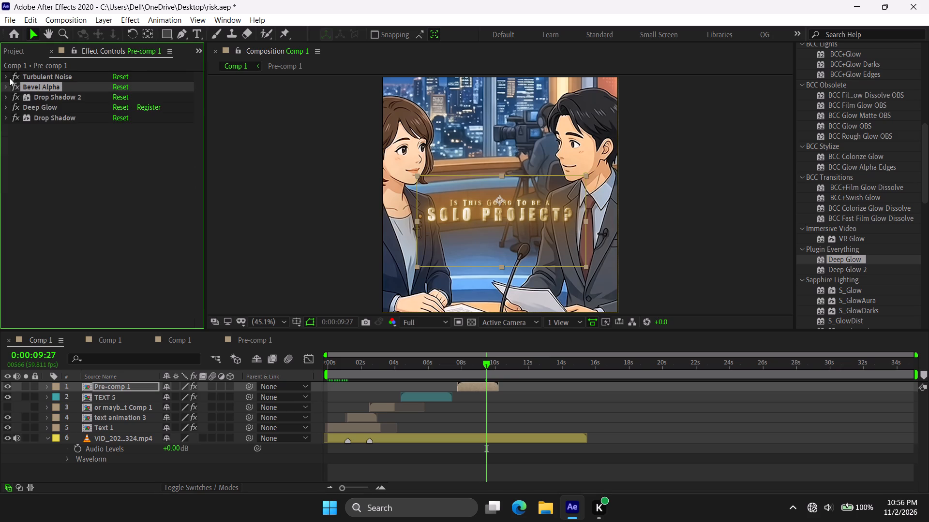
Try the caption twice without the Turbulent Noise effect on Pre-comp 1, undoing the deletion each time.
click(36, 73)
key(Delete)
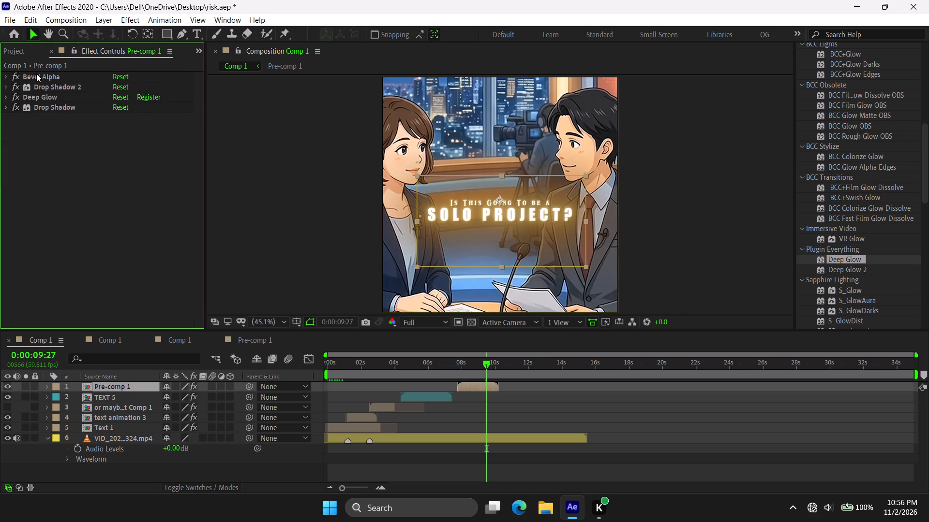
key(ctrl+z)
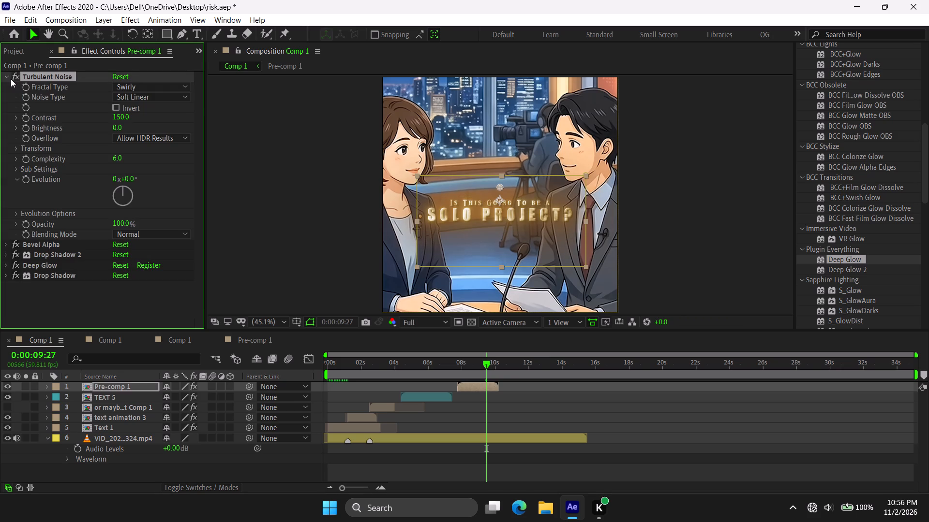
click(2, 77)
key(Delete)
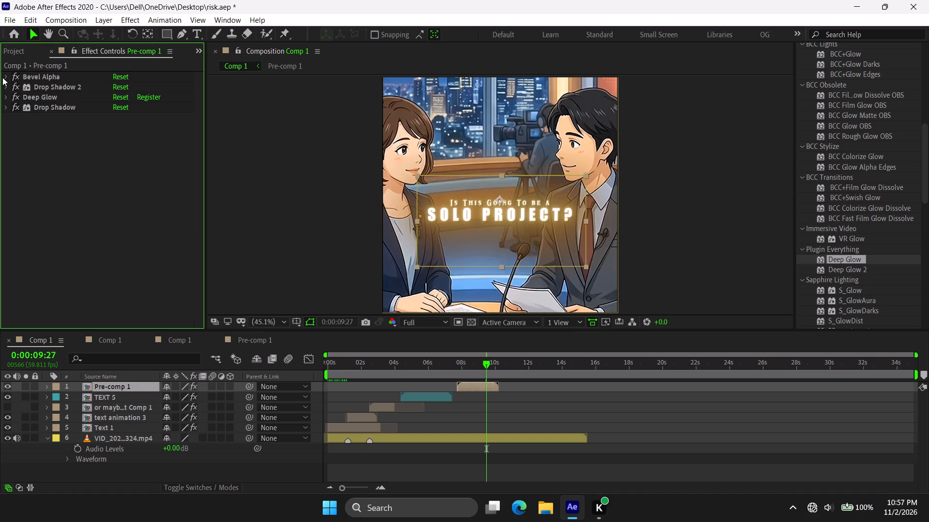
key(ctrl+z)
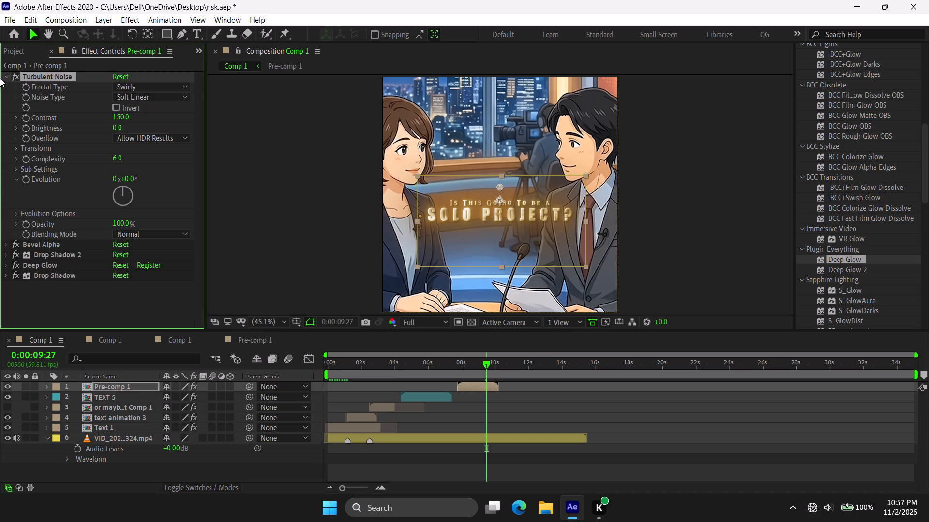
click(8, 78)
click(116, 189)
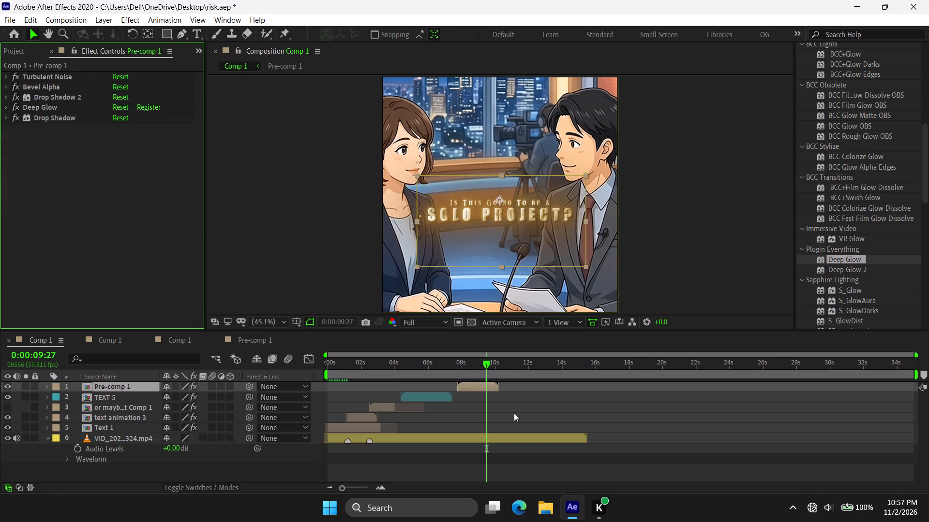
Centre Pre-comp 1 horizontally in the composition and increase its vertical Position so the caption sits lower in the frame.
click(454, 362)
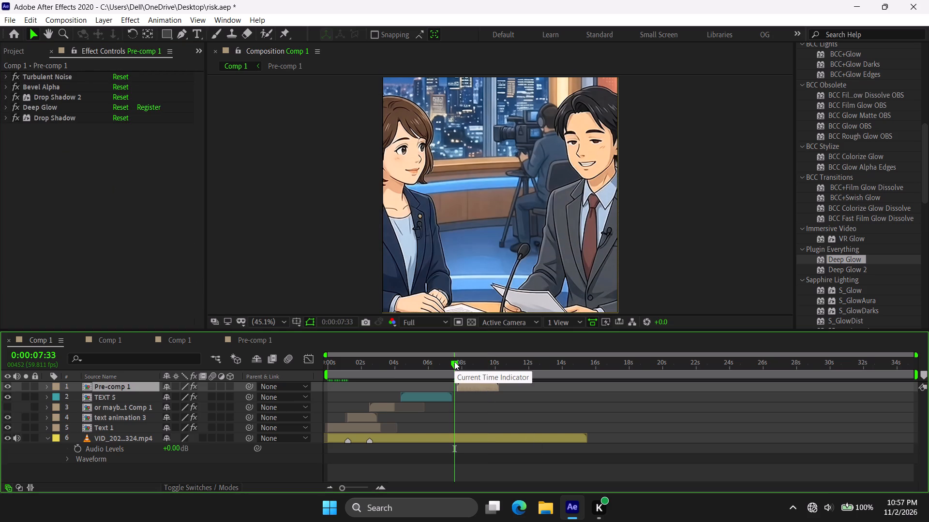
click(478, 363)
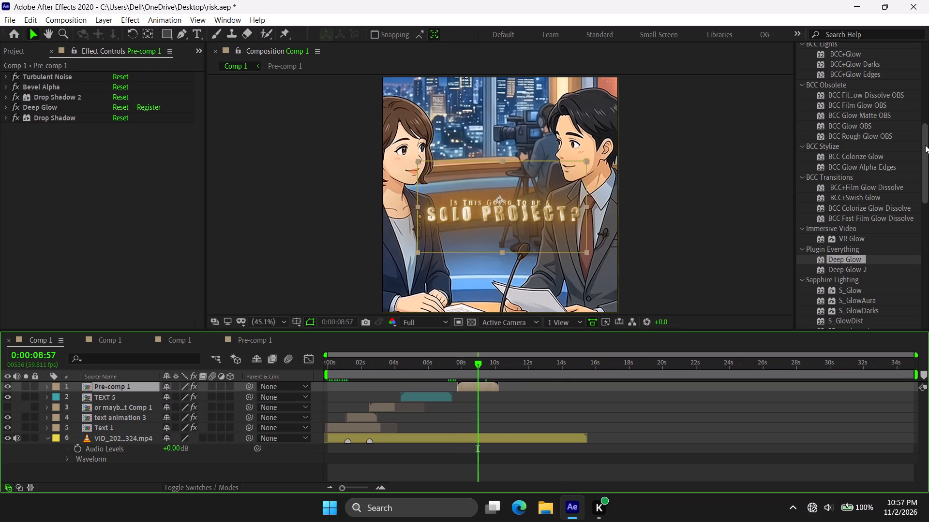
drag(925, 145, 927, 33)
click(827, 78)
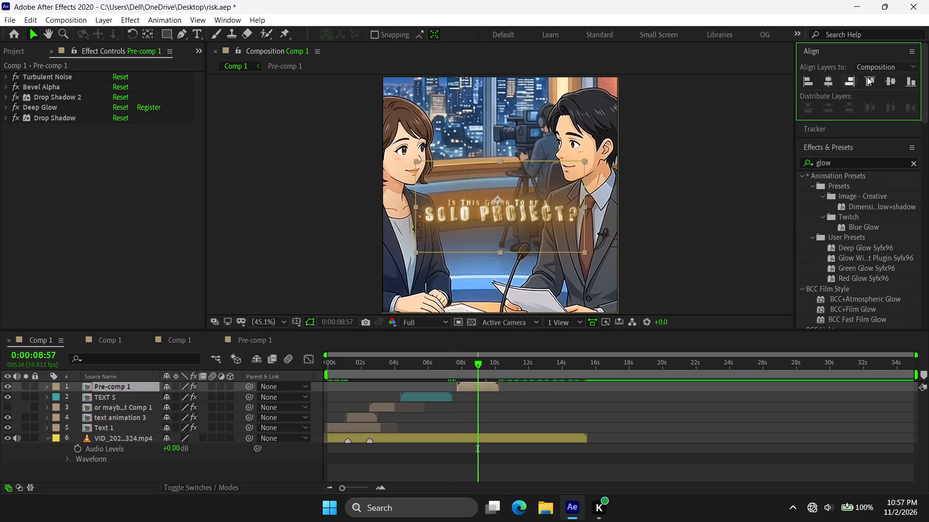
key(p)
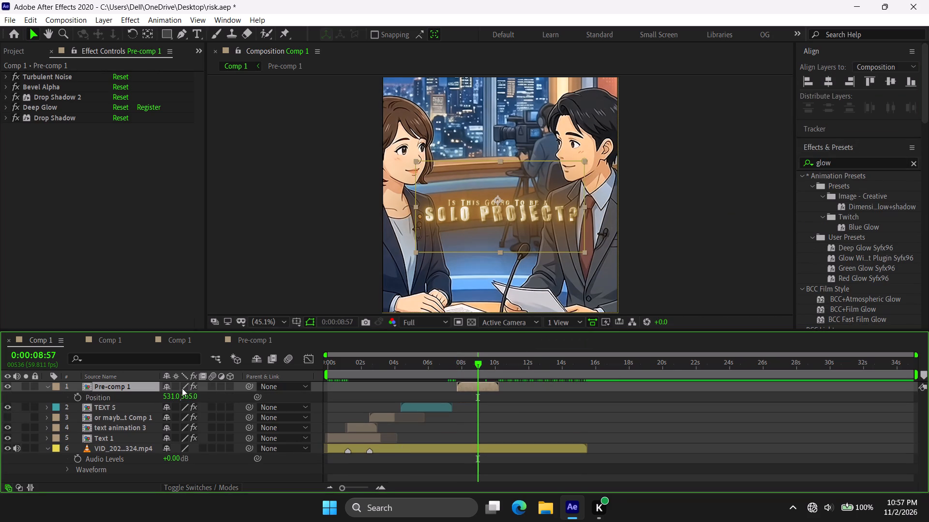
drag(189, 398, 273, 407)
key(p)
Play back Comp 1 from 0:00:06:17 several times to check the position and timing of the SOLO PROJECT? caption.
click(433, 365)
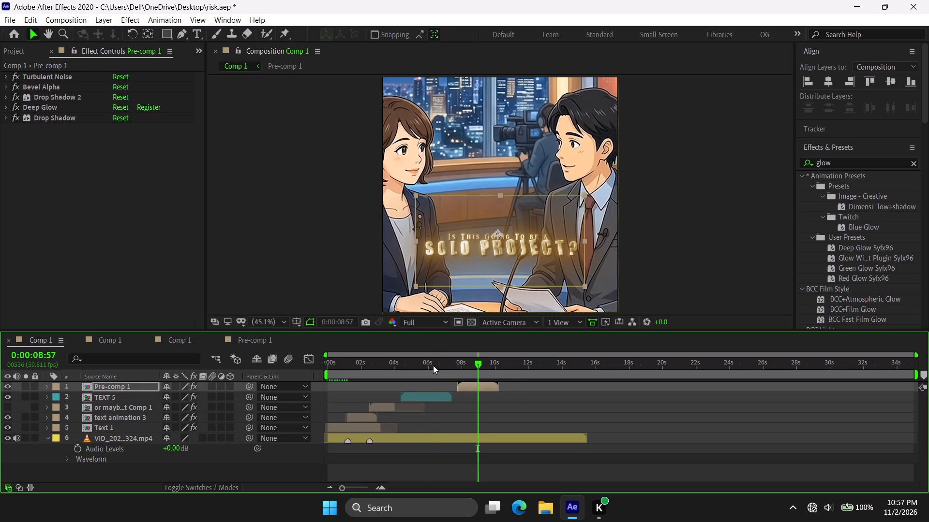
key(space)
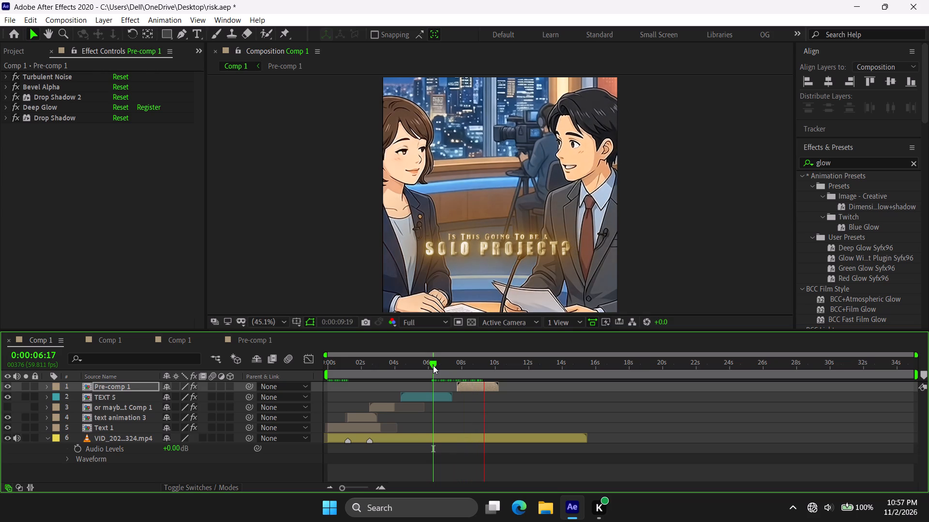
click(433, 365)
key(space)
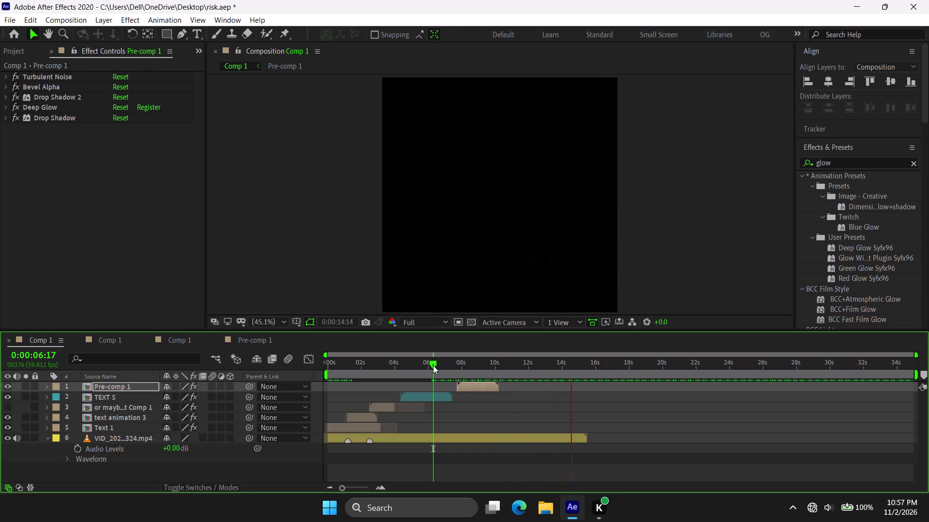
click(433, 365)
key(space)
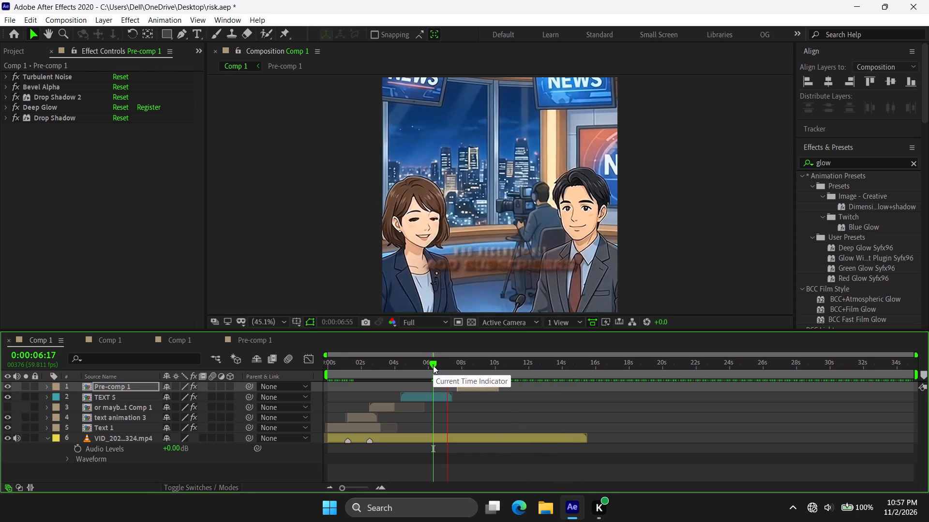
key(space)
key(space)
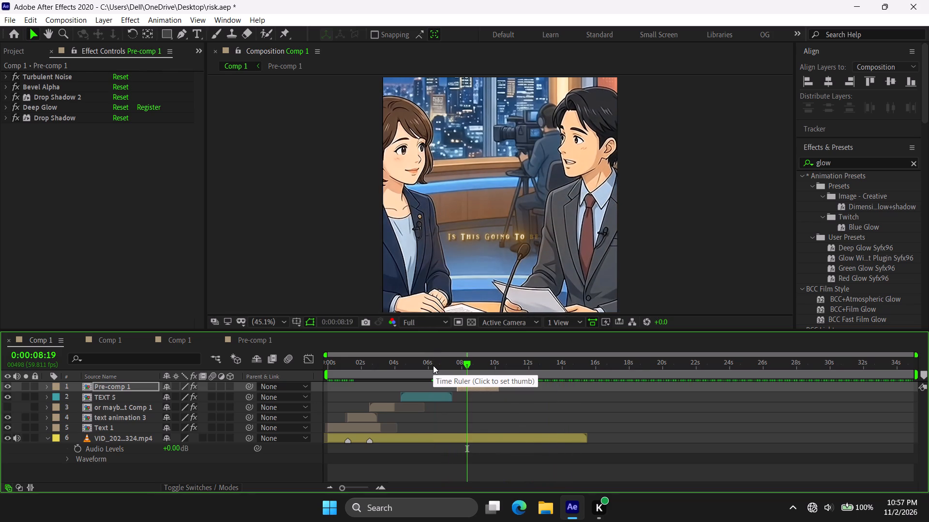
key(space)
key(space)
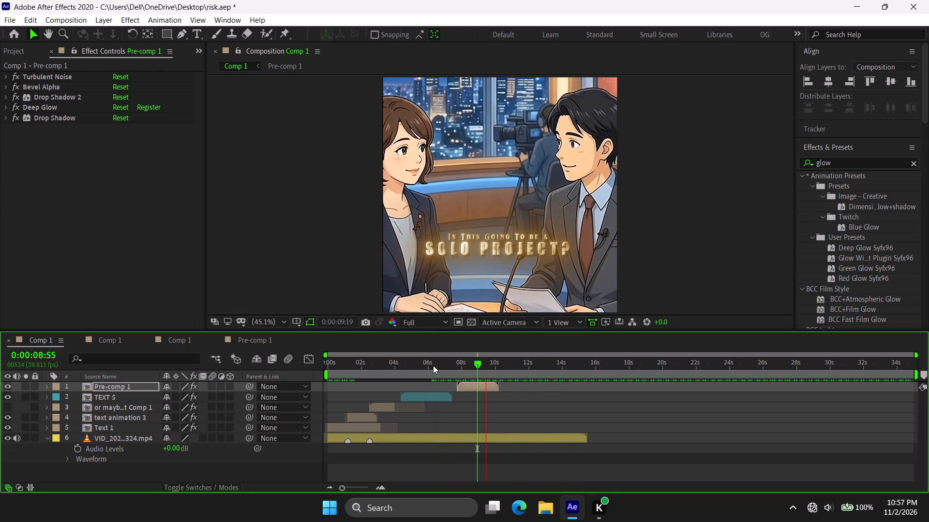
key(space)
key(space)
key(space)
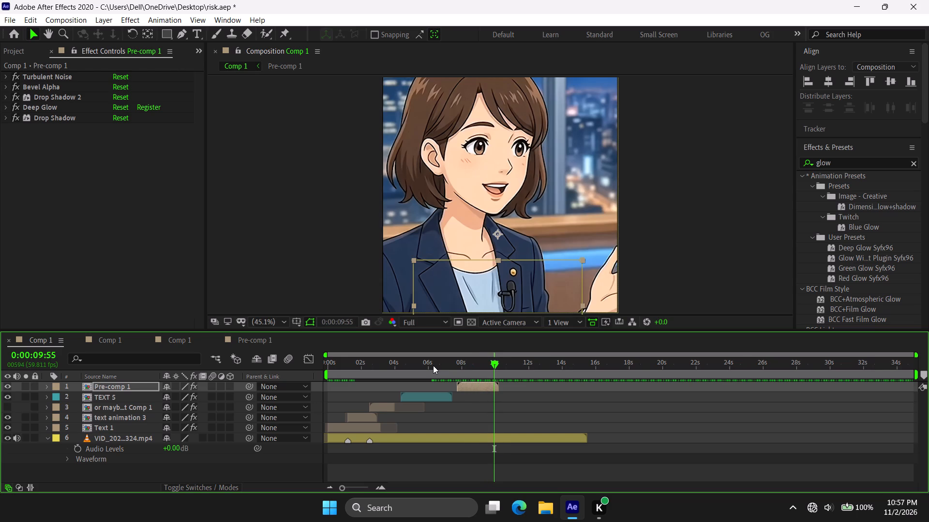
Play the video section after the SOLO PROJECT? caption to listen to the next spoken line and its timing.
key(space)
key(space)
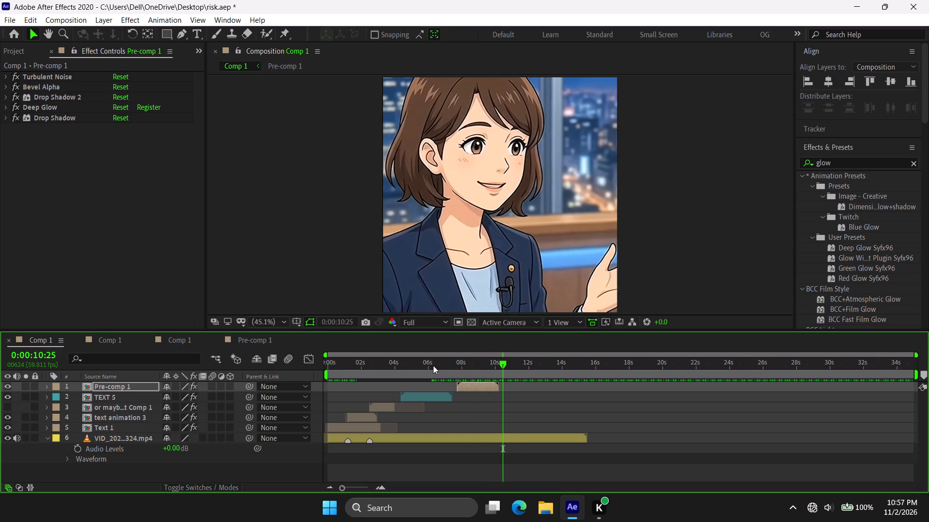
key(space)
key(space)
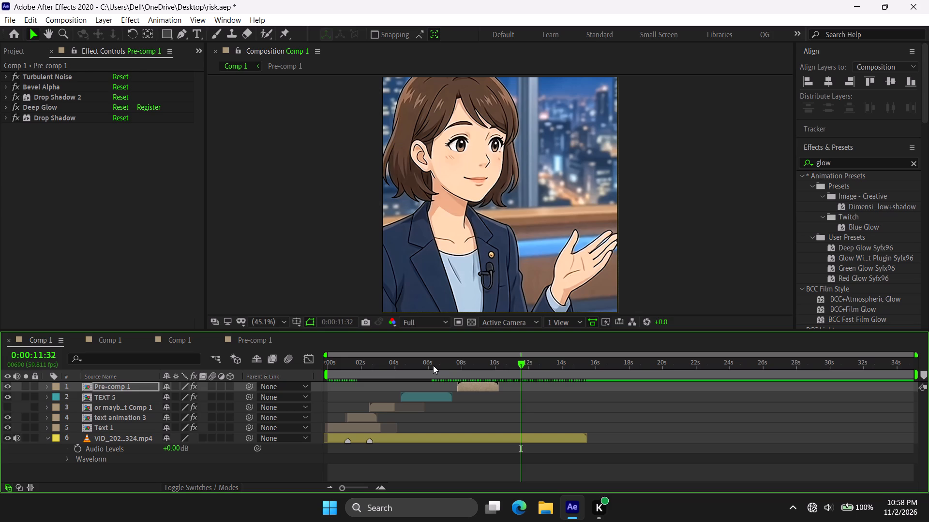
key(space)
key(space)
key(space)
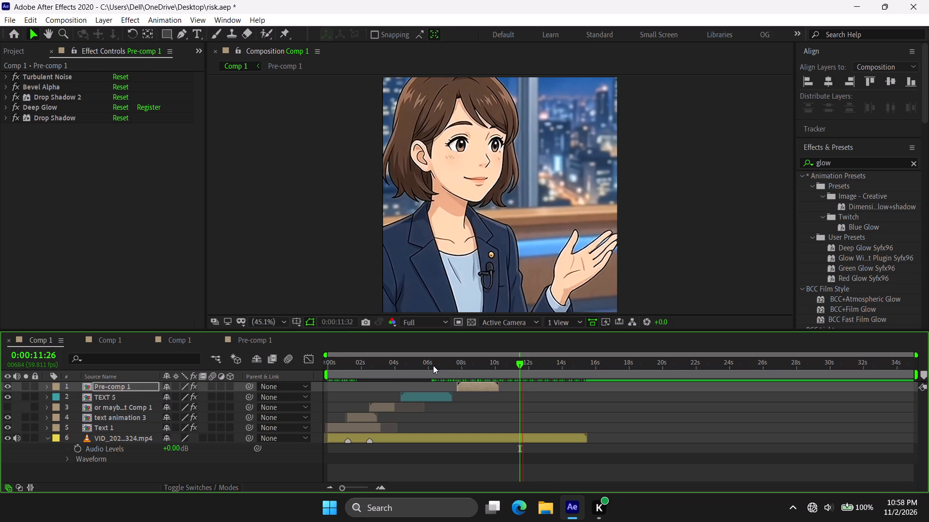
click(500, 363)
key(space)
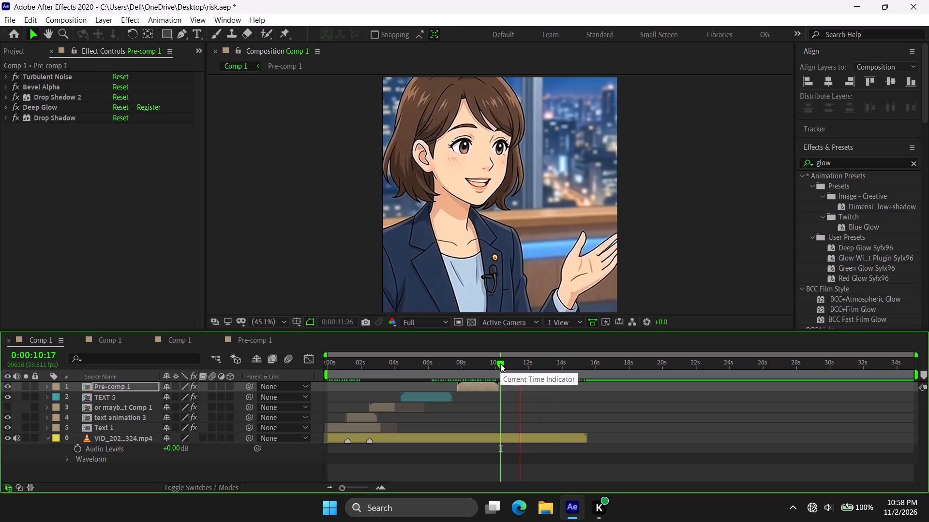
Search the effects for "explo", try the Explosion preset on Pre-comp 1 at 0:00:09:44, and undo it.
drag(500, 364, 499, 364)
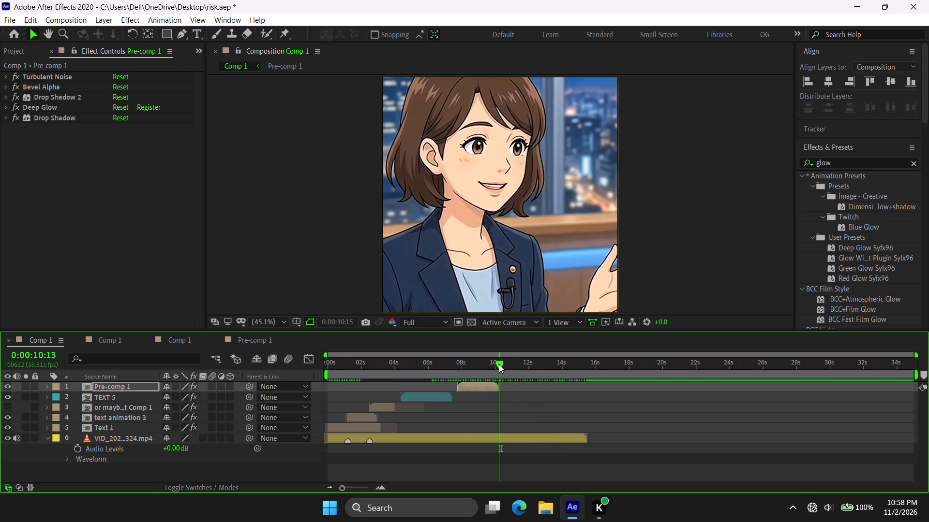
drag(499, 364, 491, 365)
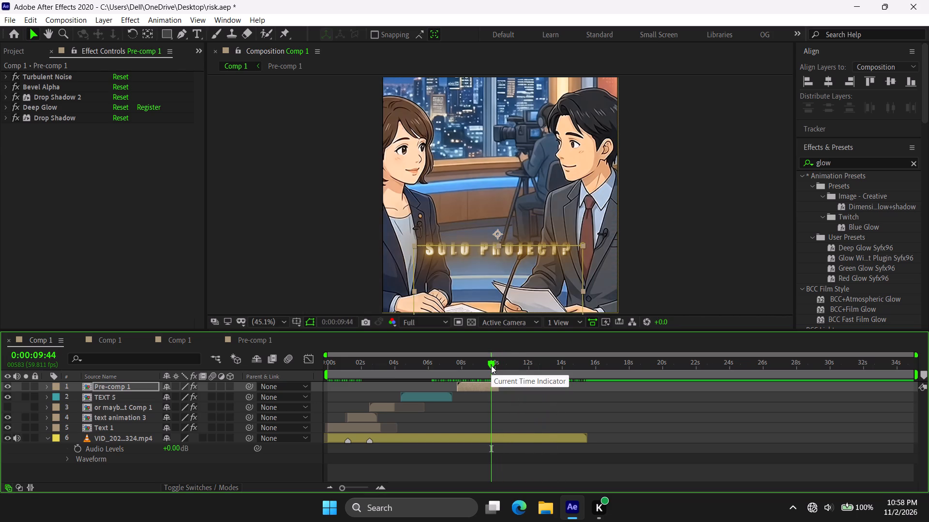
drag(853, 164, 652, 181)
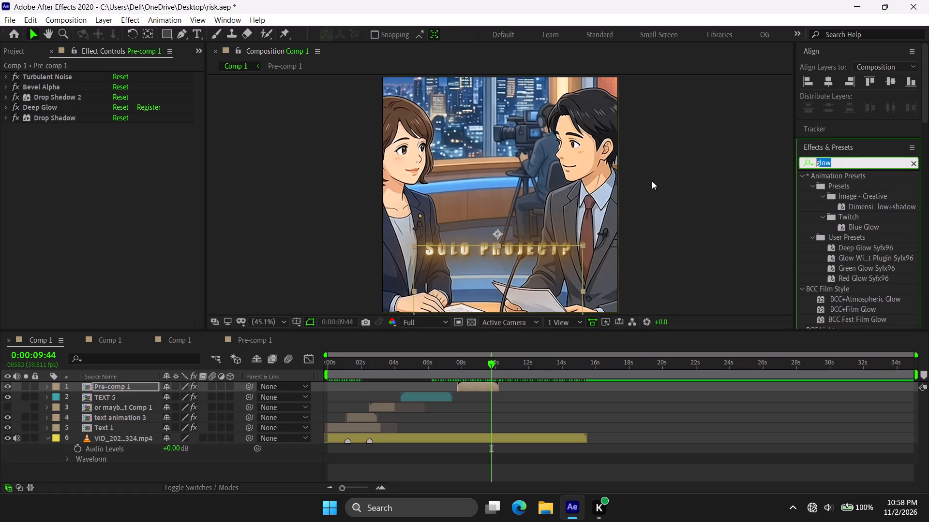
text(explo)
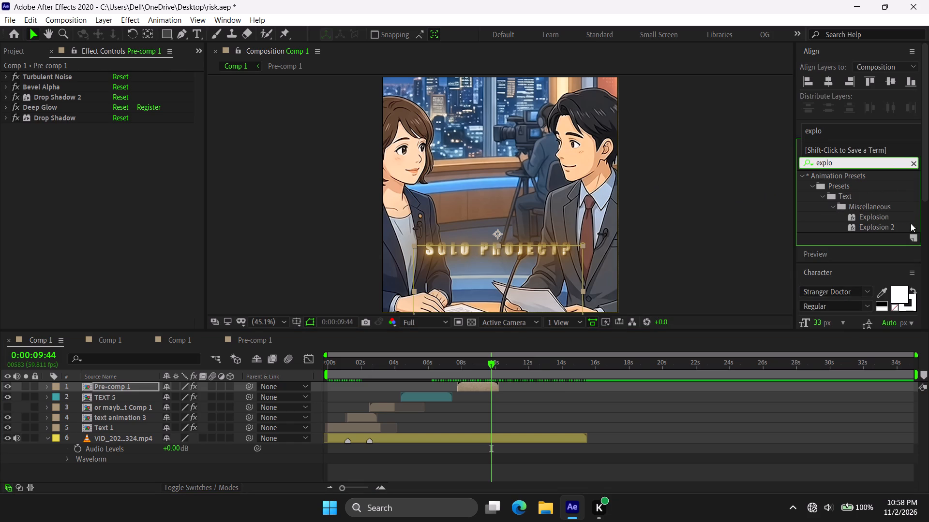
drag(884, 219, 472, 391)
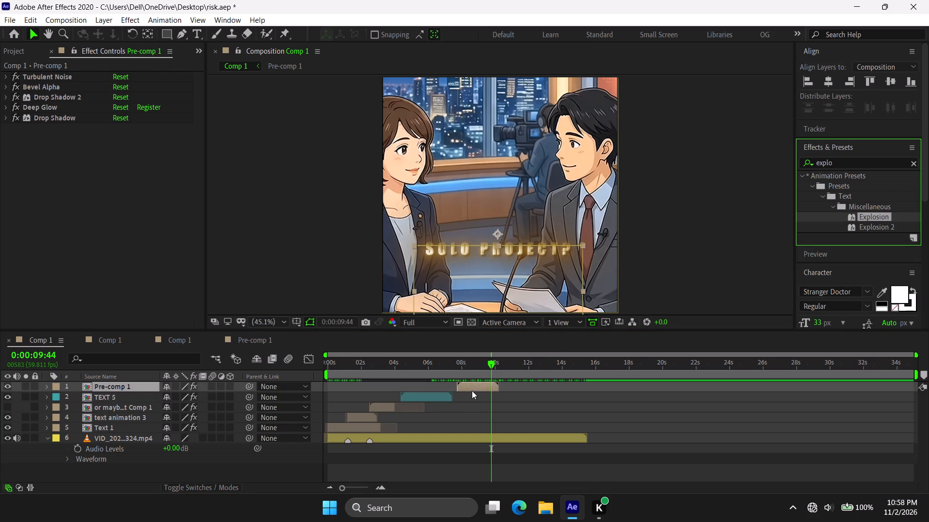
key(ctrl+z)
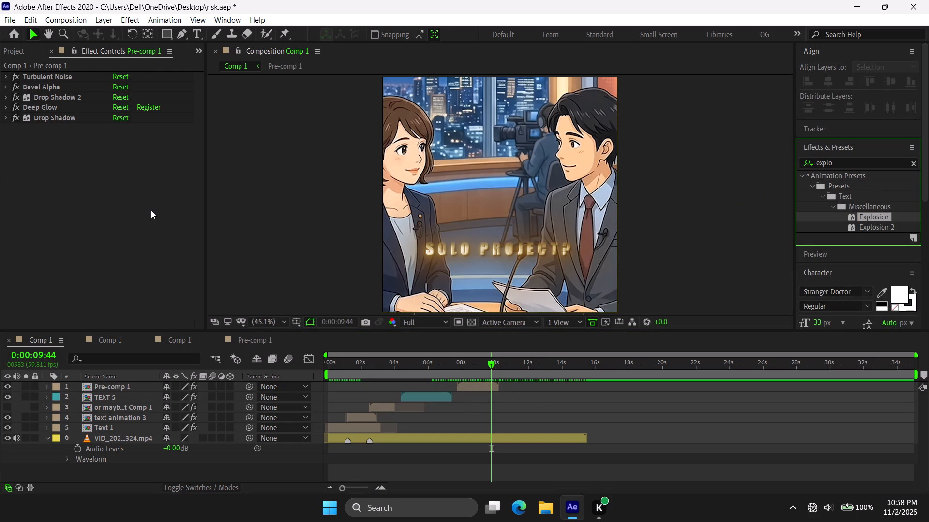
Go to the end of Pre-comp 1 and play on briefly to hear where the next line begins.
click(493, 388)
key(o)
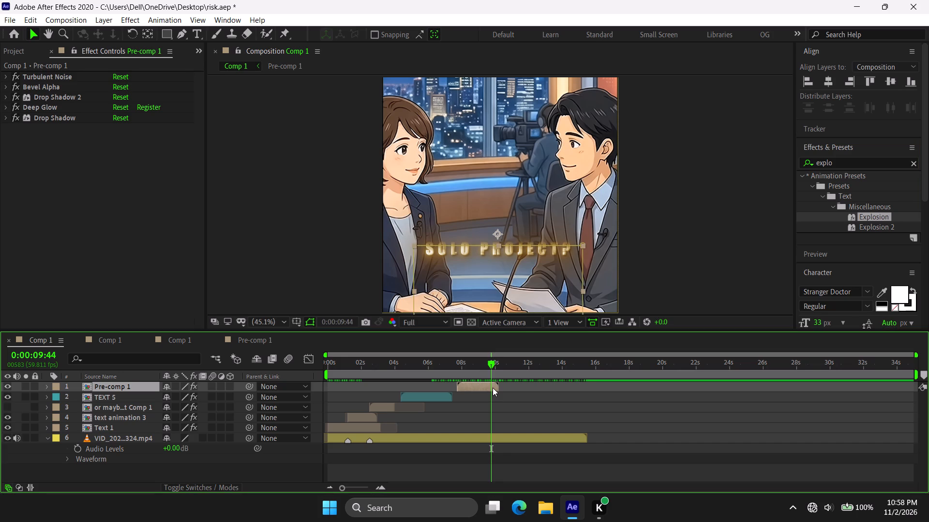
key(space)
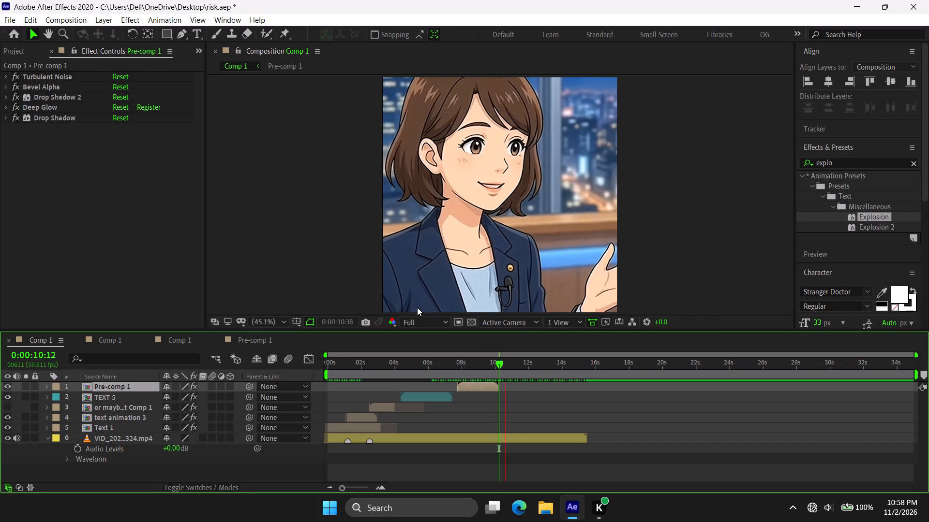
key(space)
Collapse the imported pack folders, search the project for "zi", and open the Pack composition in the Zireael Text pack folder.
click(21, 50)
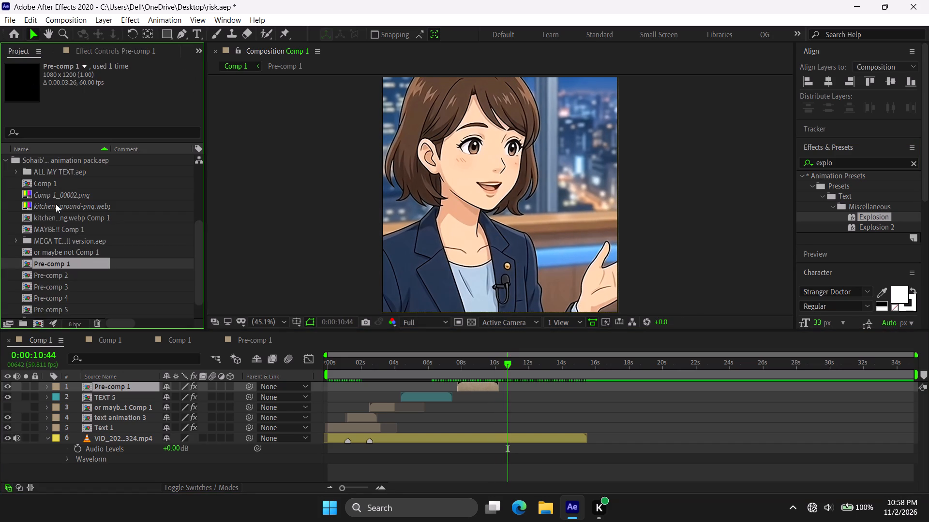
click(8, 159)
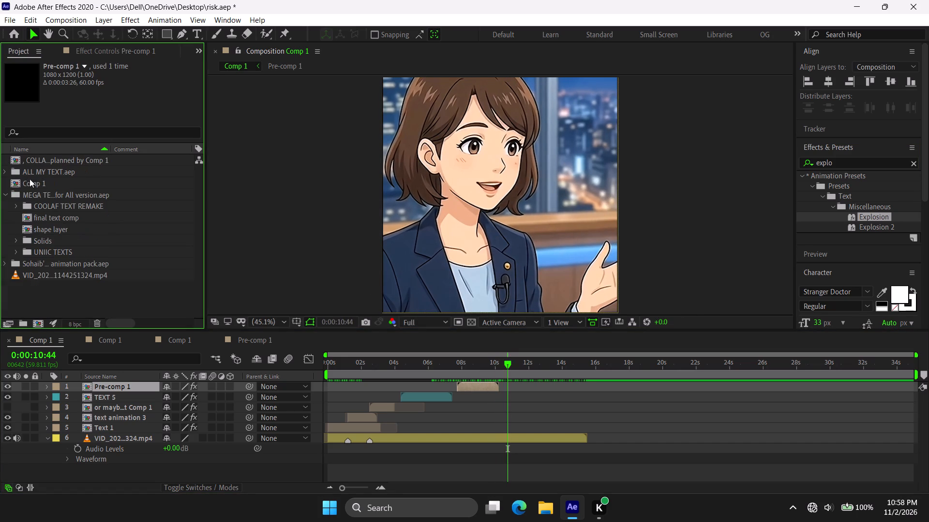
scroll(30, 215, up, 1)
click(8, 194)
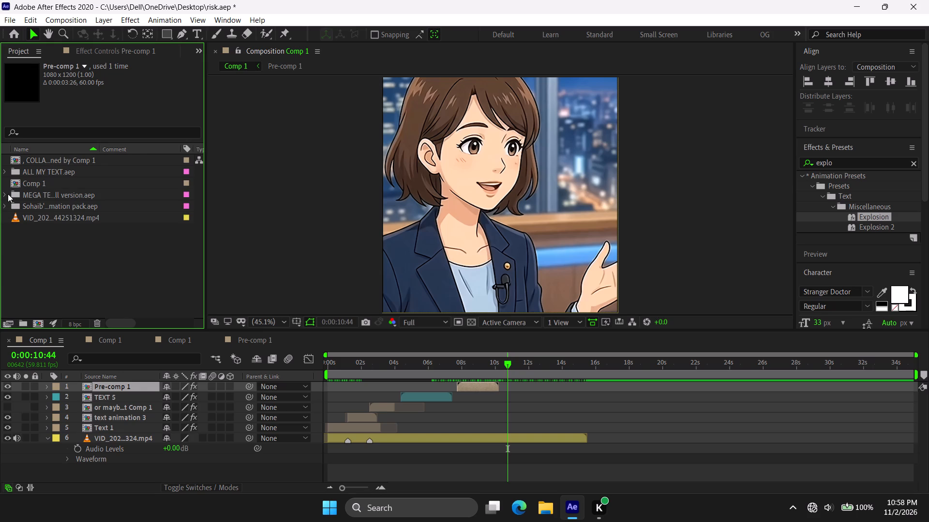
click(6, 170)
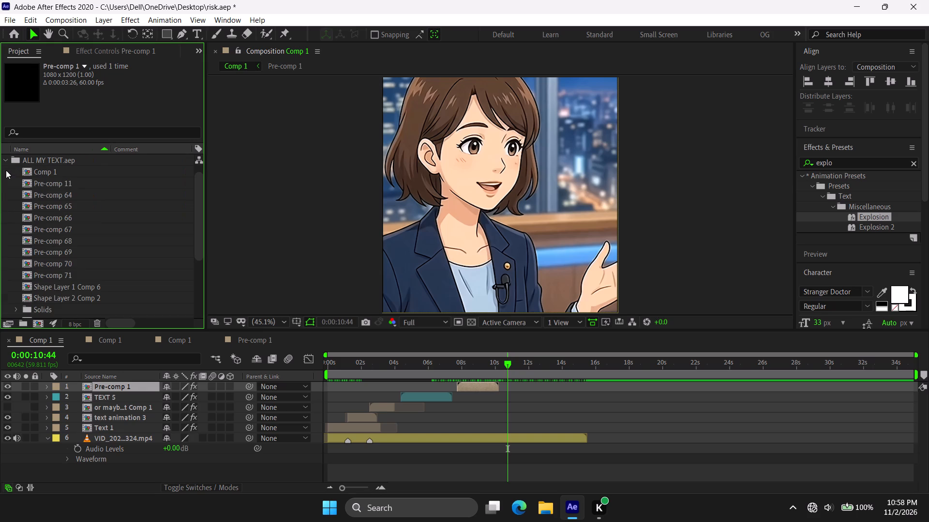
scroll(28, 198, down, 1)
scroll(28, 198, up, 1)
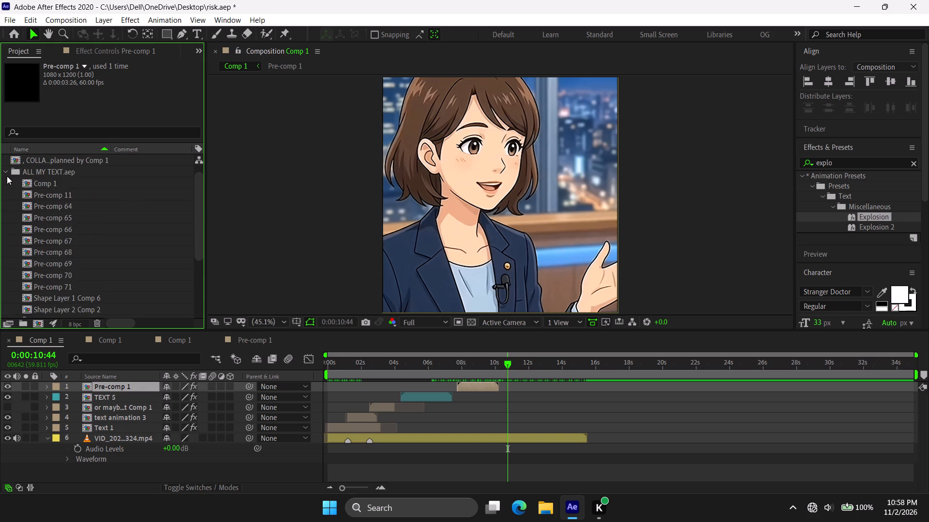
click(7, 176)
click(50, 133)
text(zi)
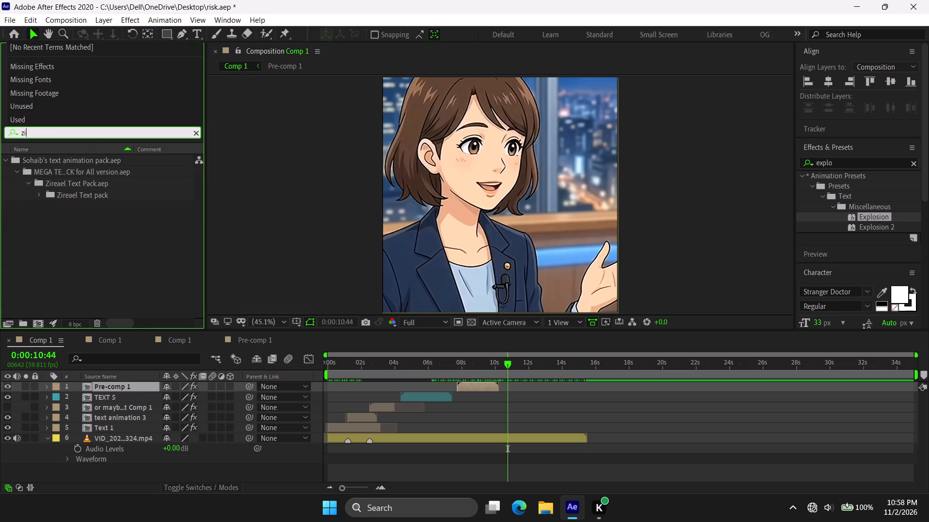
click(34, 191)
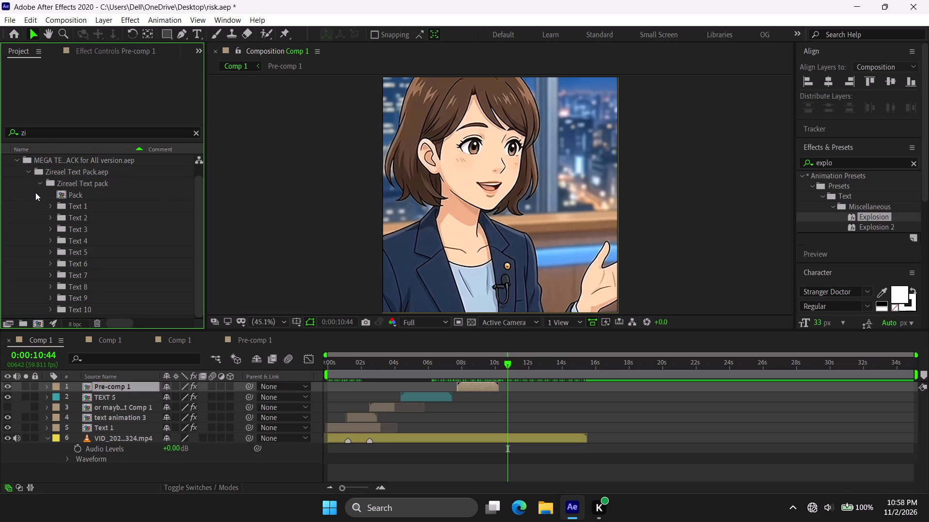
double_click(70, 193)
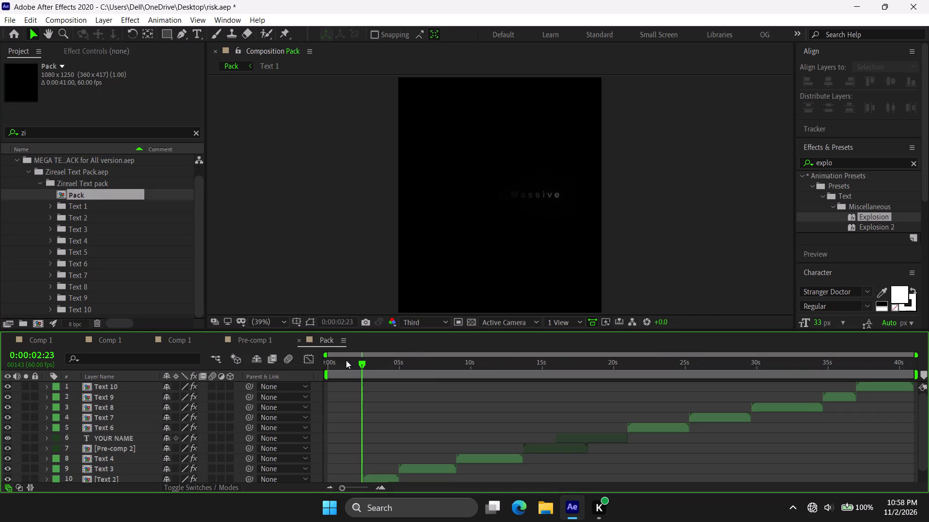
Scrub through the Pack composition's text animations and cut the Text 2 layer.
drag(346, 360, 411, 362)
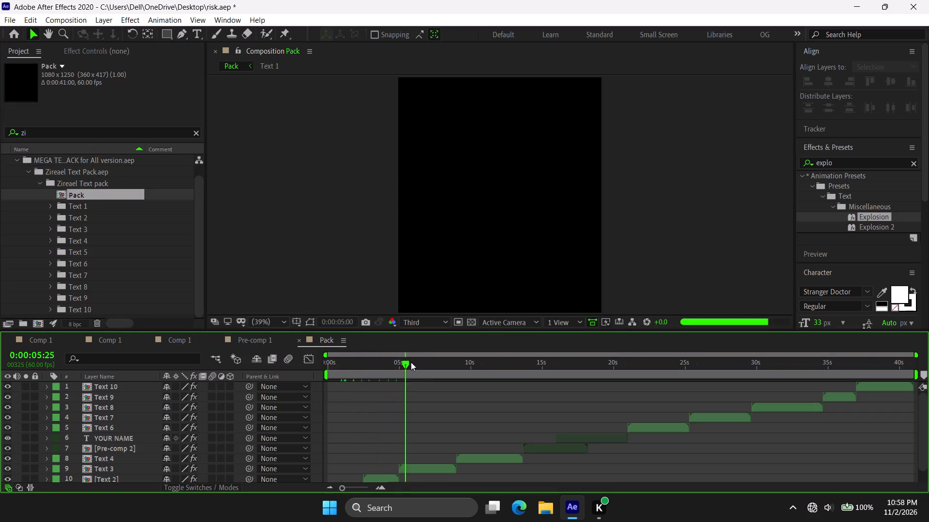
drag(411, 362, 442, 376)
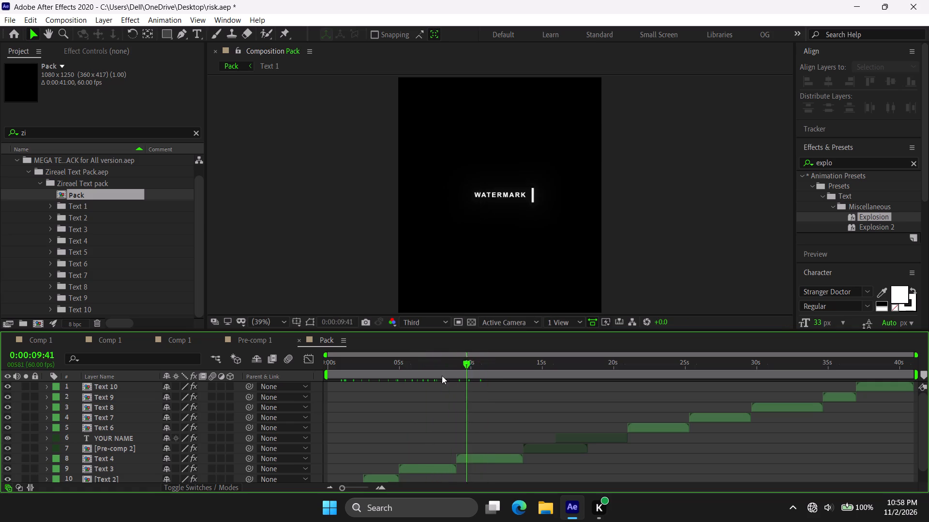
drag(442, 376, 482, 393)
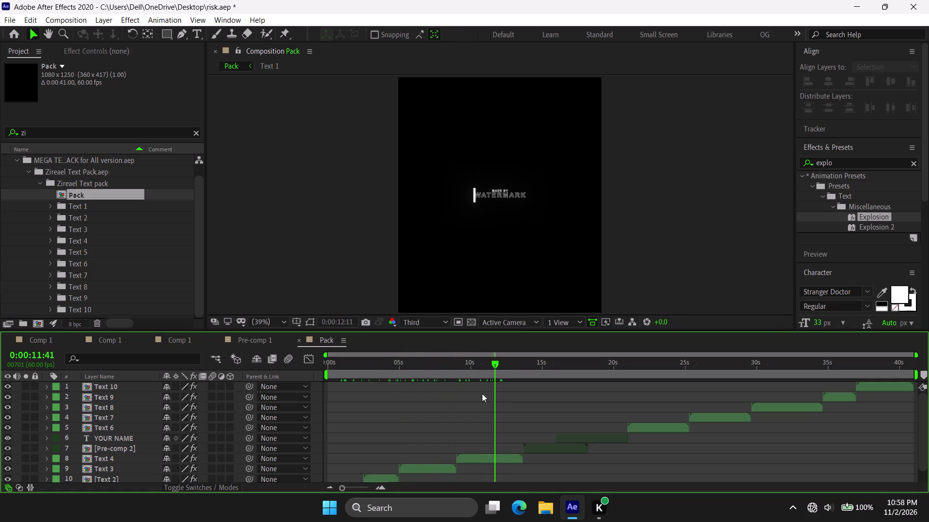
drag(482, 393, 378, 405)
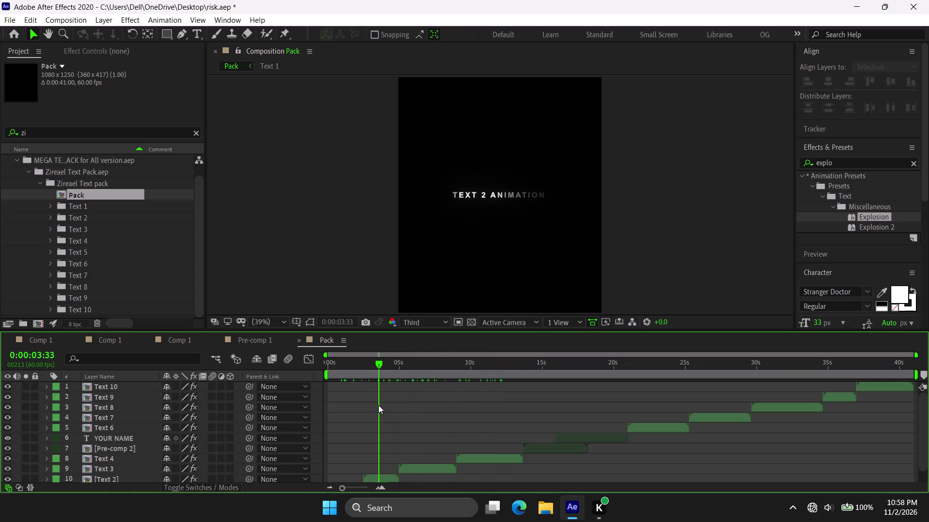
click(379, 474)
key(ctrl+x)
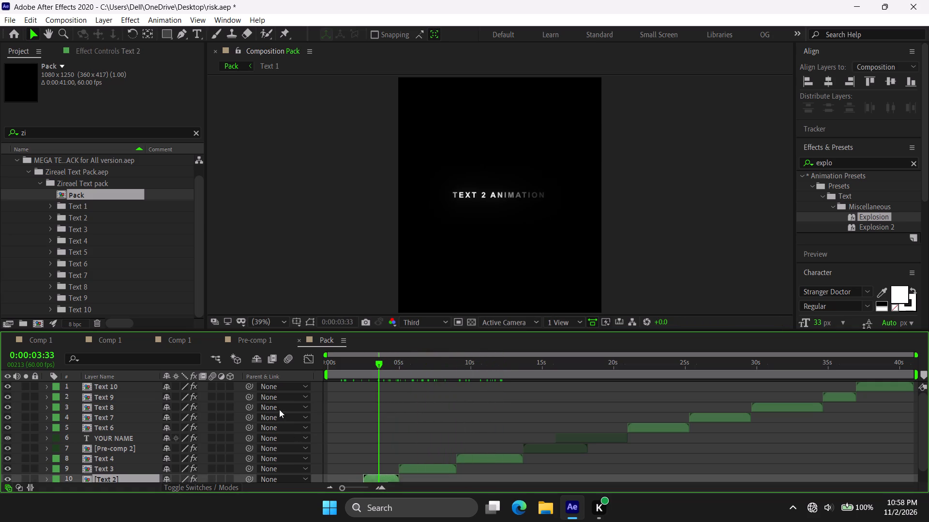
Paste the Text 2 layer into the main Comp 1 and start it at 0:00:10:13, just after Pre-comp 1.
click(44, 338)
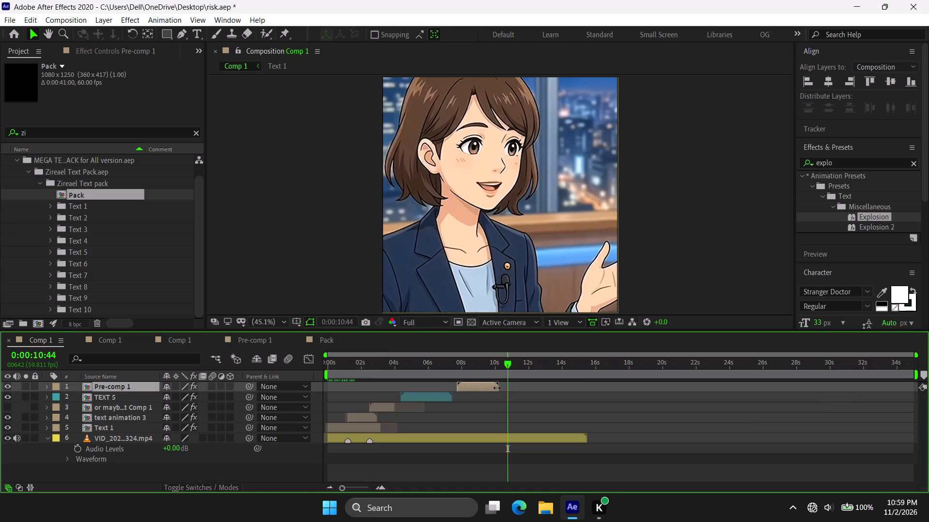
scroll(497, 388, up, 1)
click(488, 388)
click(489, 369)
key(space)
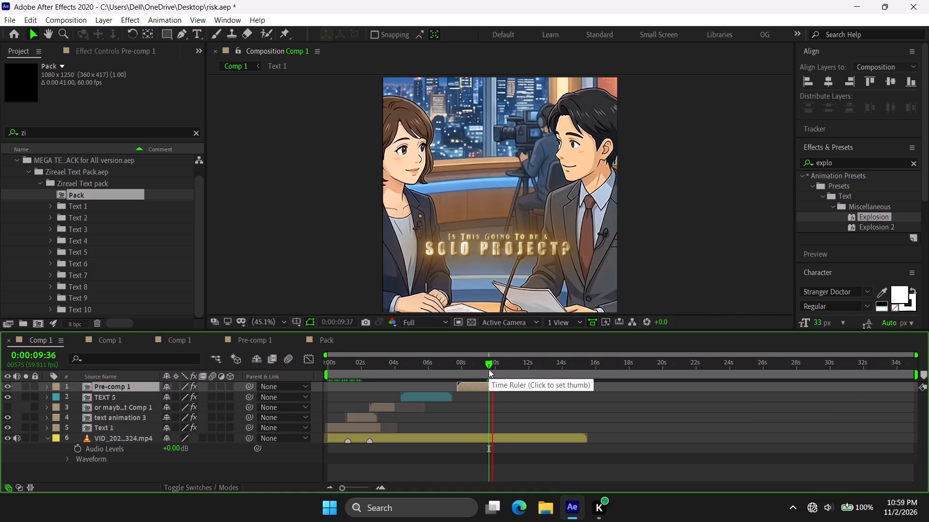
key(space)
key(ctrl+v)
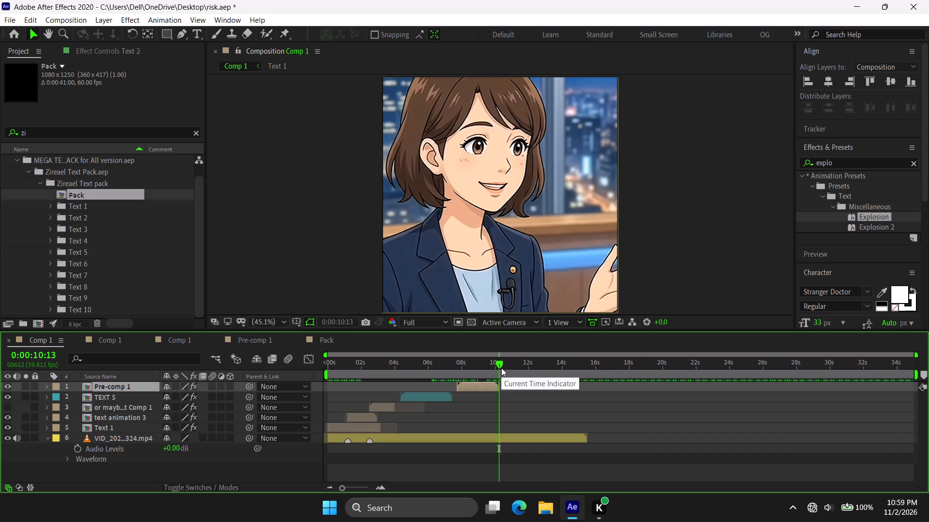
drag(398, 388, 613, 372)
text([)
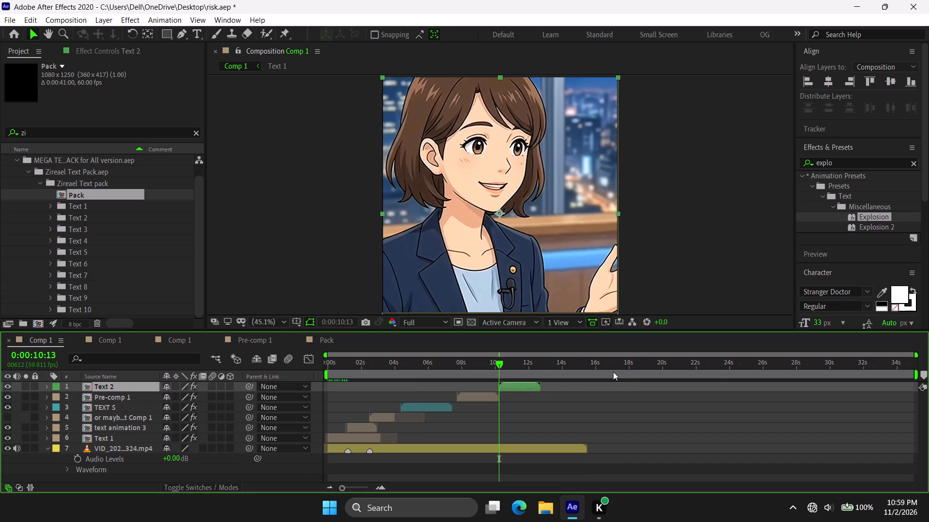
Play Comp 1 around the start of Text 2 to find where the next spoken line begins, stopping at 0:00:10:46.
key(space)
key(space)
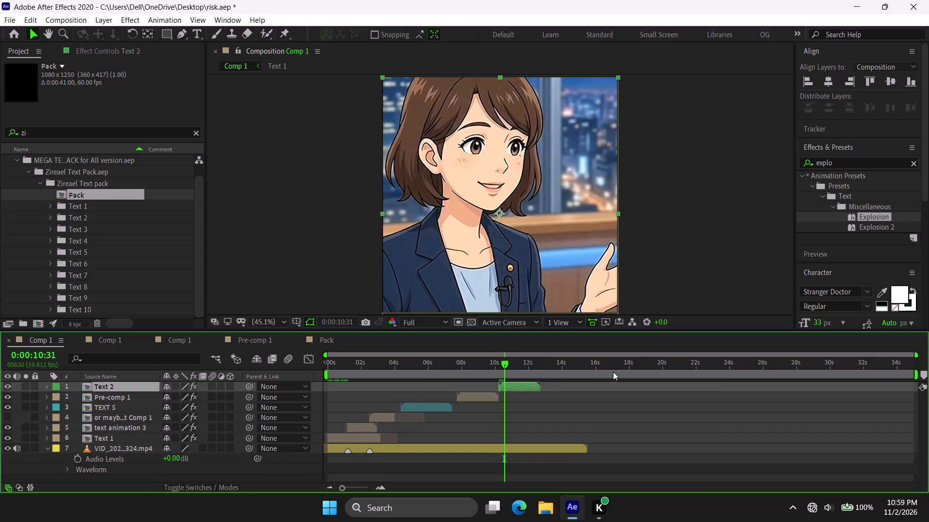
click(498, 368)
key(space)
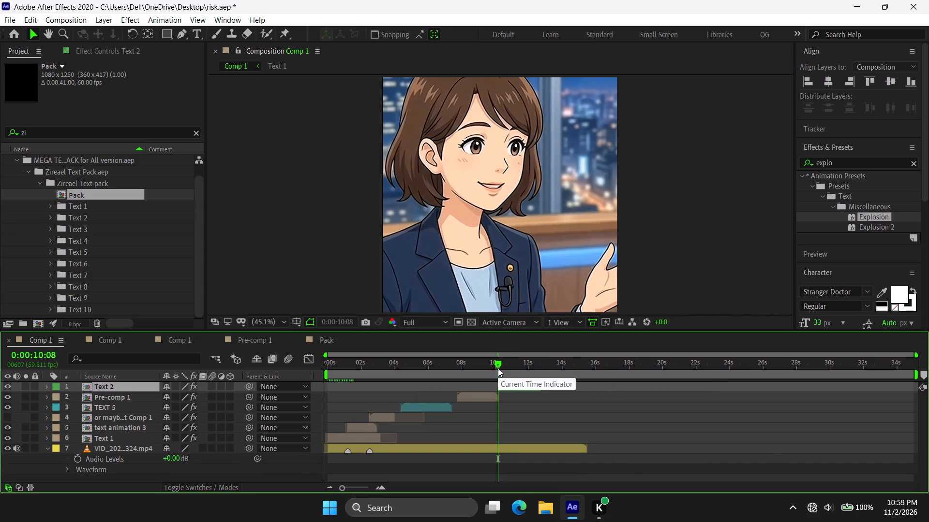
key(space)
click(508, 359)
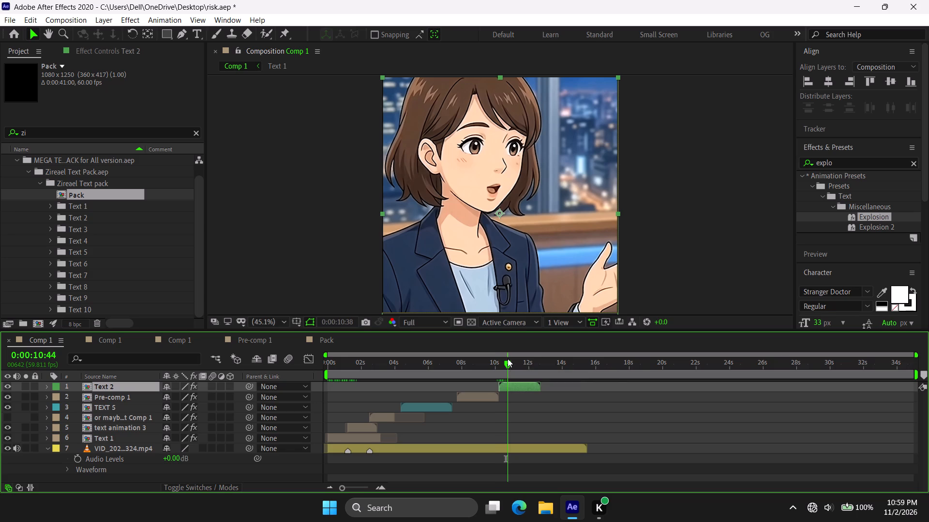
click(508, 359)
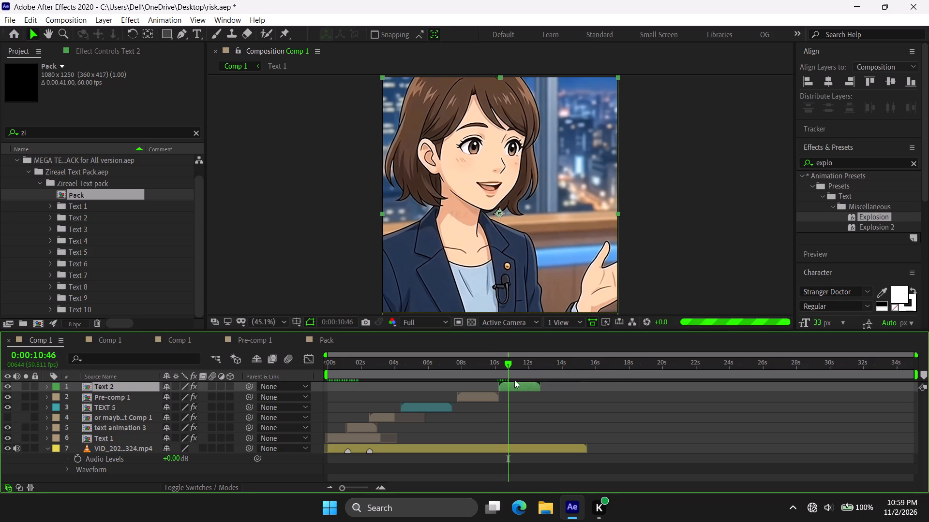
Copy the text layer from inside the Text 2 composition into Comp 1 and move it past the video's end, to about 16 seconds.
double_click(516, 388)
drag(362, 411, 470, 354)
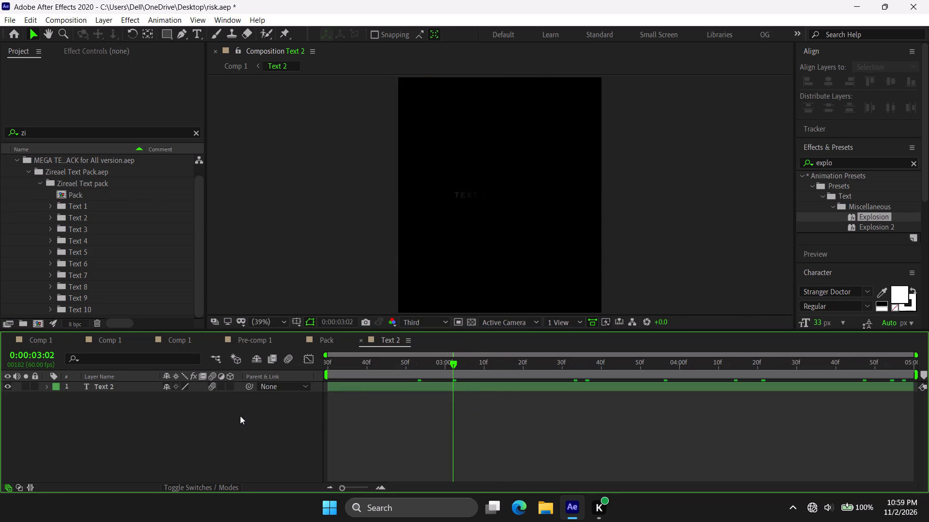
drag(240, 416, 358, 356)
key(ctrl+c)
key(ctrl+c)
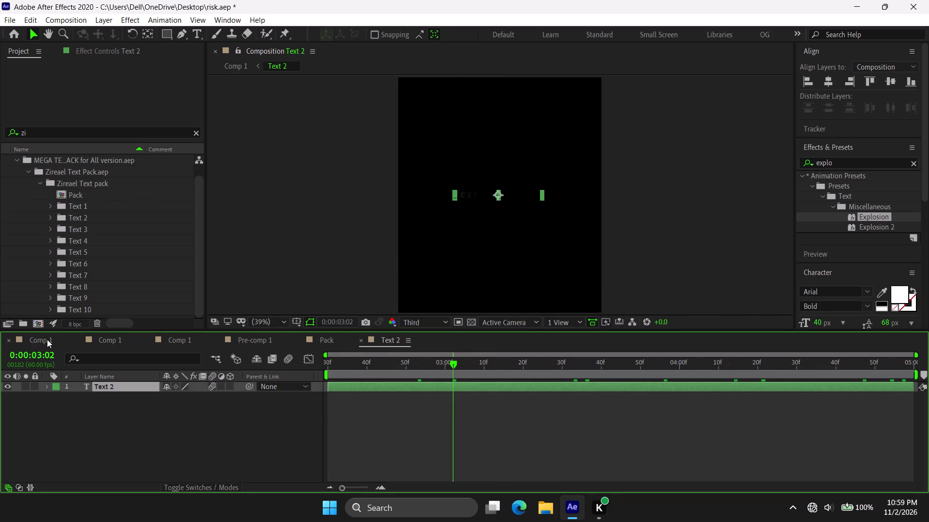
click(47, 339)
key(ctrl+v)
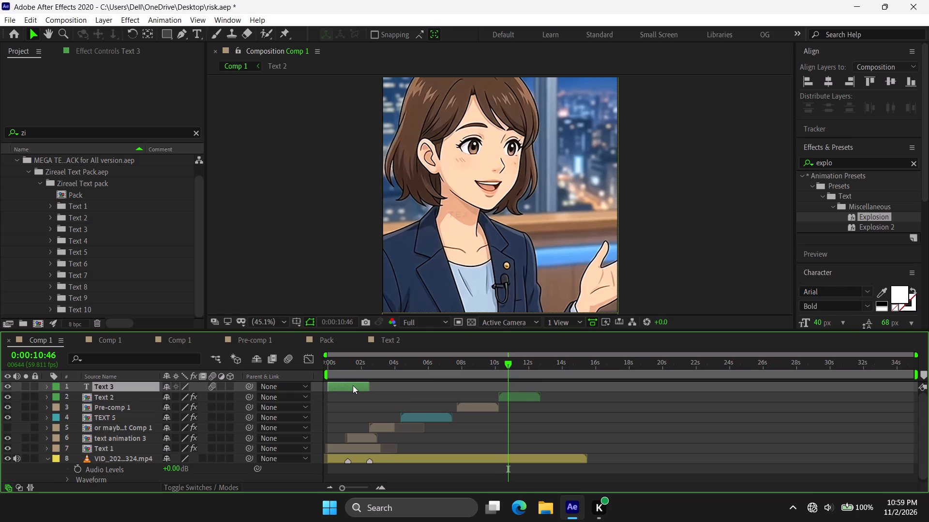
drag(350, 385, 614, 399)
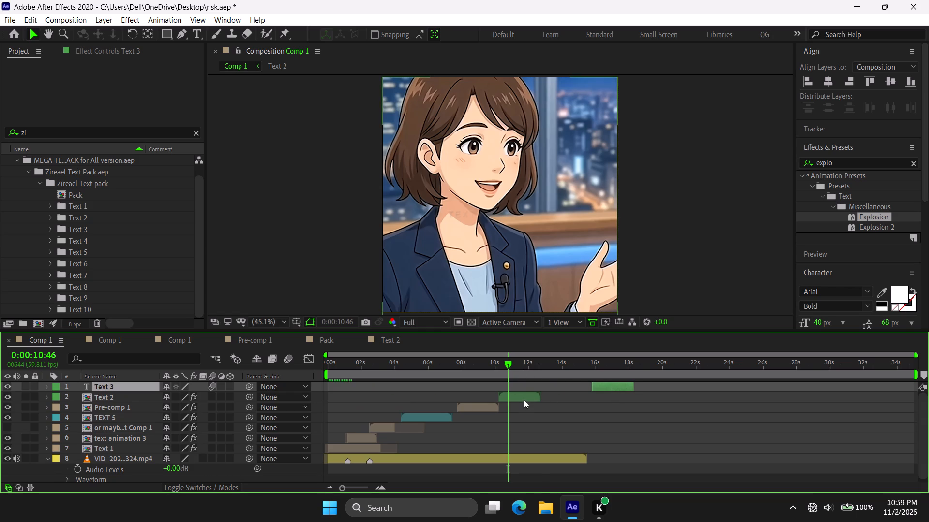
Trim the start of the Text 2 composition layer to 0:00:10:46 and preview from the end of Pre-comp 1.
click(524, 400)
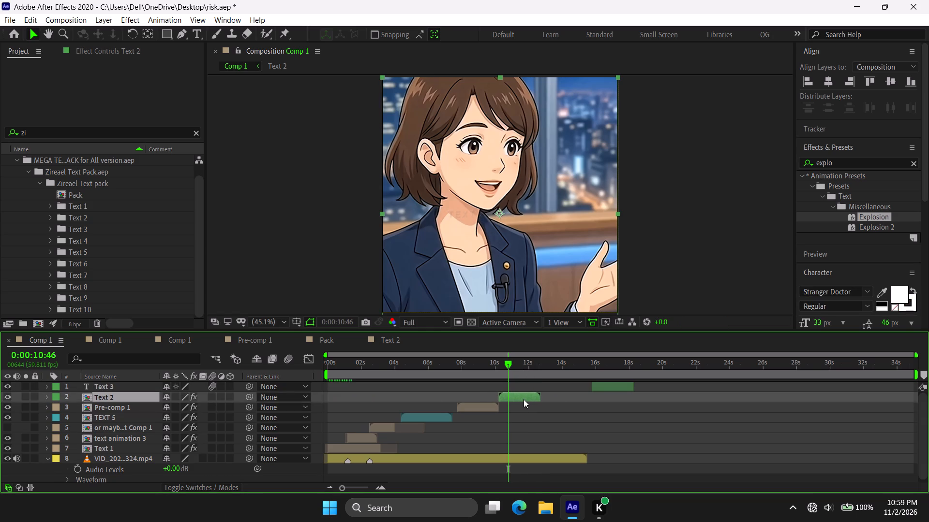
key(alt+bracketleft)
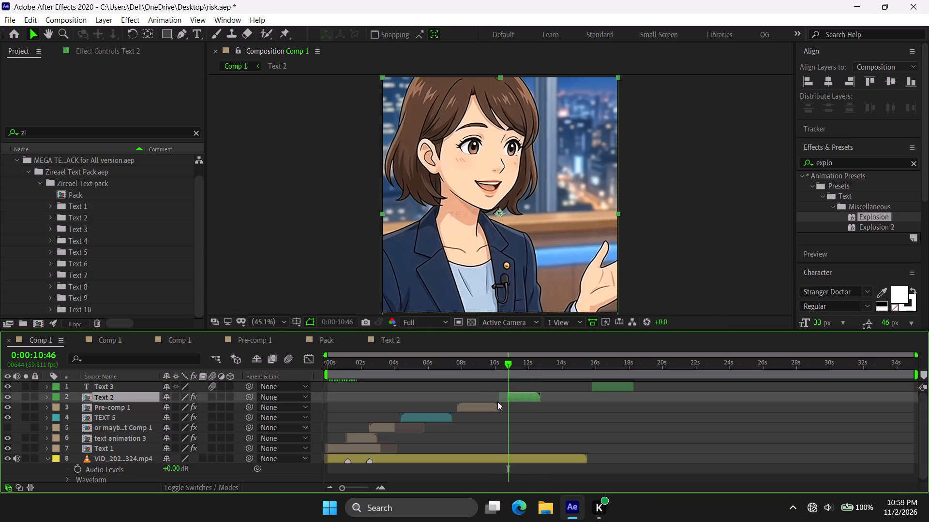
click(494, 405)
key(o)
click(510, 397)
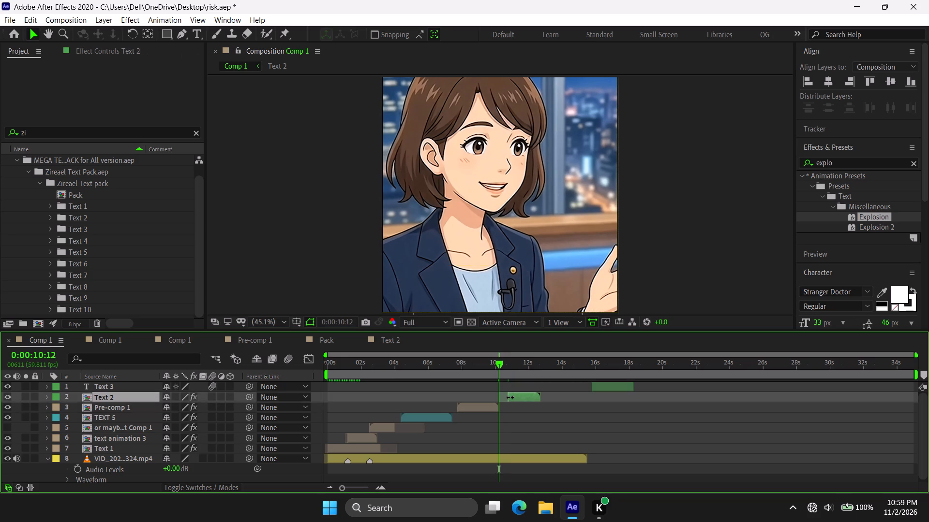
key(space)
Hide the Text 3 and Text 2 layers in Comp 1.
drag(484, 364, 412, 373)
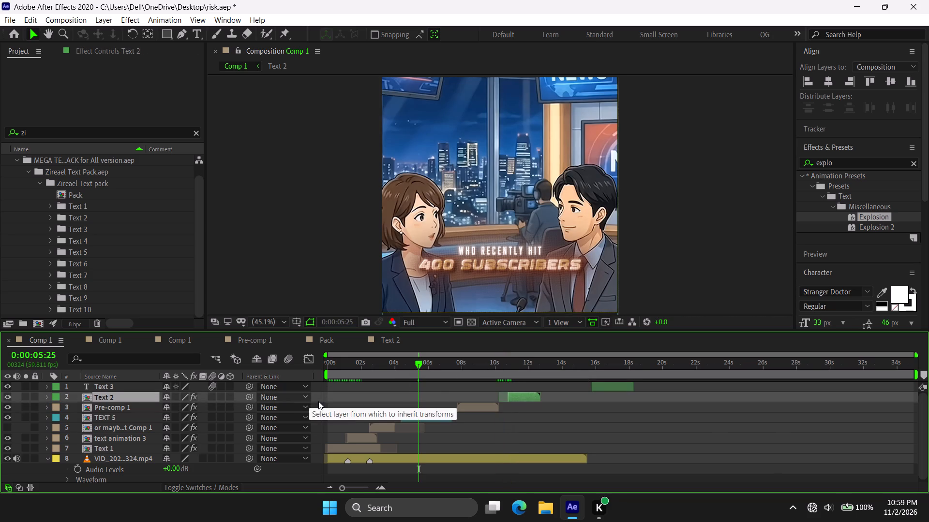
drag(318, 401, 185, 323)
click(7, 389)
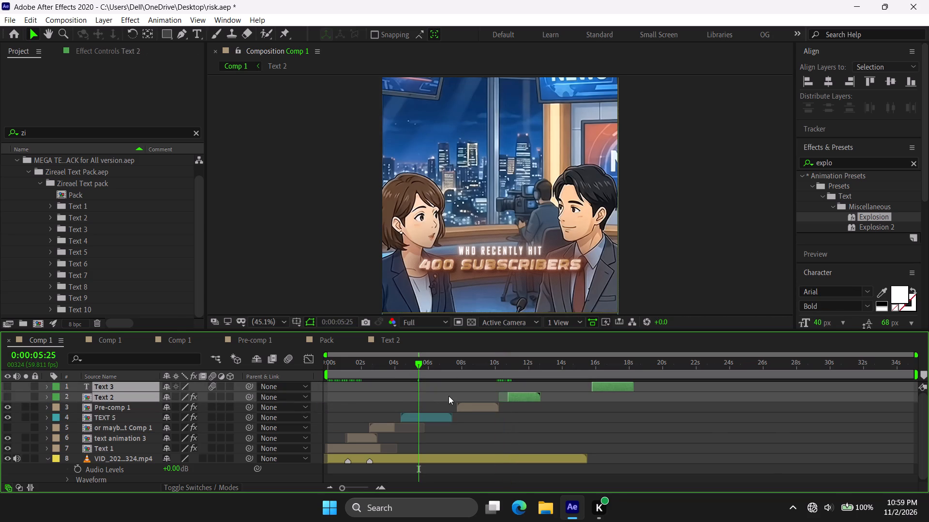
Play Comp 1 from 0:00:08:48 through the SOLO PROJECT? caption to listen for the next spoken line.
click(475, 368)
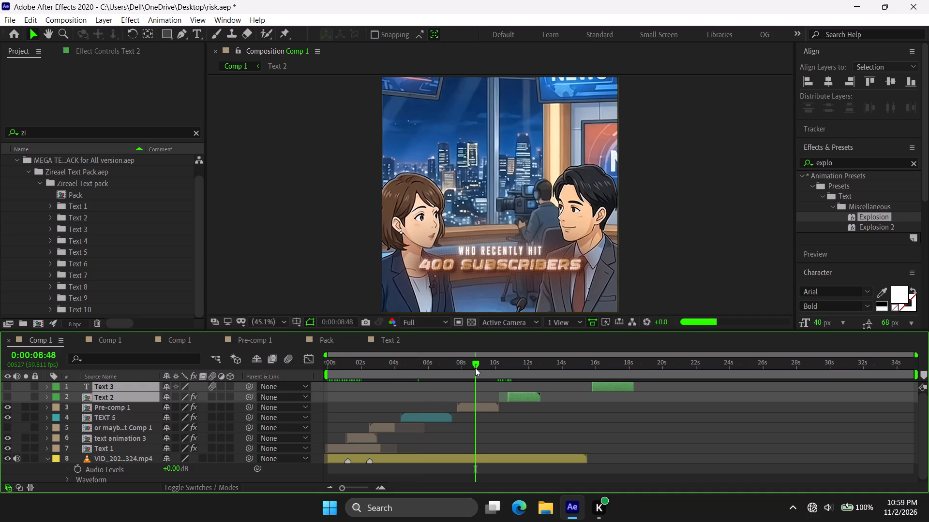
key(space)
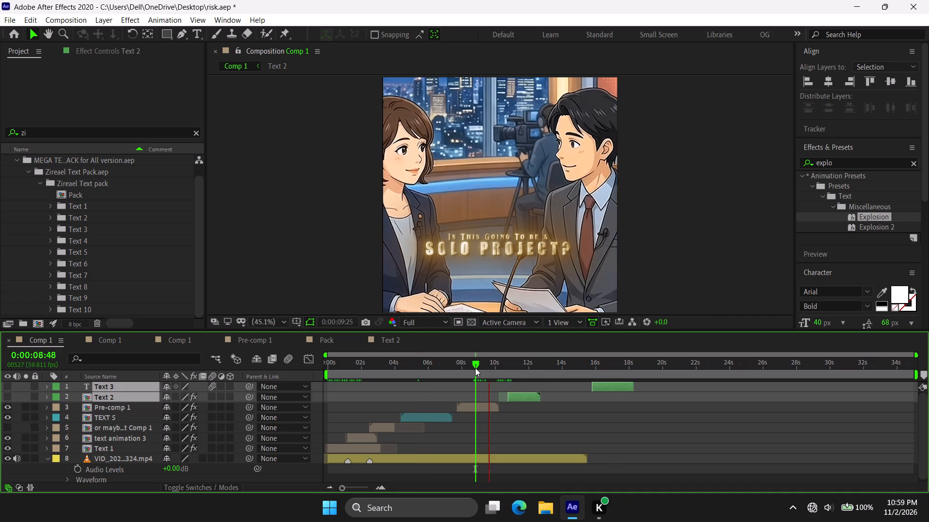
key(space)
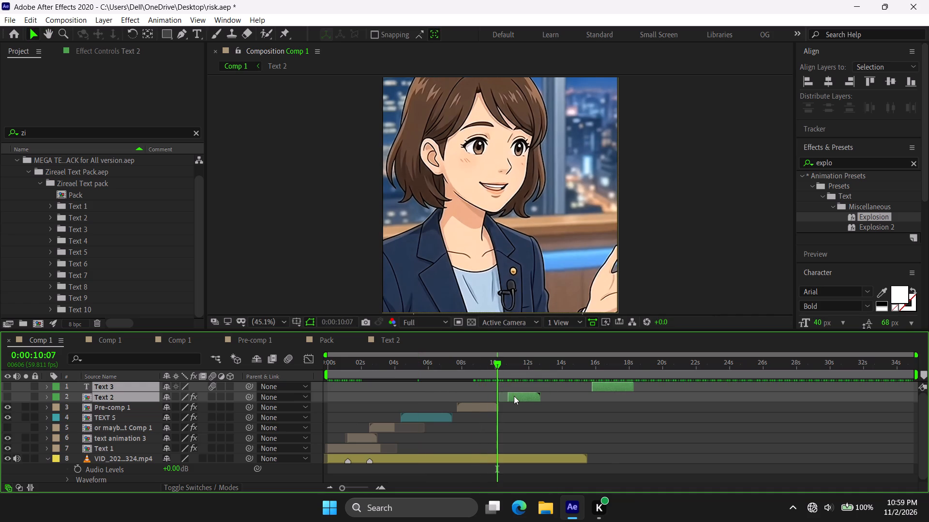
key(space)
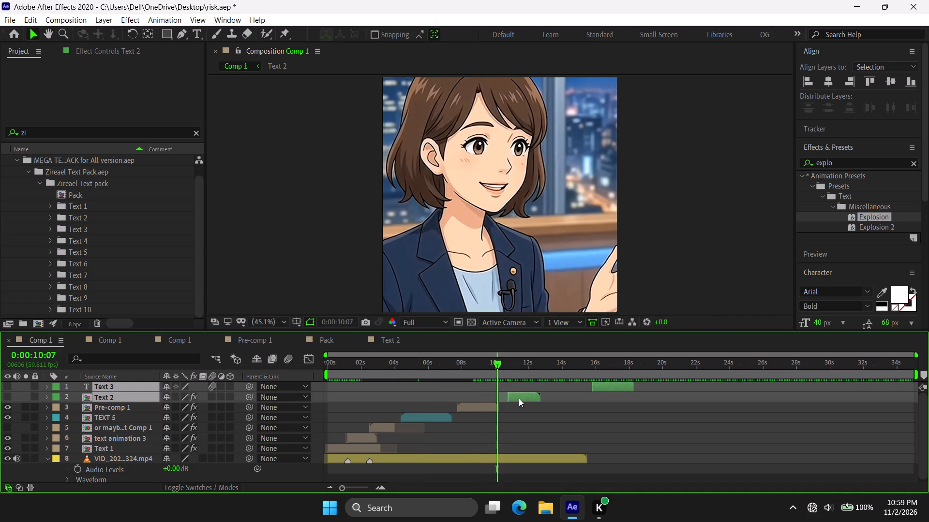